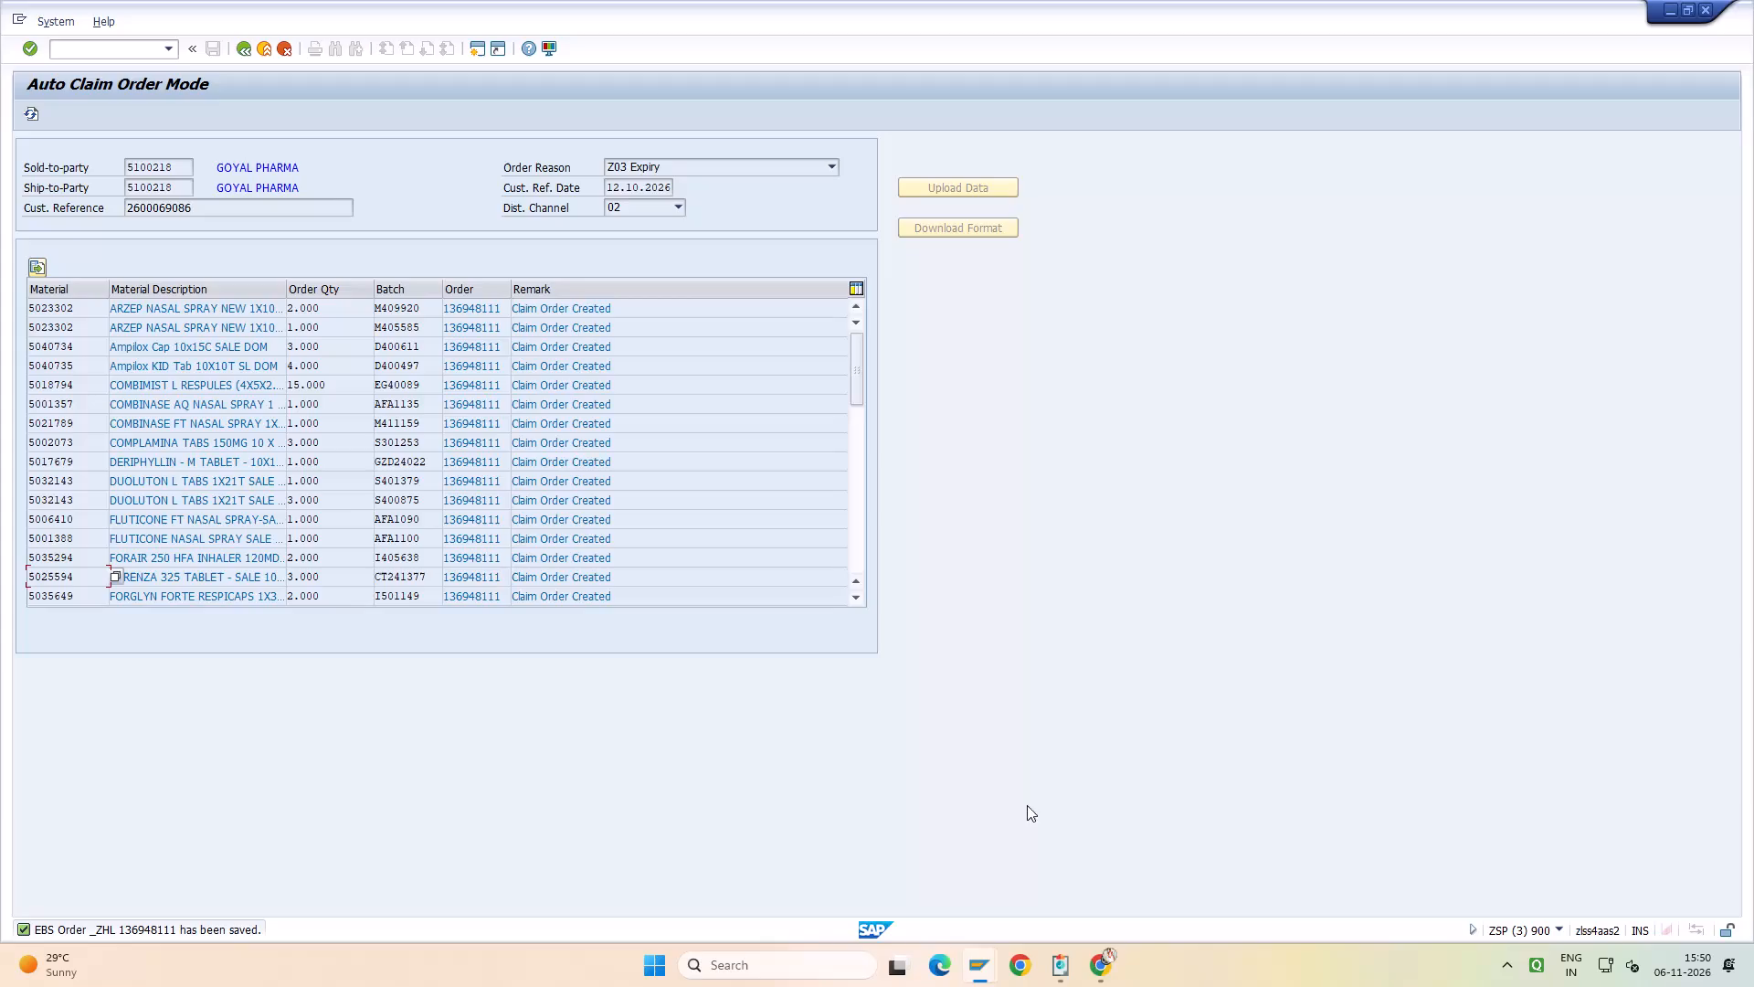
drag(500, 313, 396, 310)
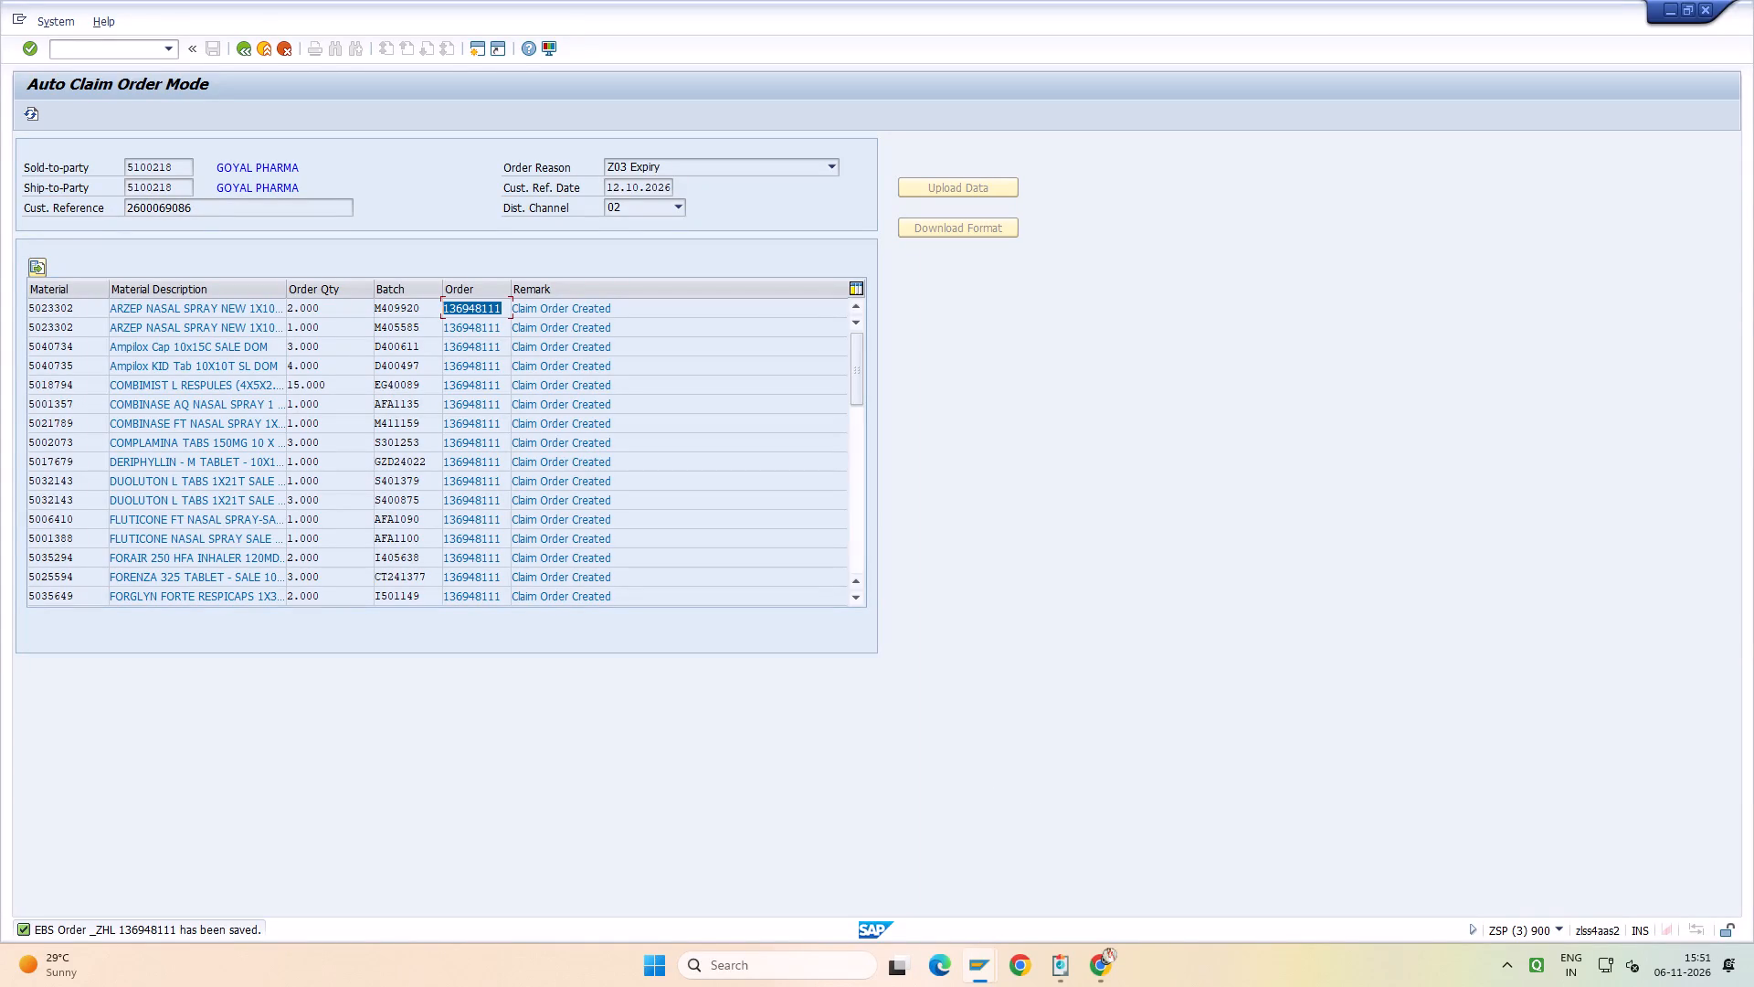
drag(396, 310, 394, 310)
key(ctrl+c)
key(Page_Down)
key(Page_Down)
click(170, 50)
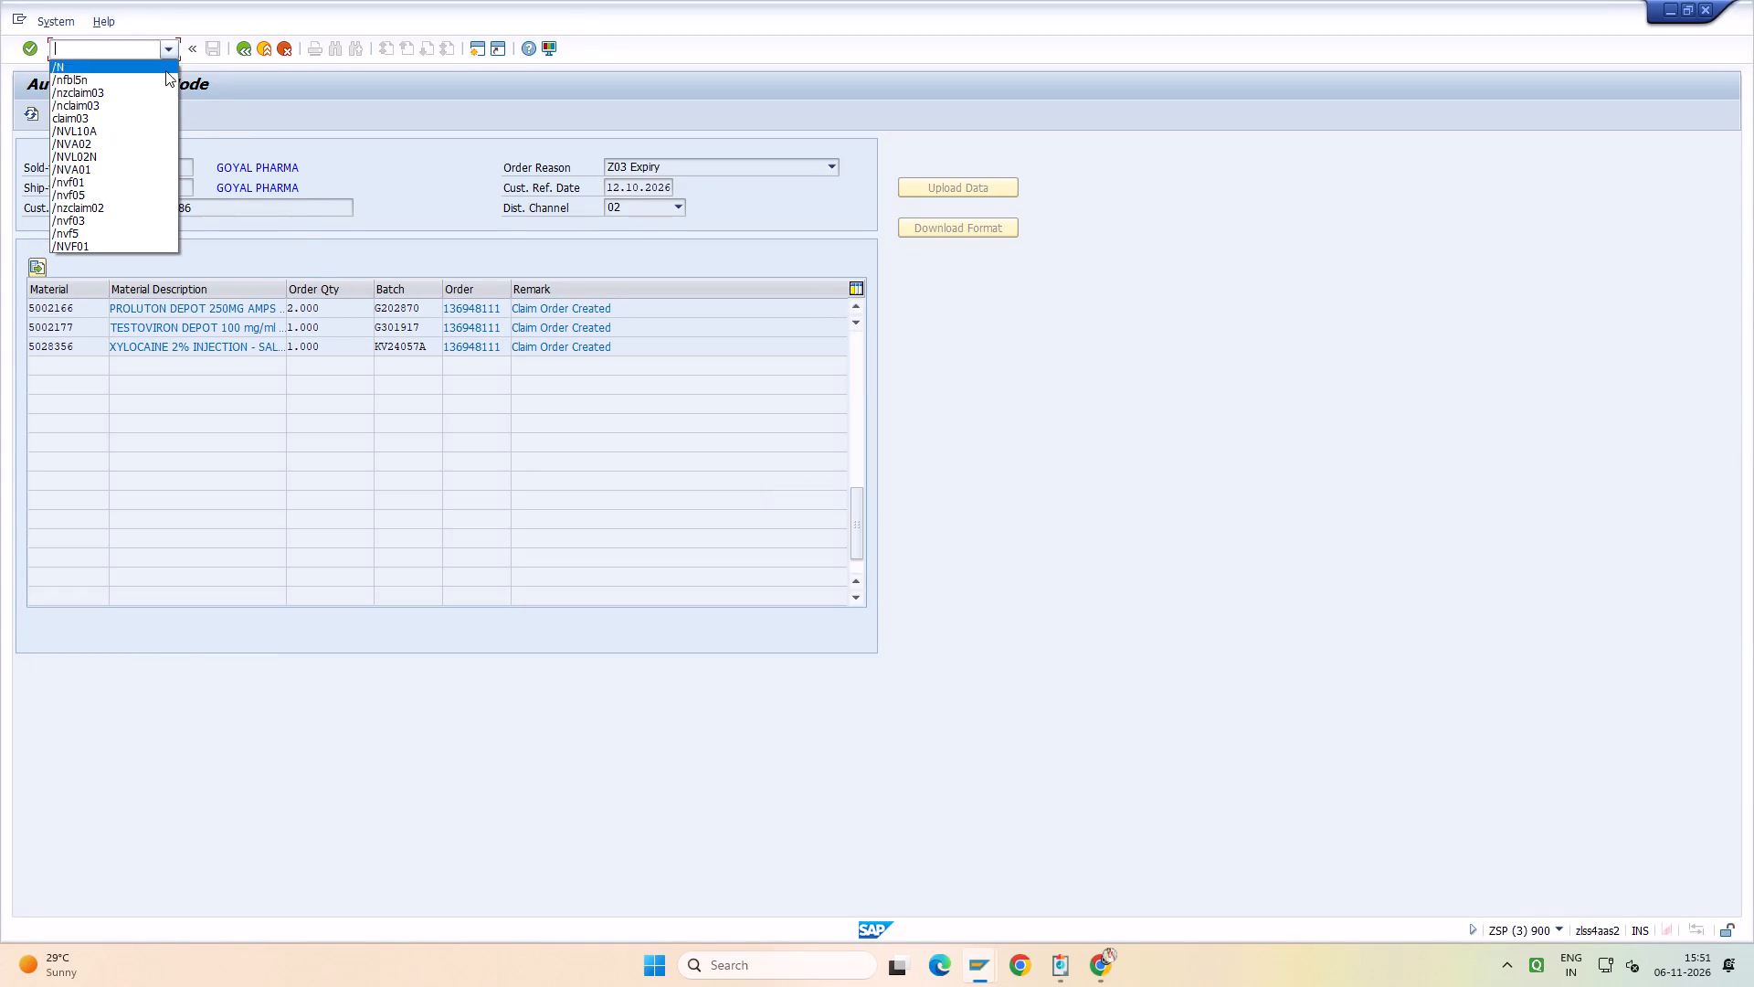
click(158, 147)
key(Return)
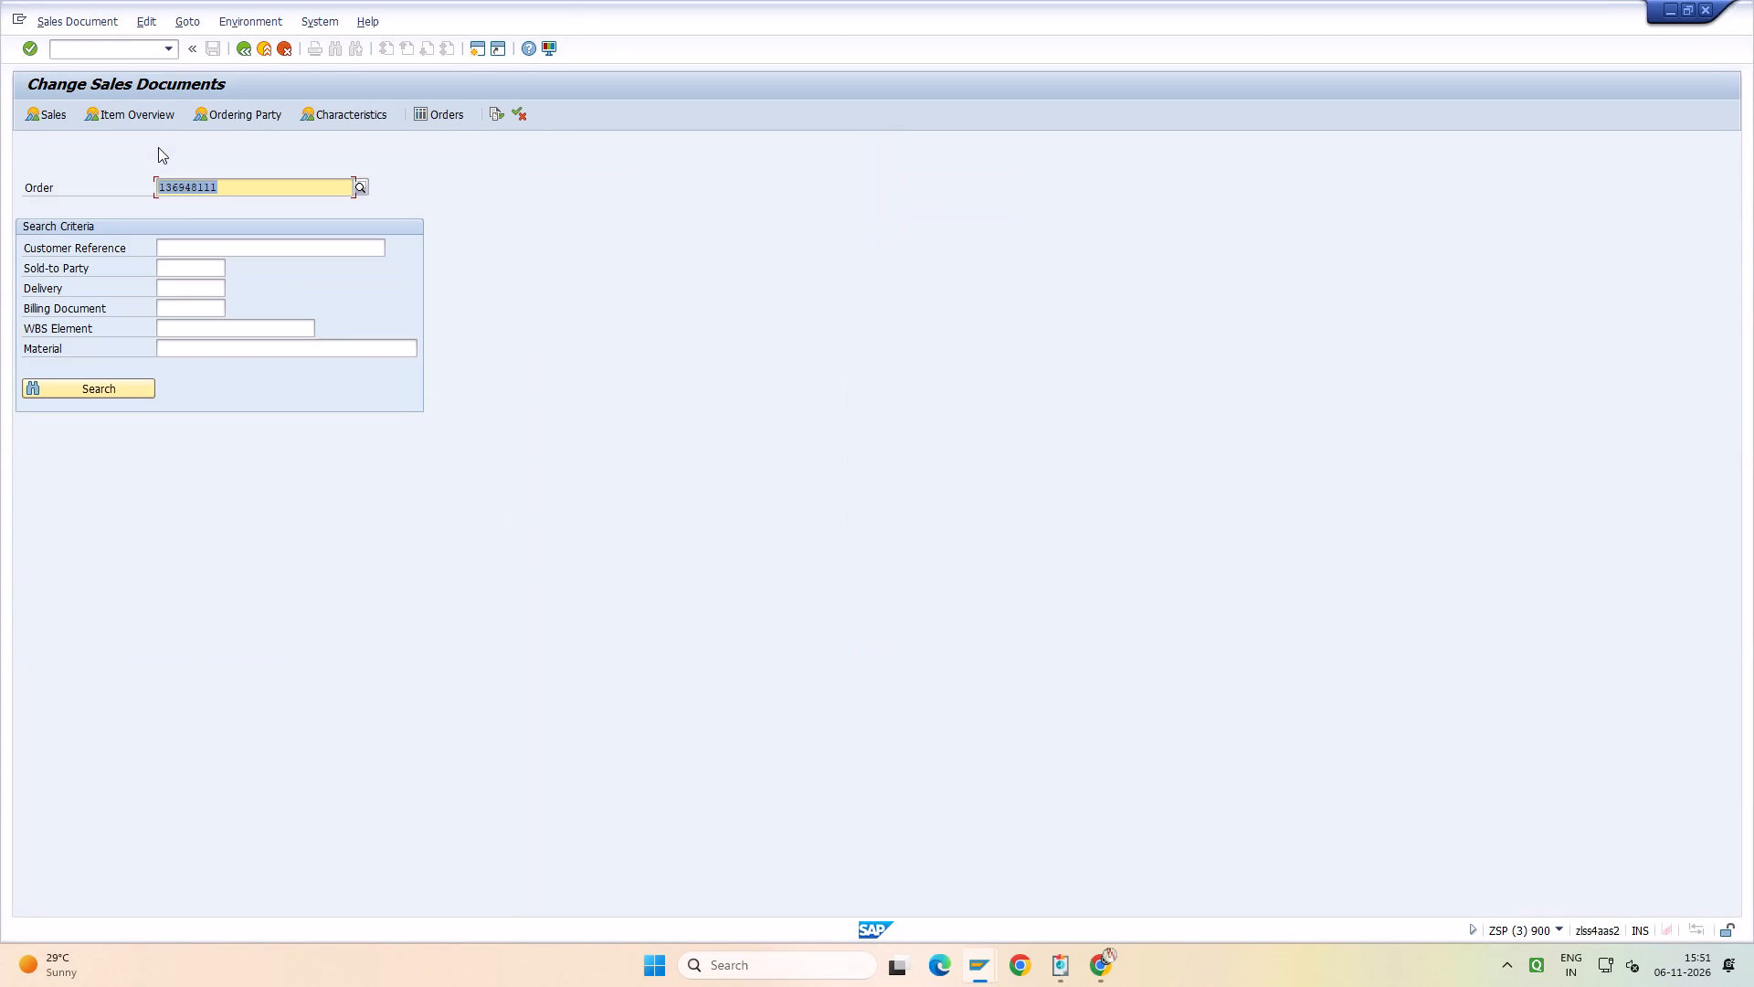
key(Return)
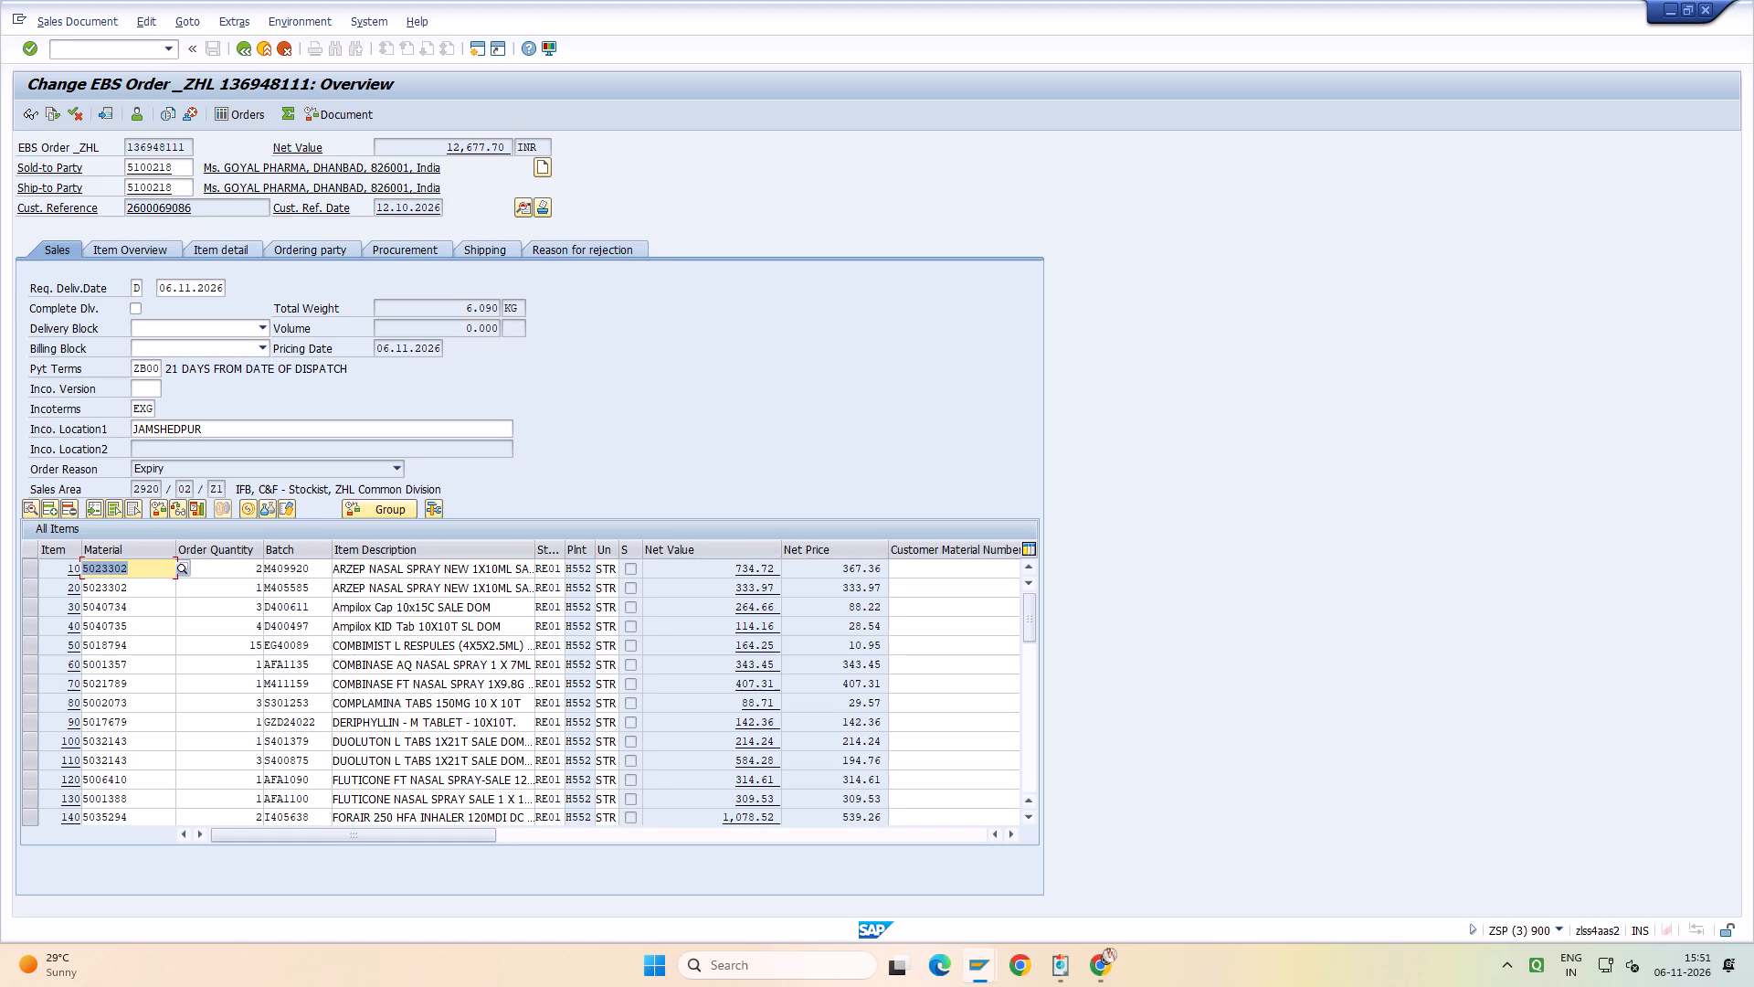
key(Page_Down)
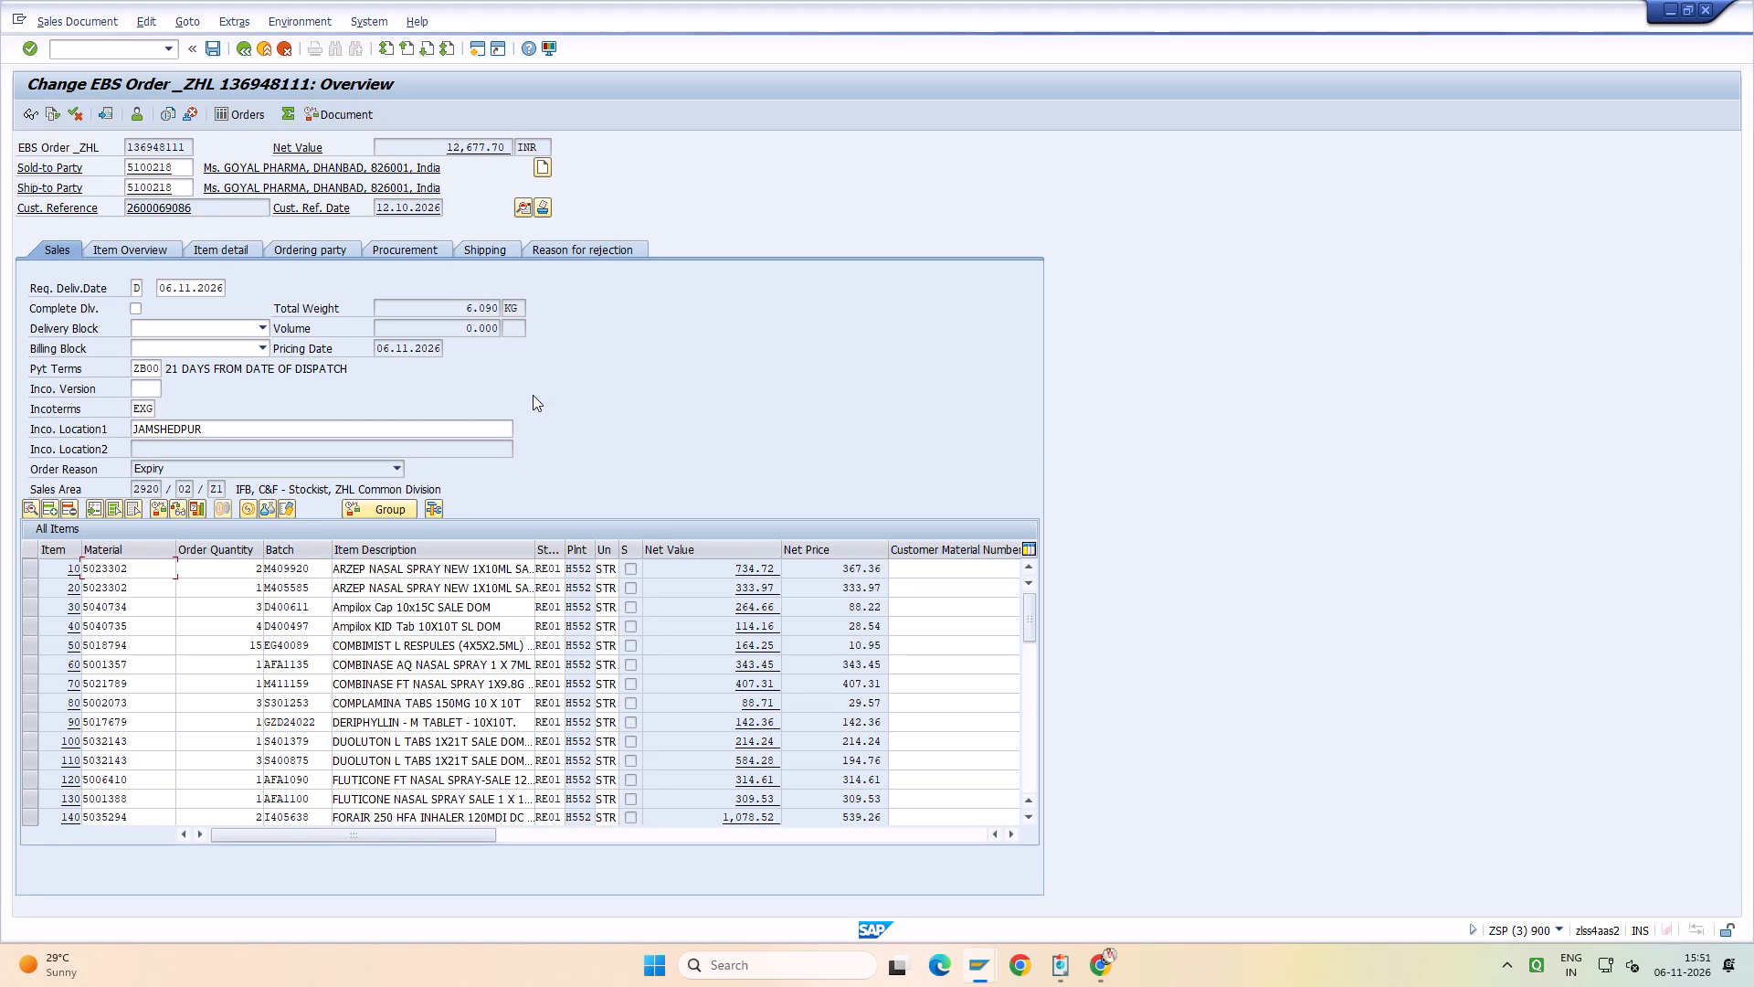
key(Page_Down)
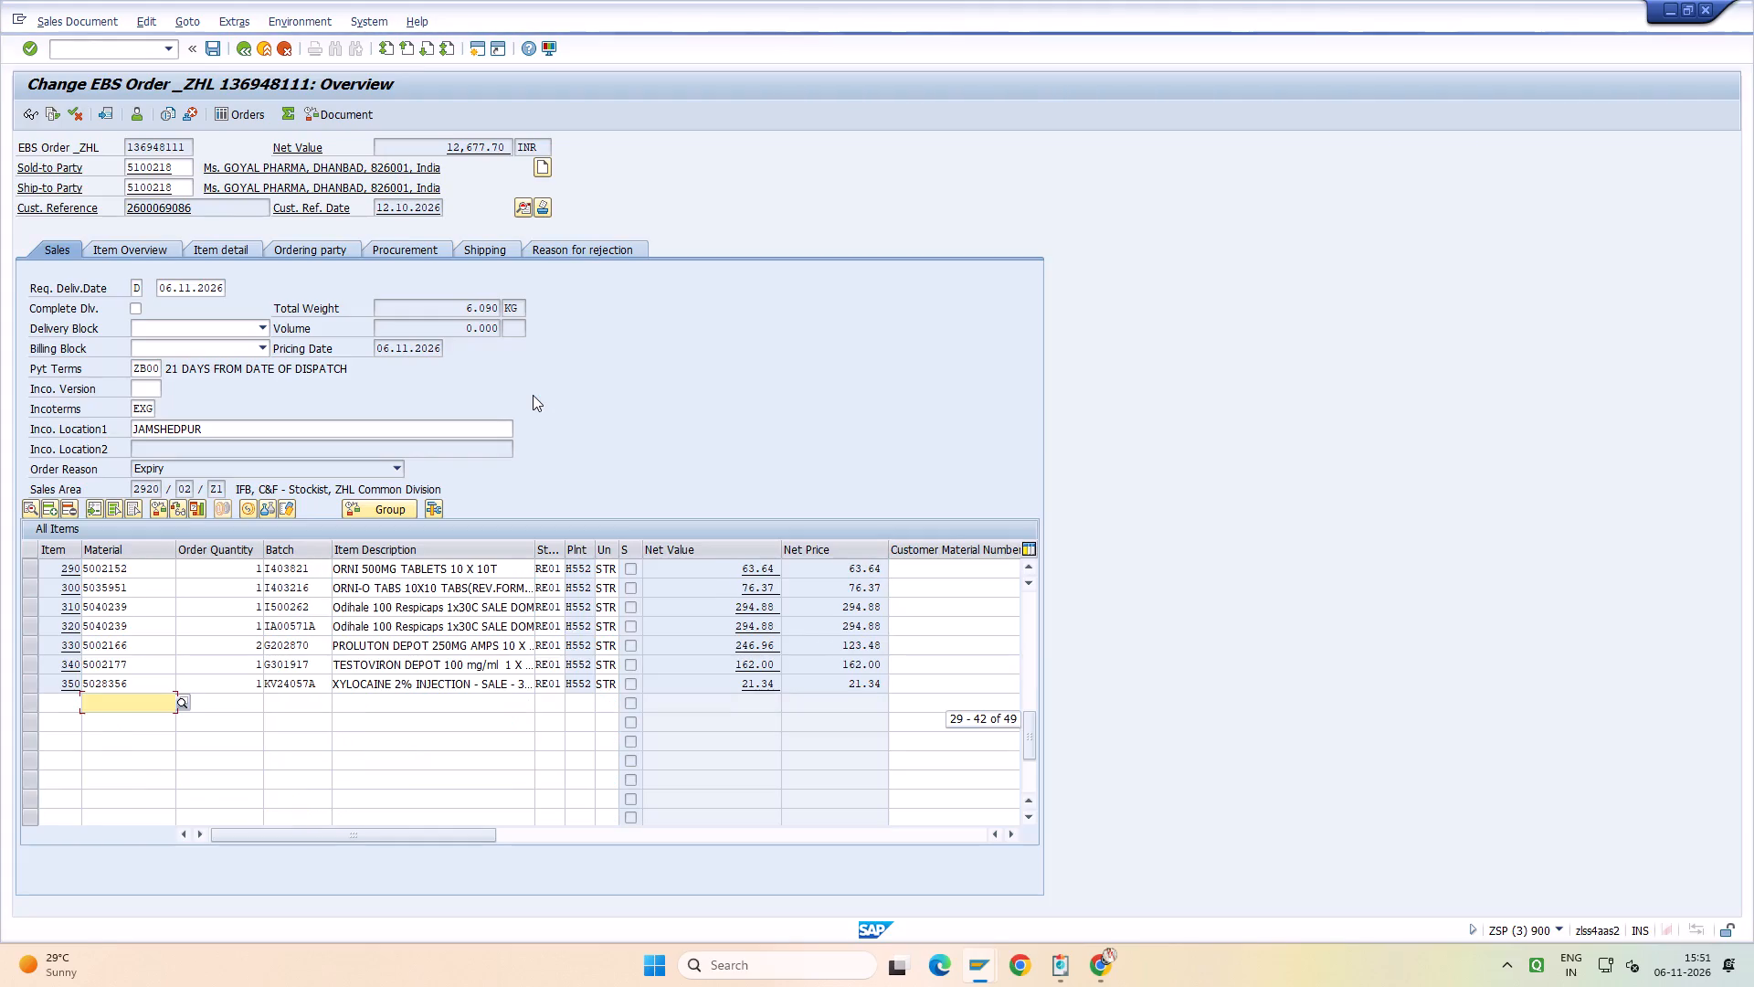
Switch to the other SAP session and delete the GOYAL PHARMA sales order 136947794.
key(alt+Tab)
key(alt+Tab)
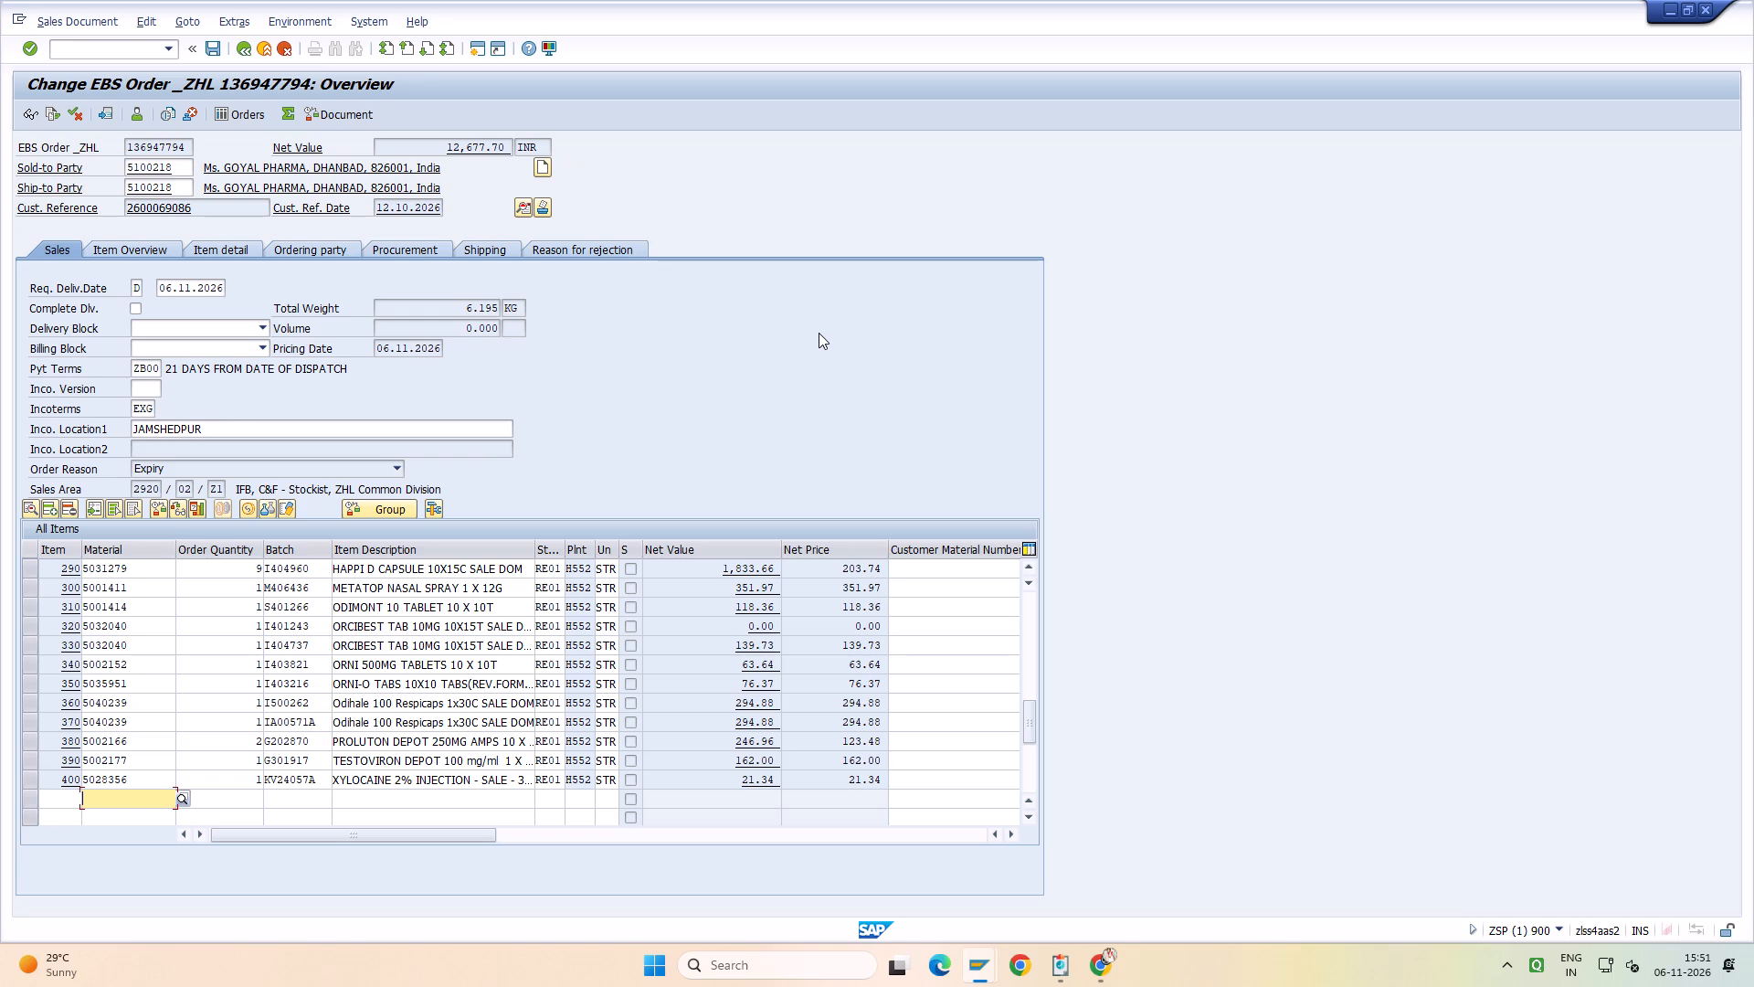
click(75, 27)
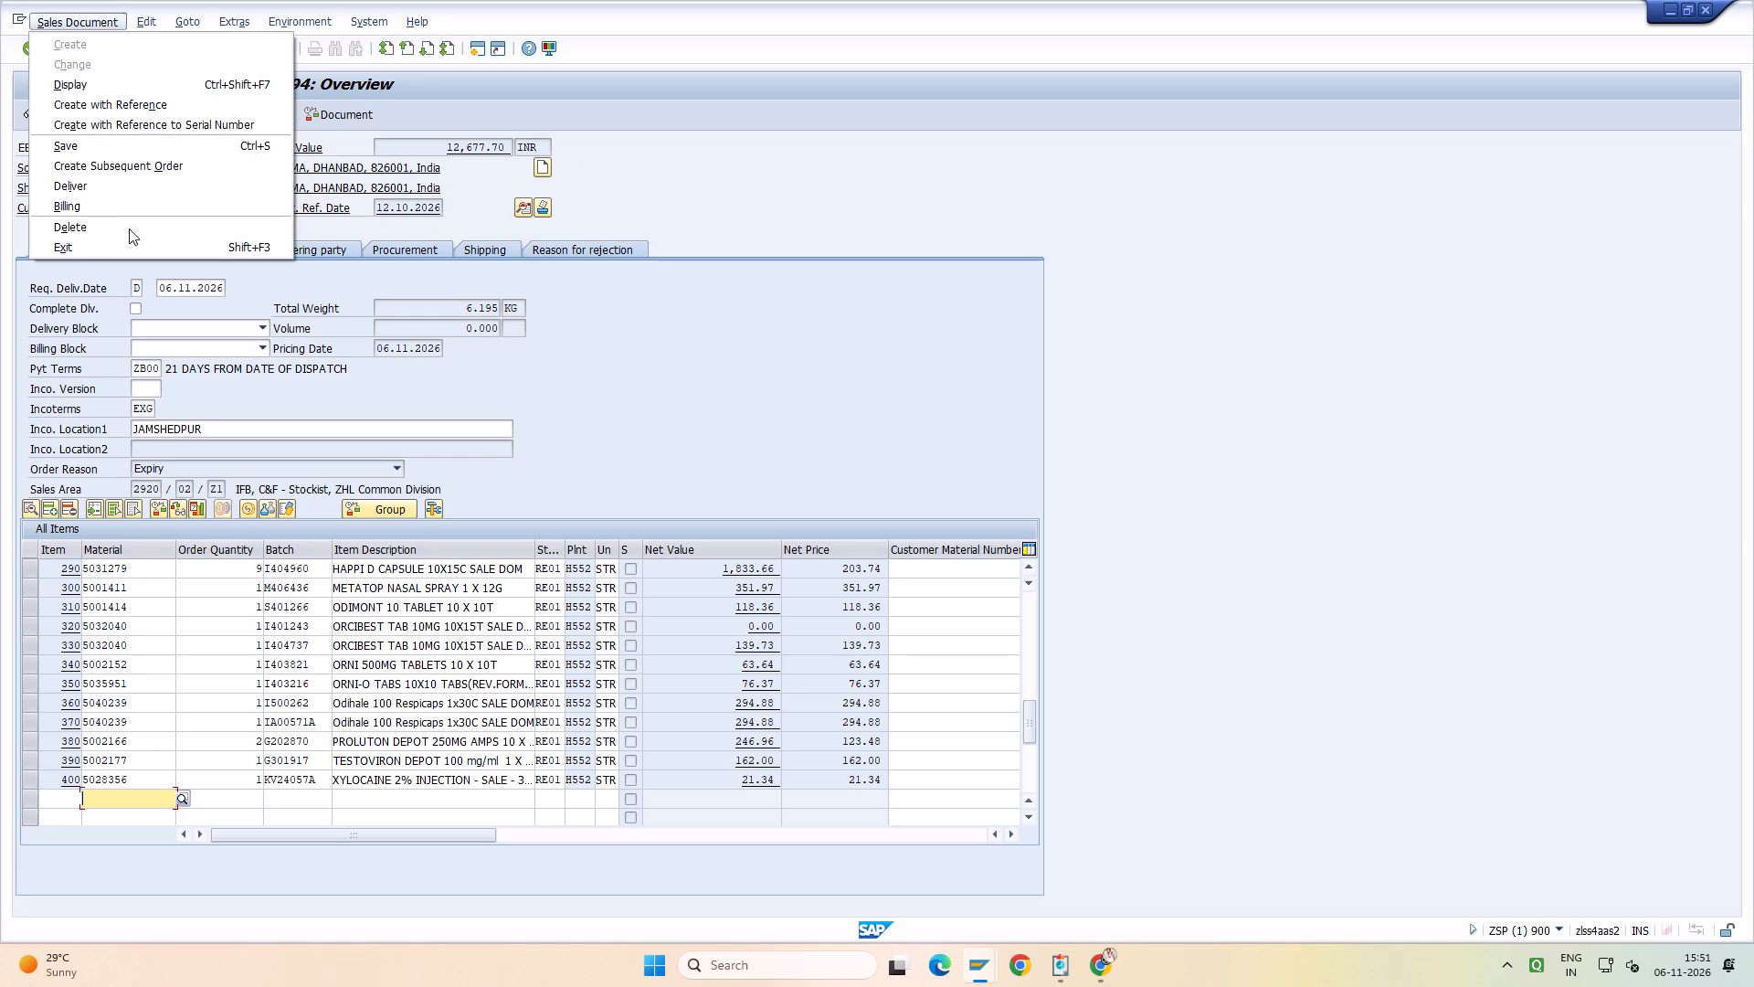
click(129, 228)
click(228, 334)
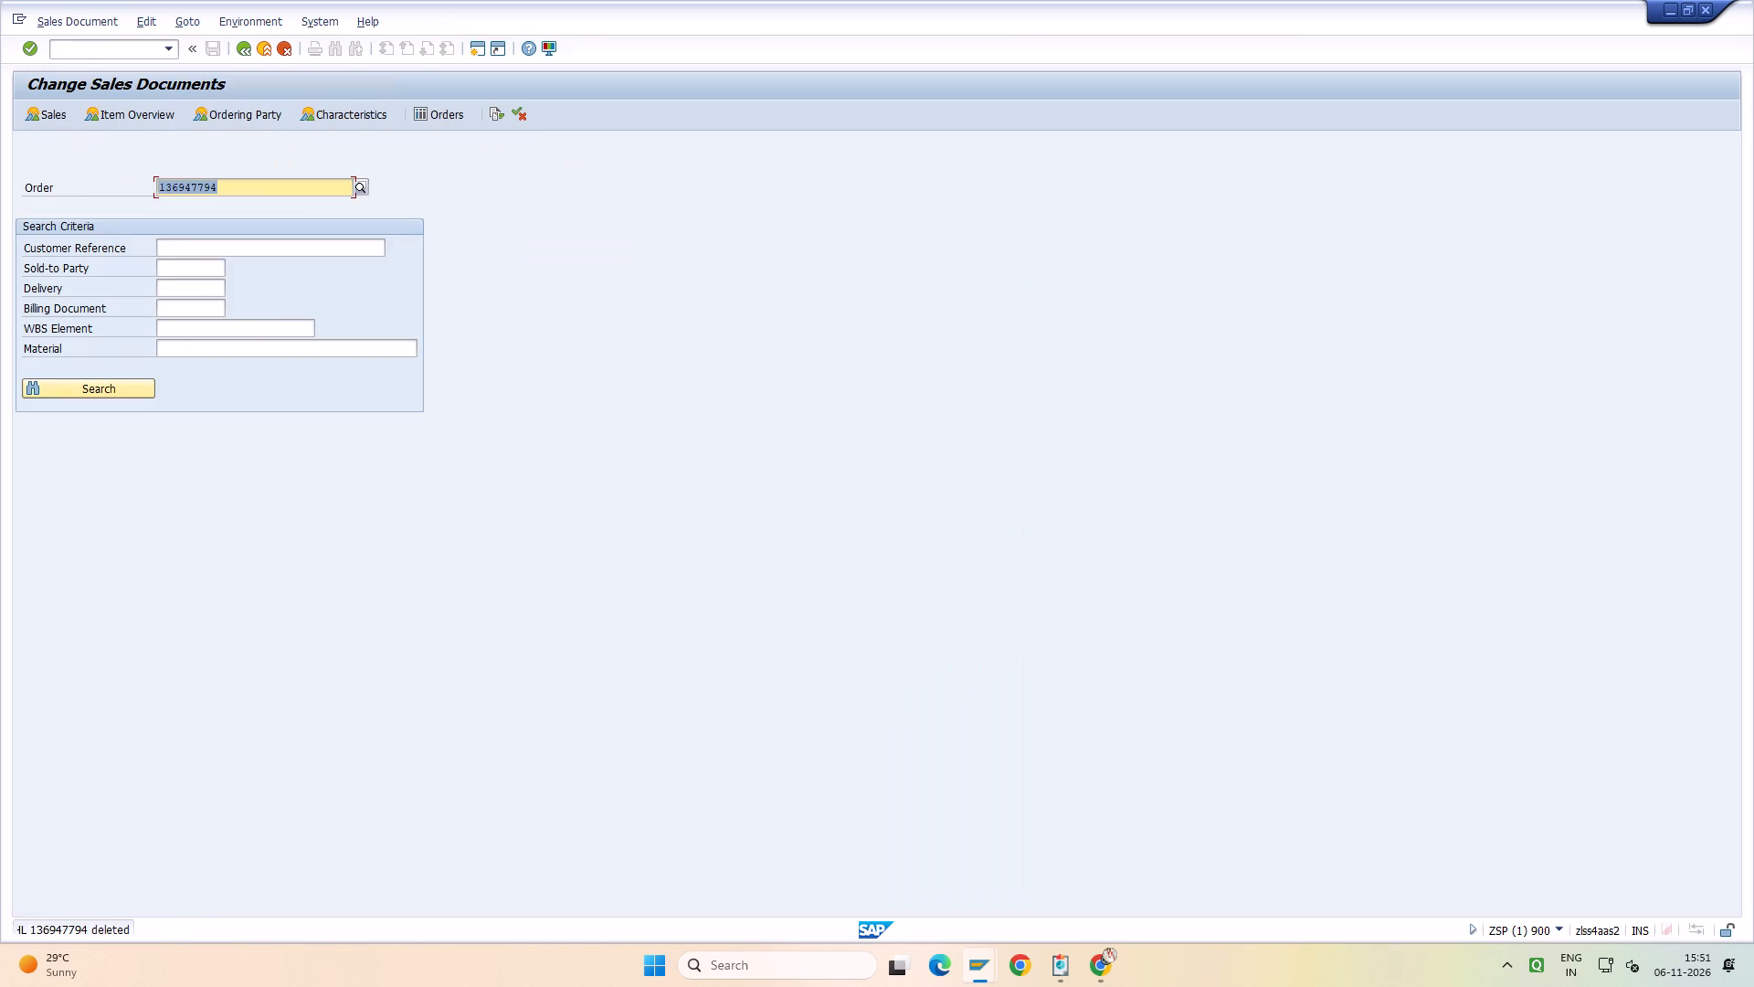
key(alt+Tab)
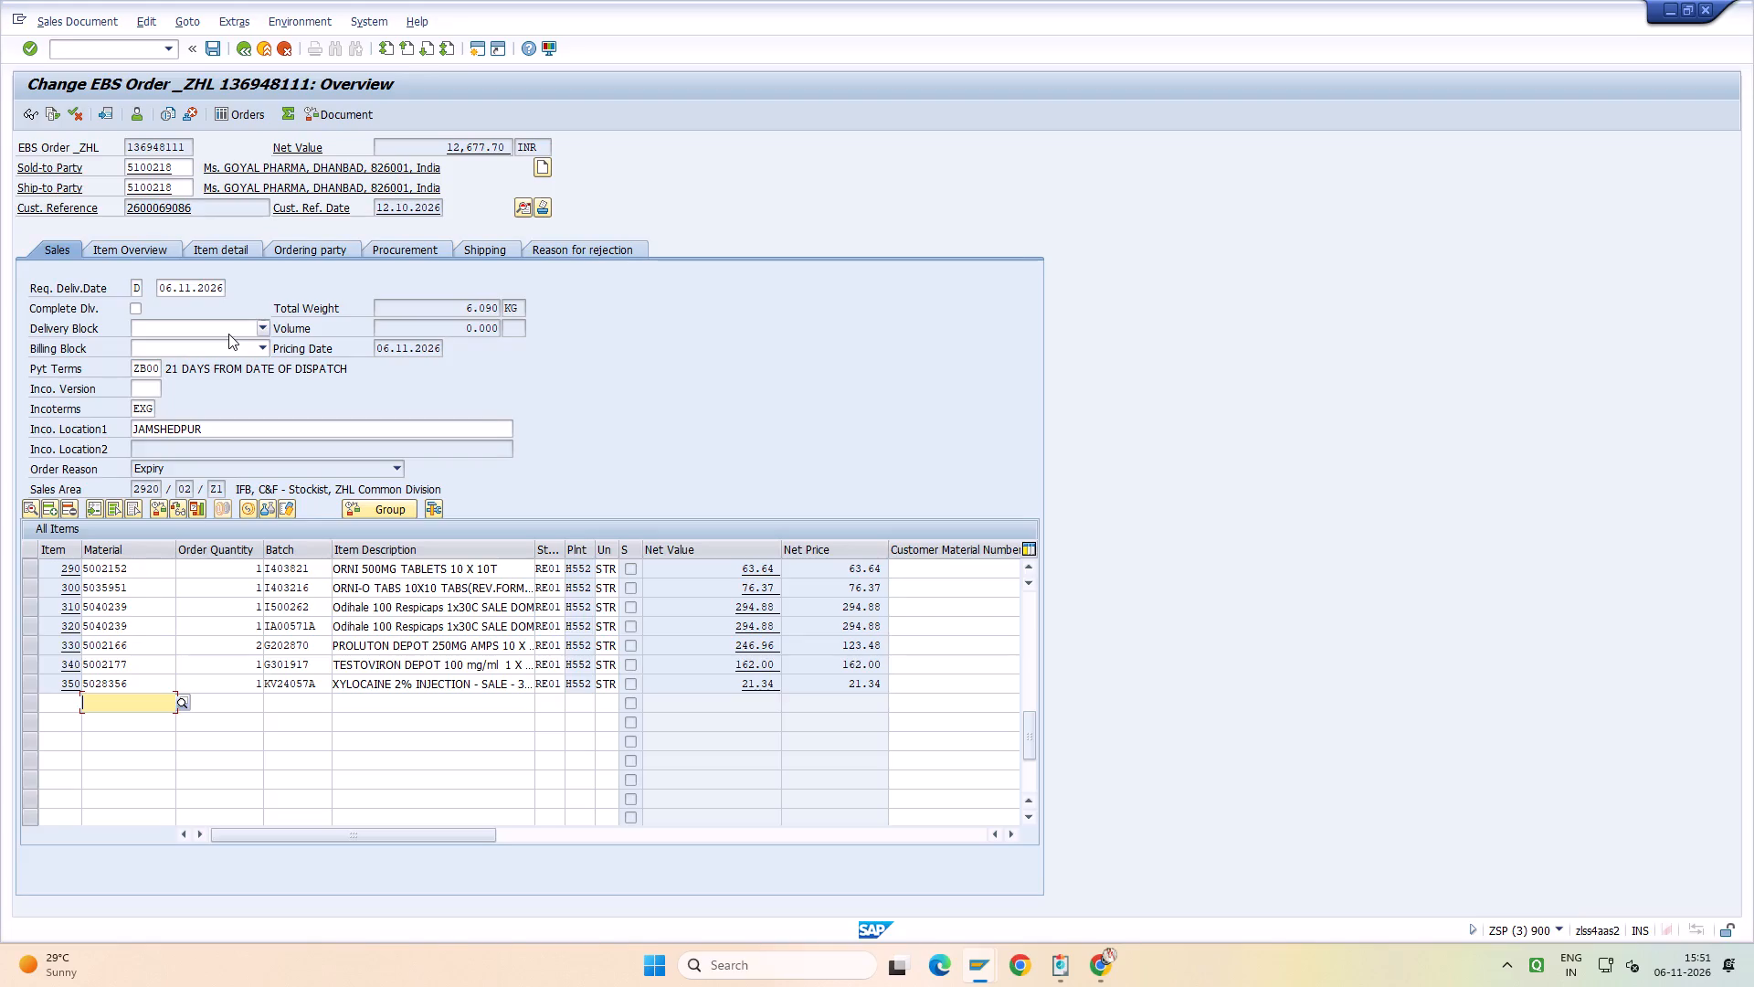
key(alt+Tab)
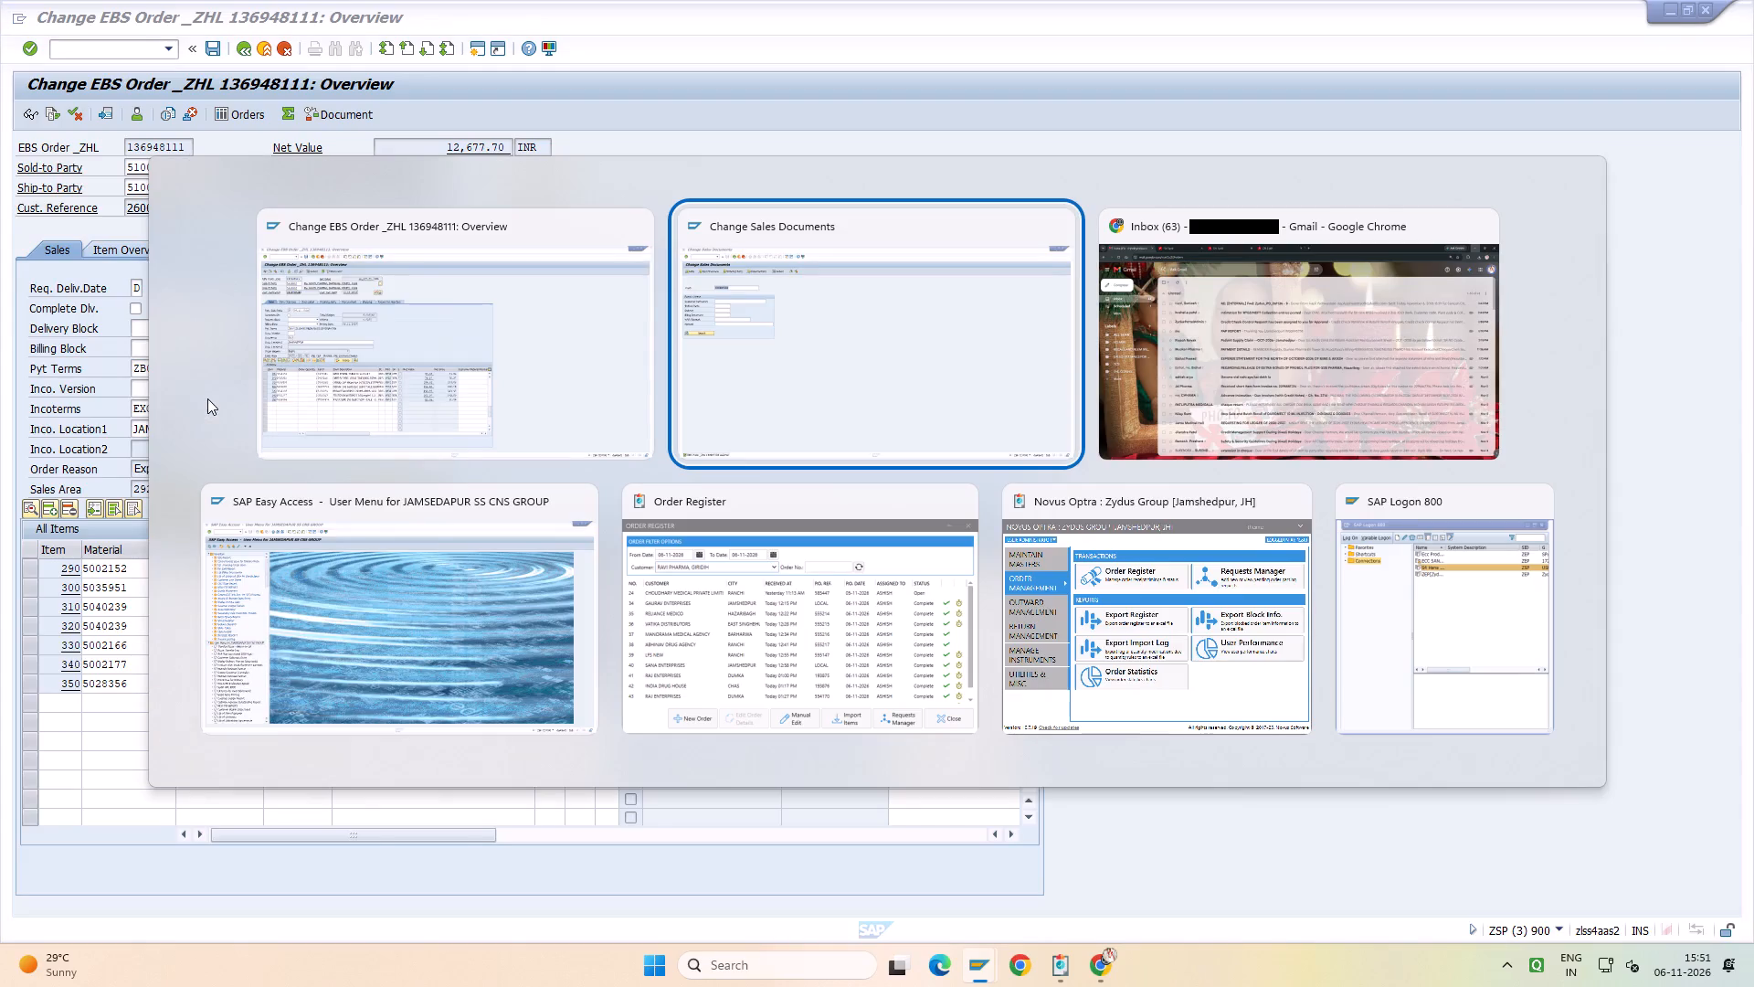
key(alt+Left)
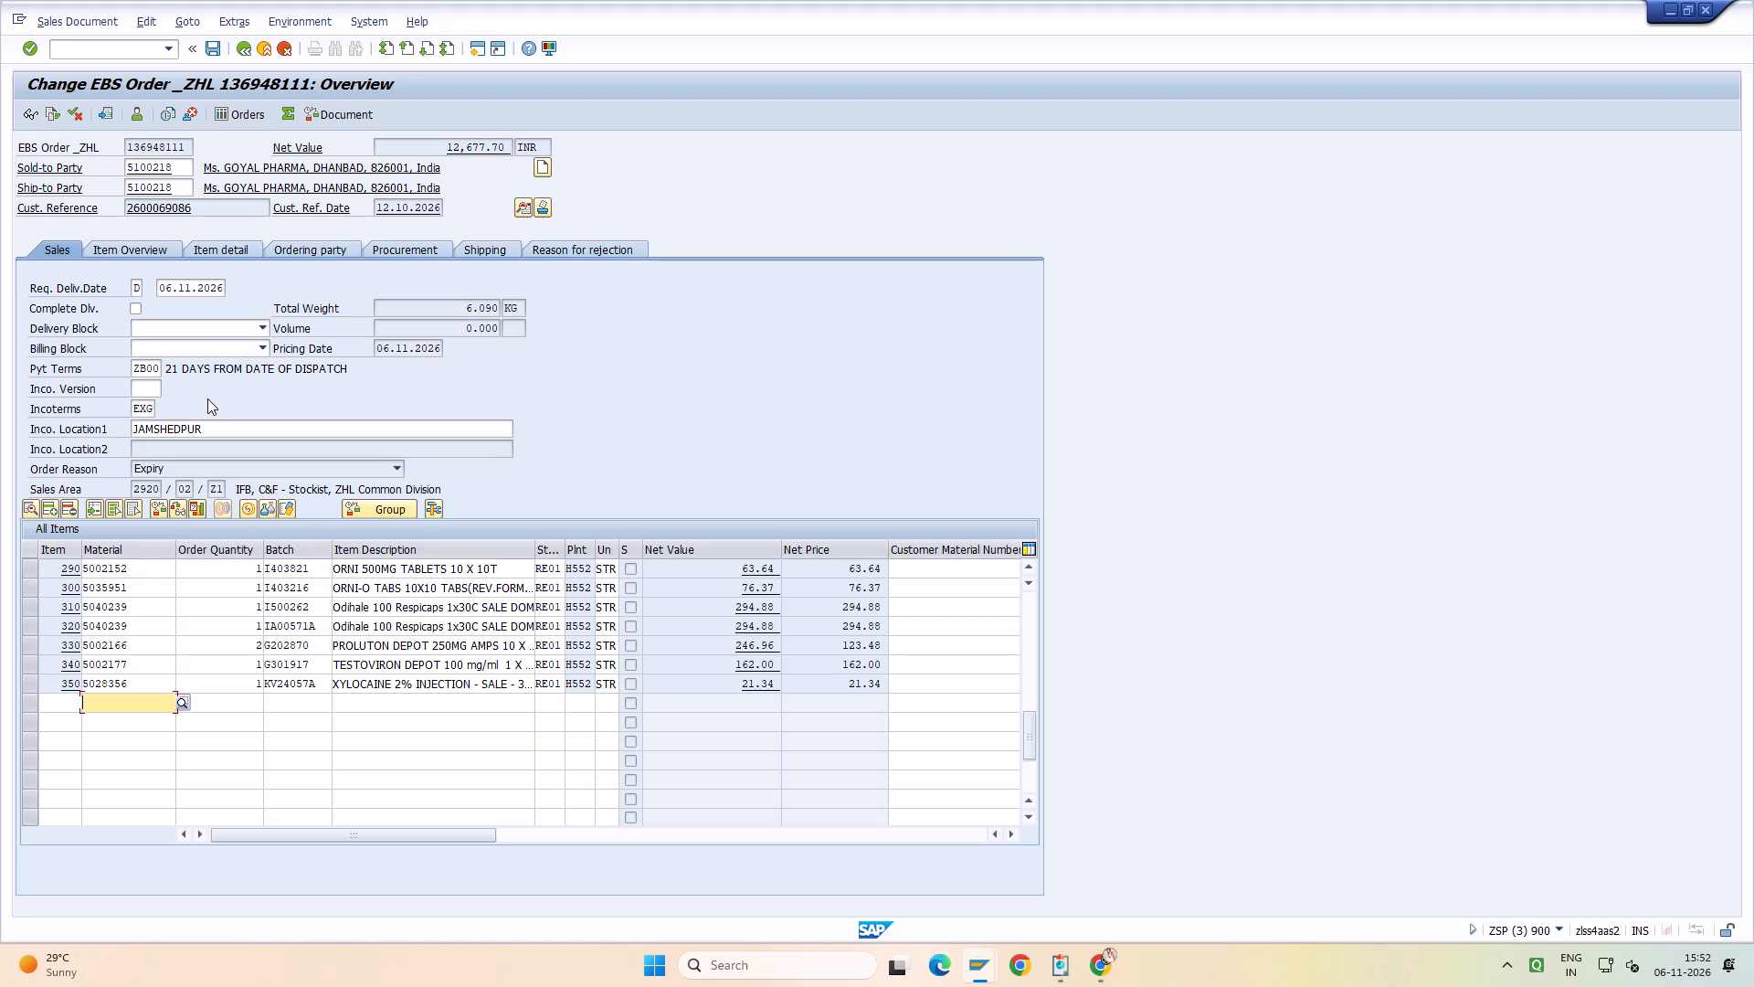
key(Page_Up)
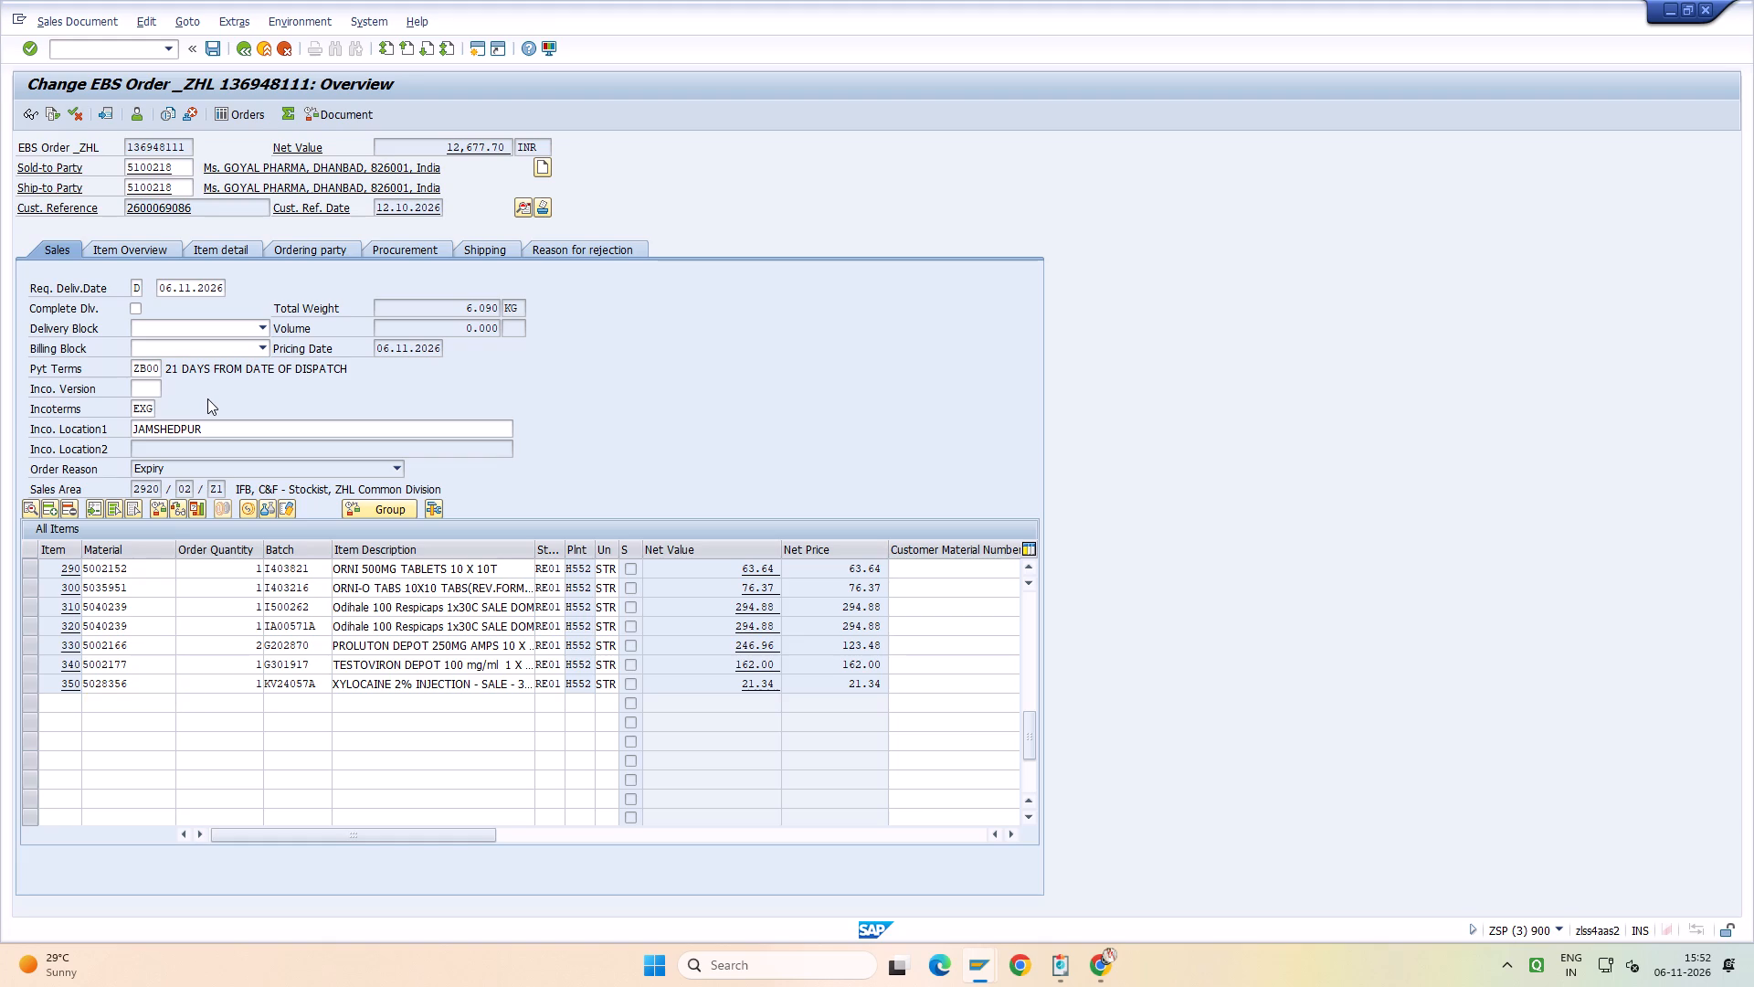
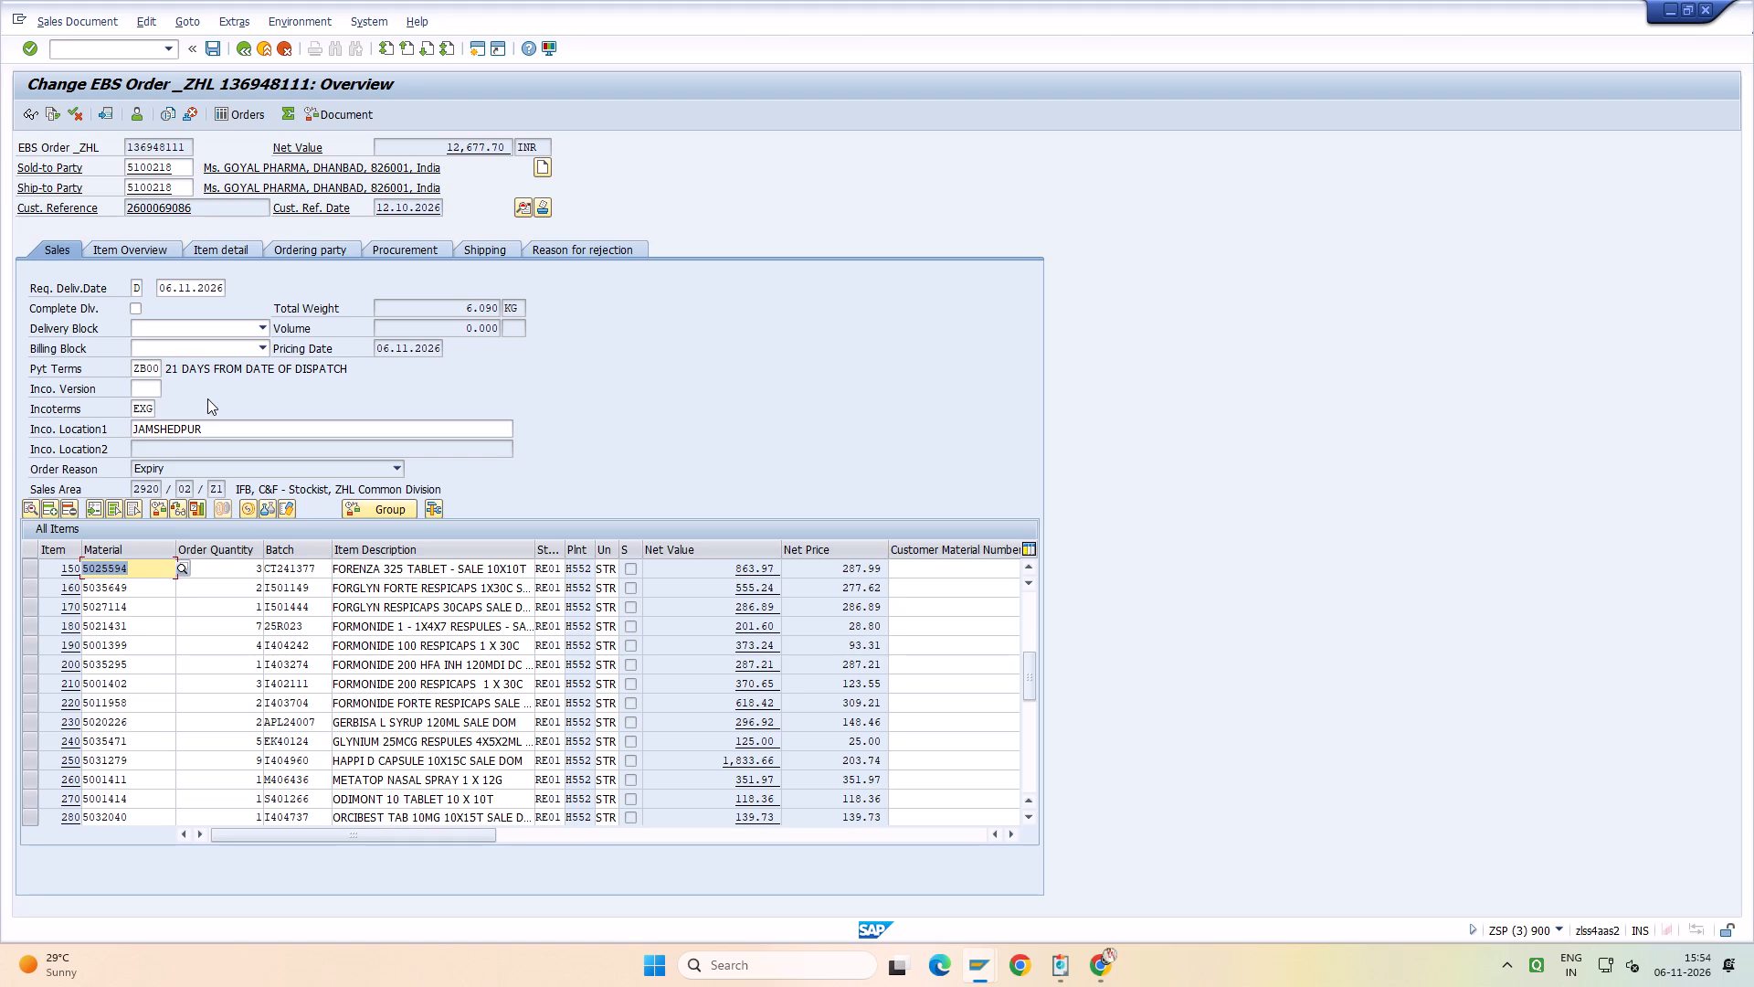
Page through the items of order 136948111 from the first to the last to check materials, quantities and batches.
key(Page_Up)
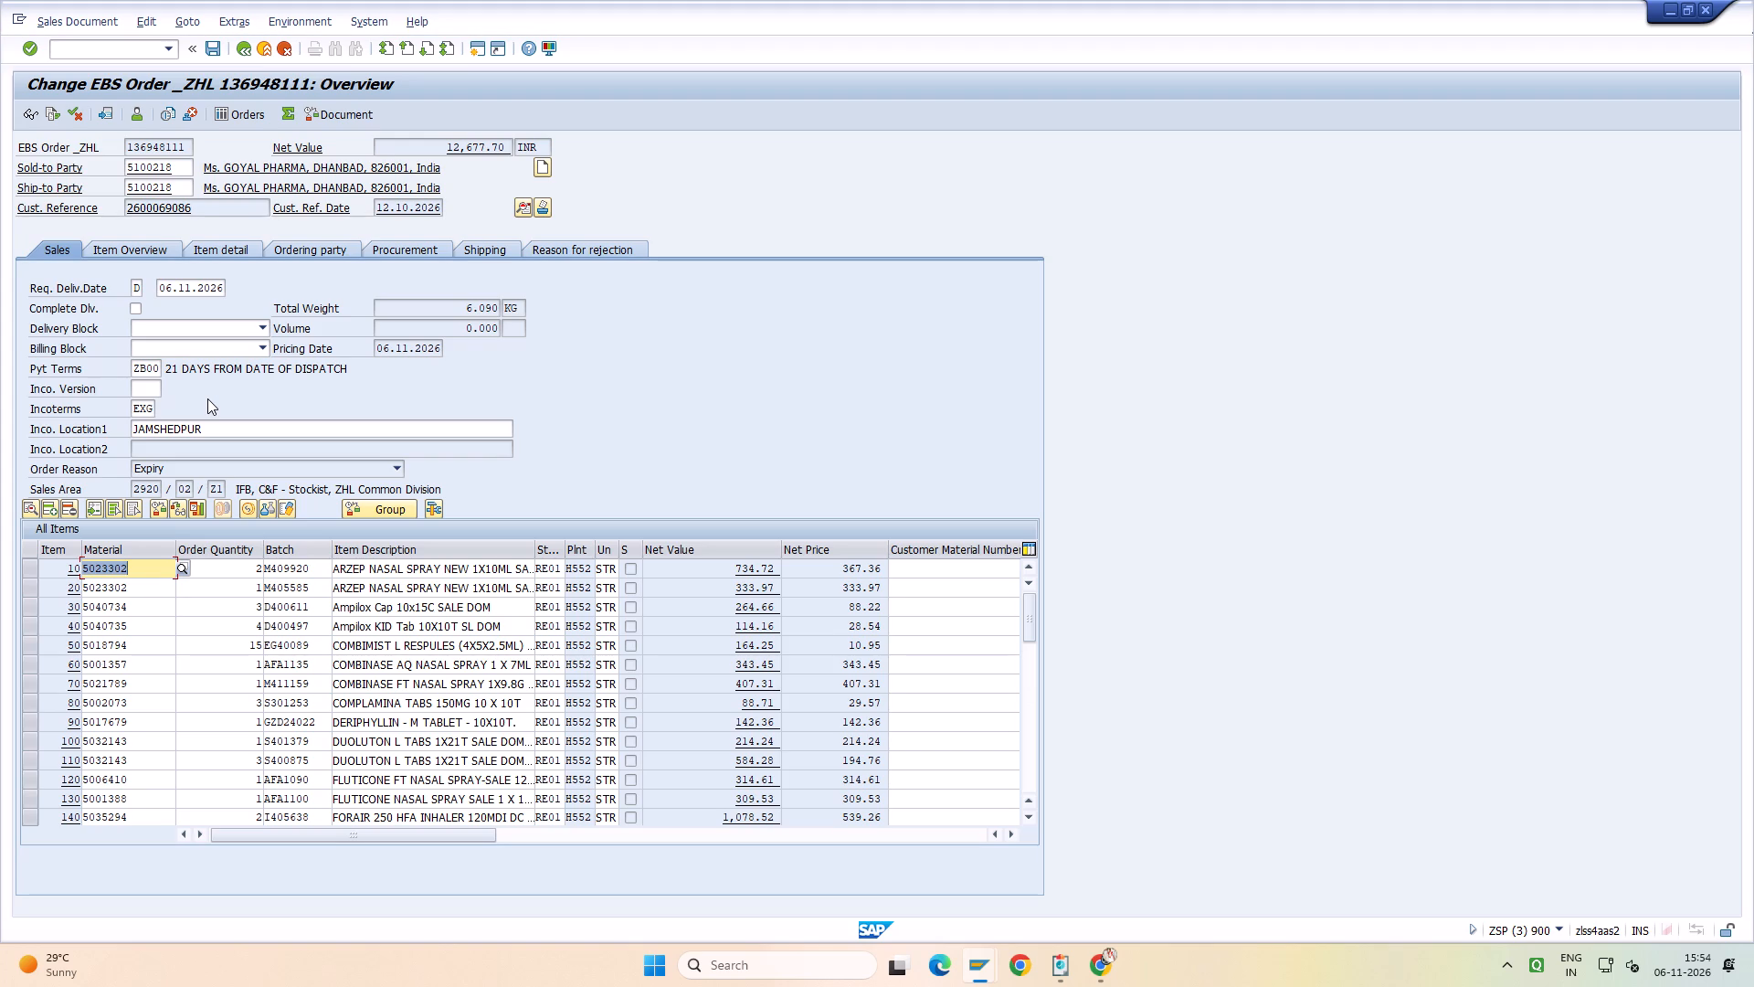
key(Page_Down)
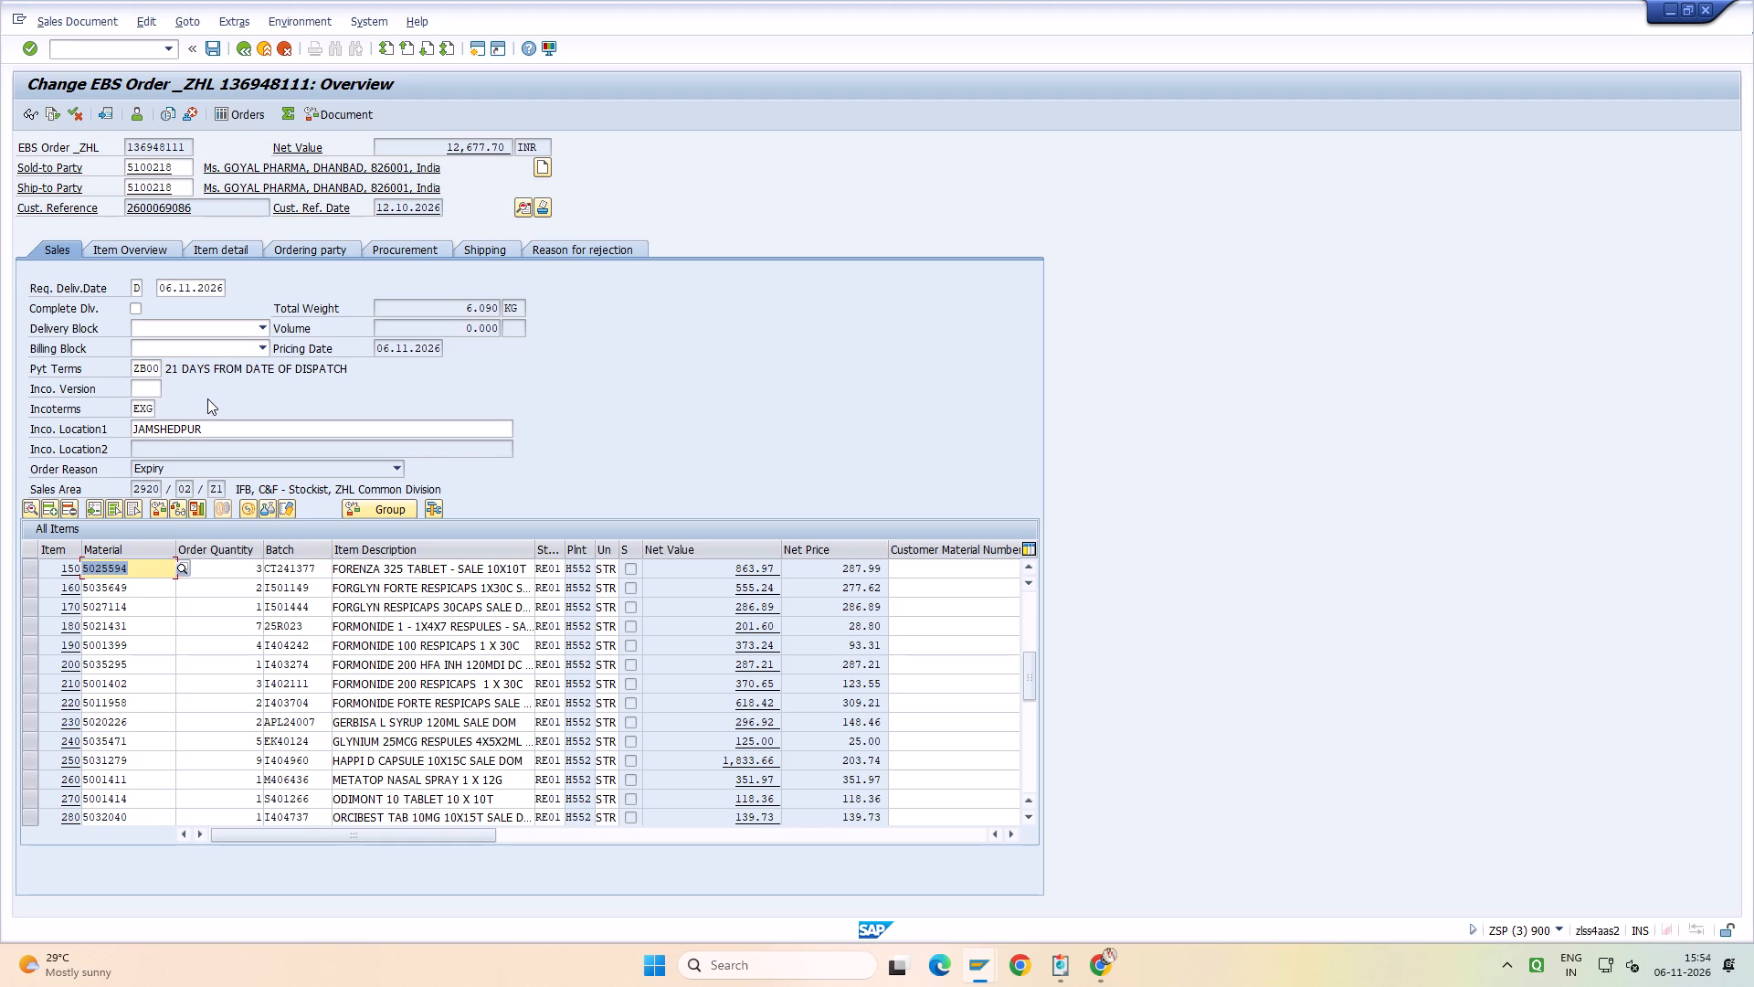
key(Page_Down)
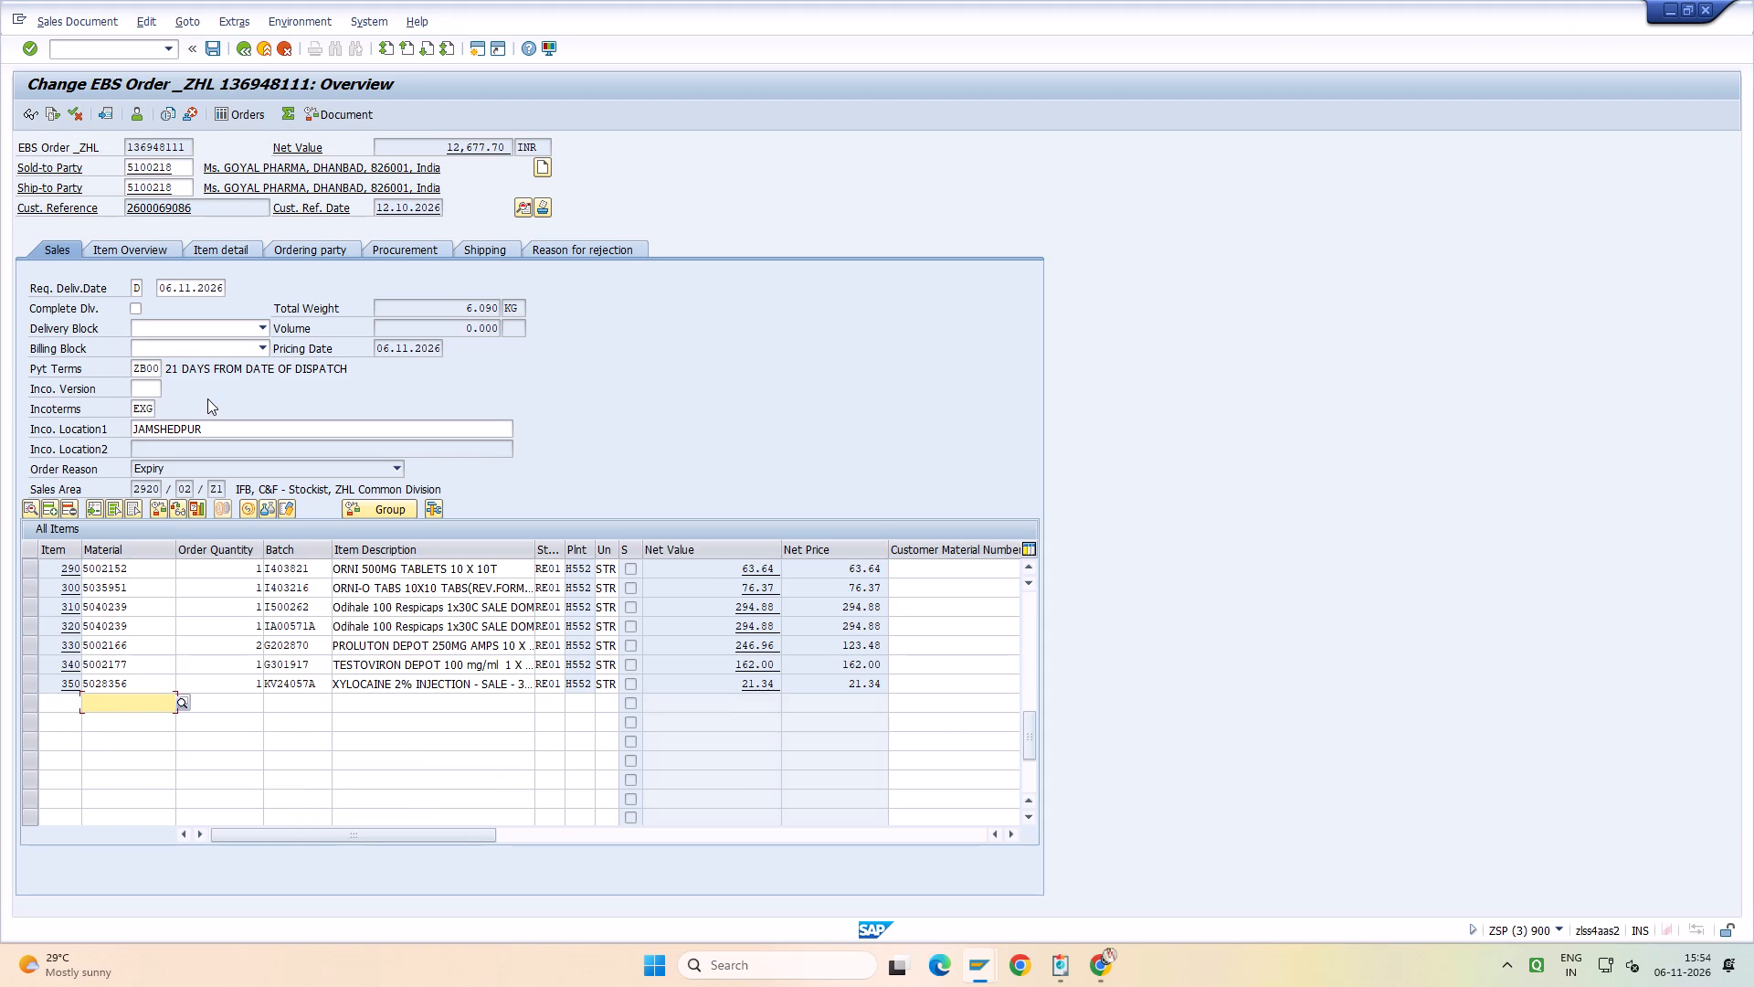
click(163, 47)
click(164, 70)
click(173, 50)
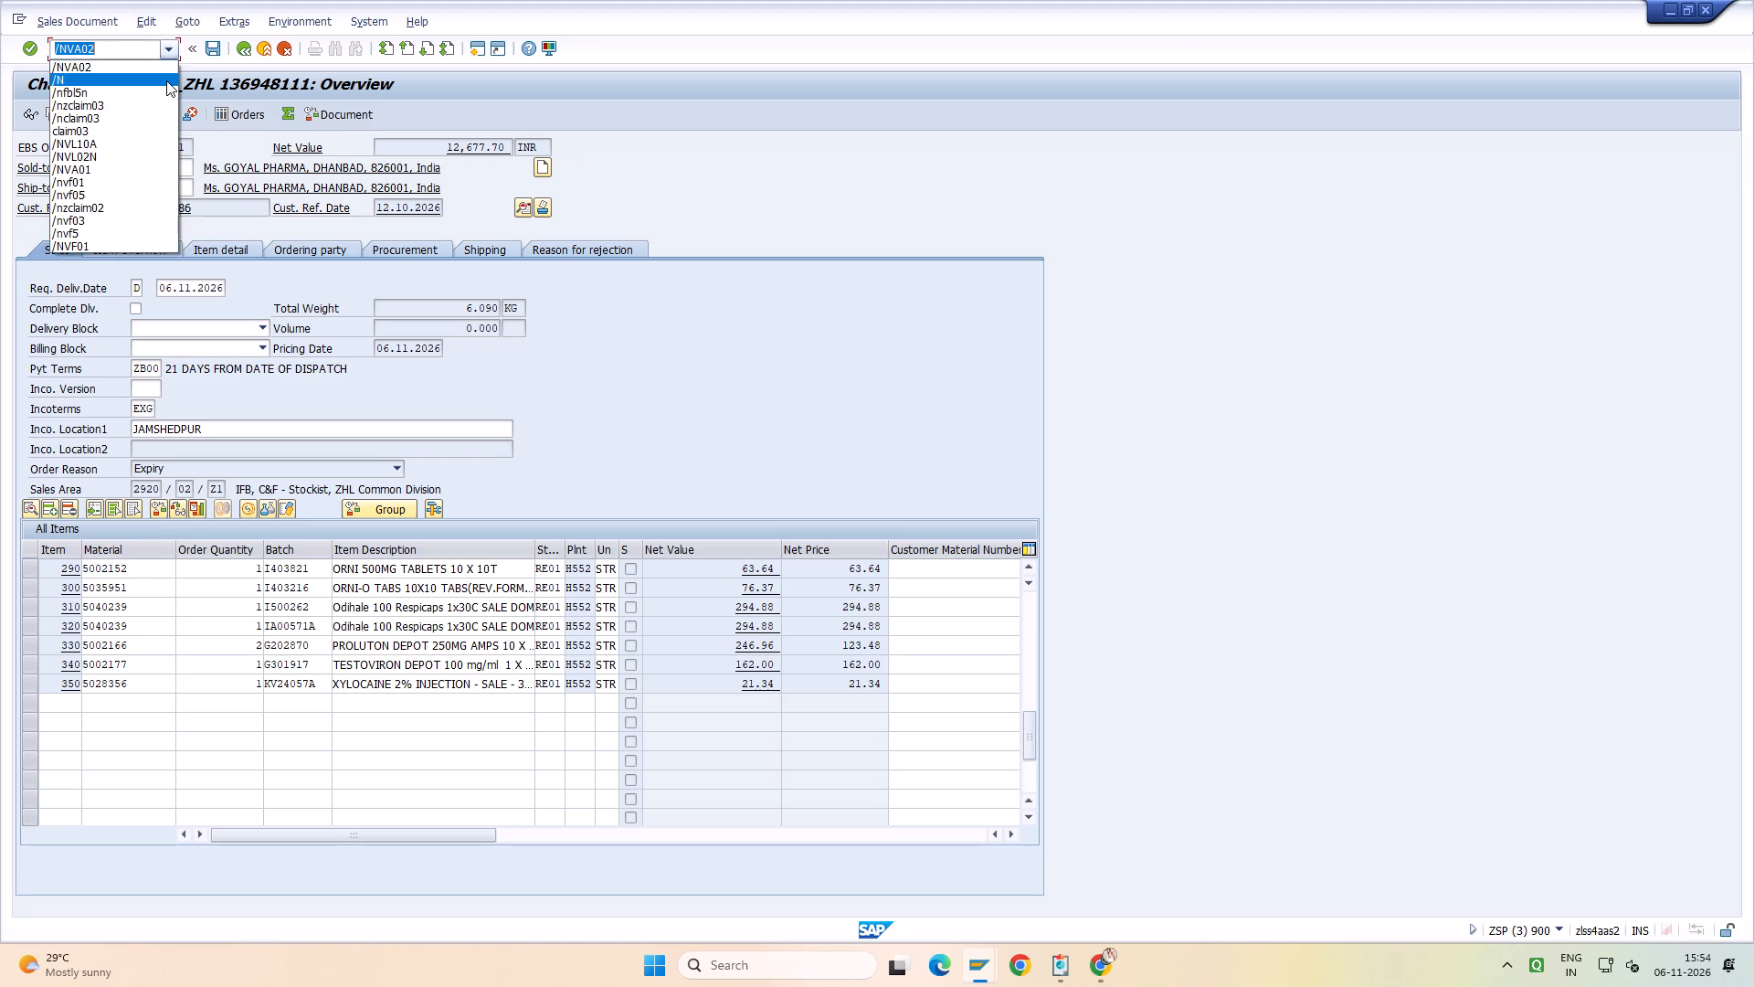
click(166, 80)
key(Return)
key(Return)
key(space)
key(Down)
key(Return)
key(Tab)
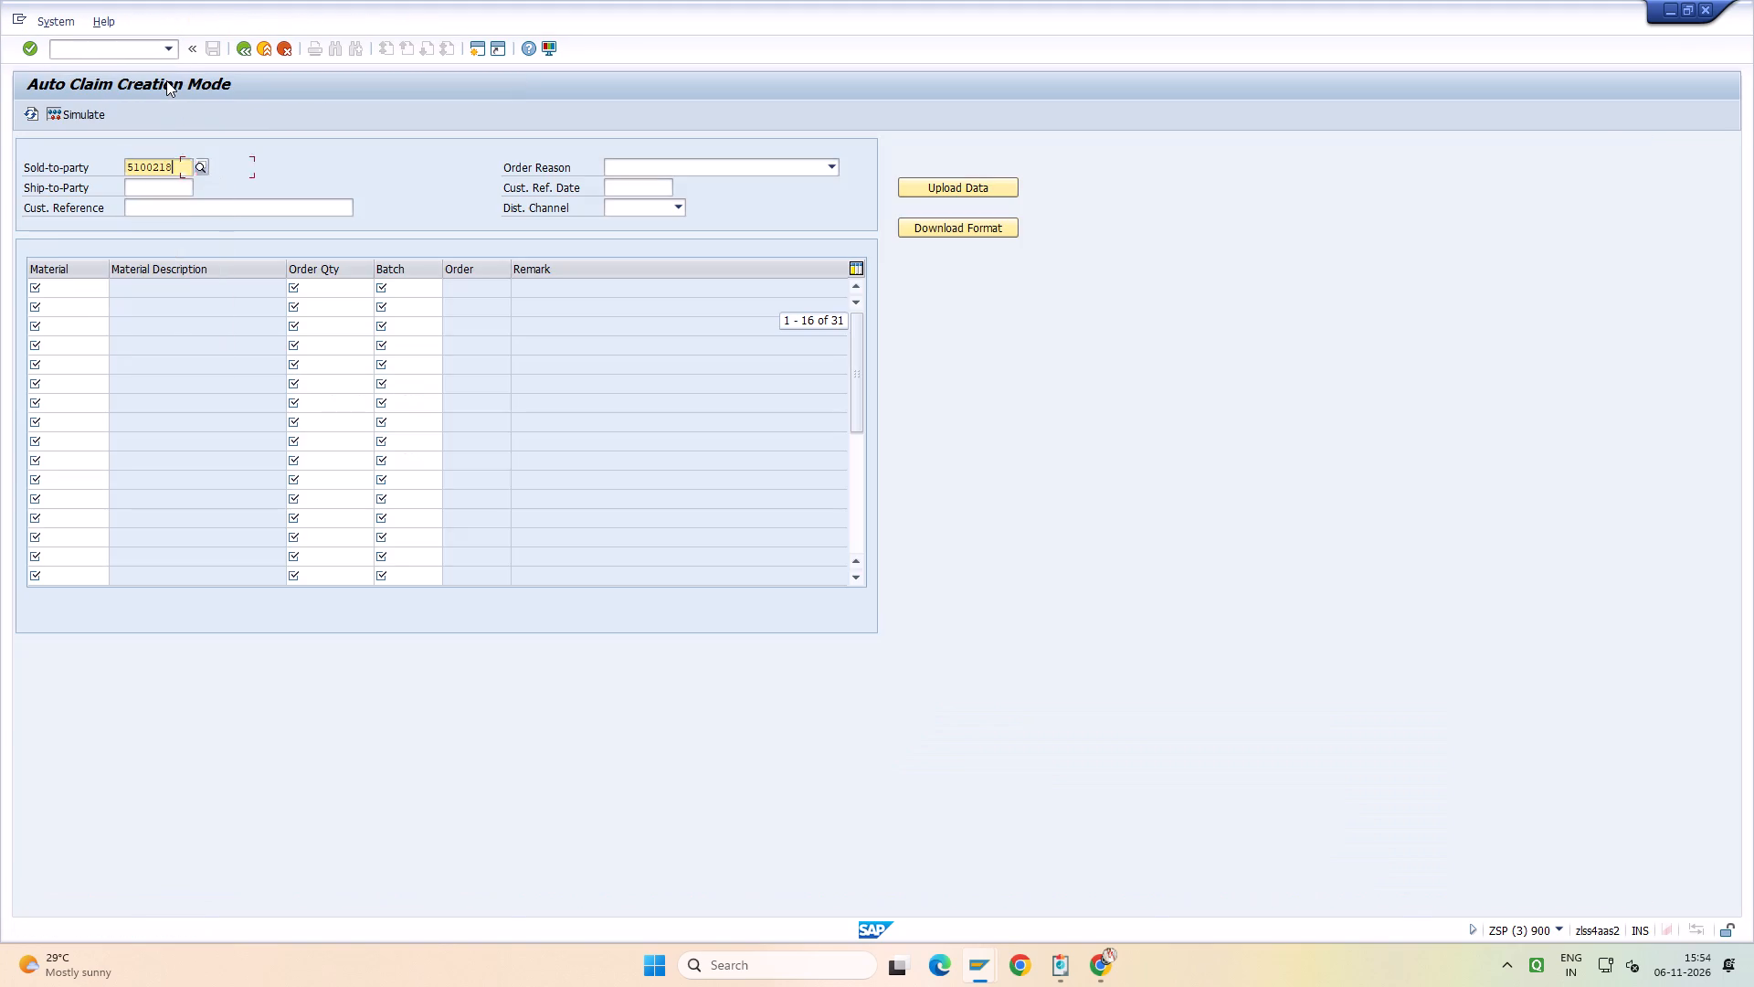
text(Z03)
key(Tab)
key(space)
key(Down)
key(Return)
key(Tab)
key(space)
key(Down)
key(Return)
key(Tab)
key(space)
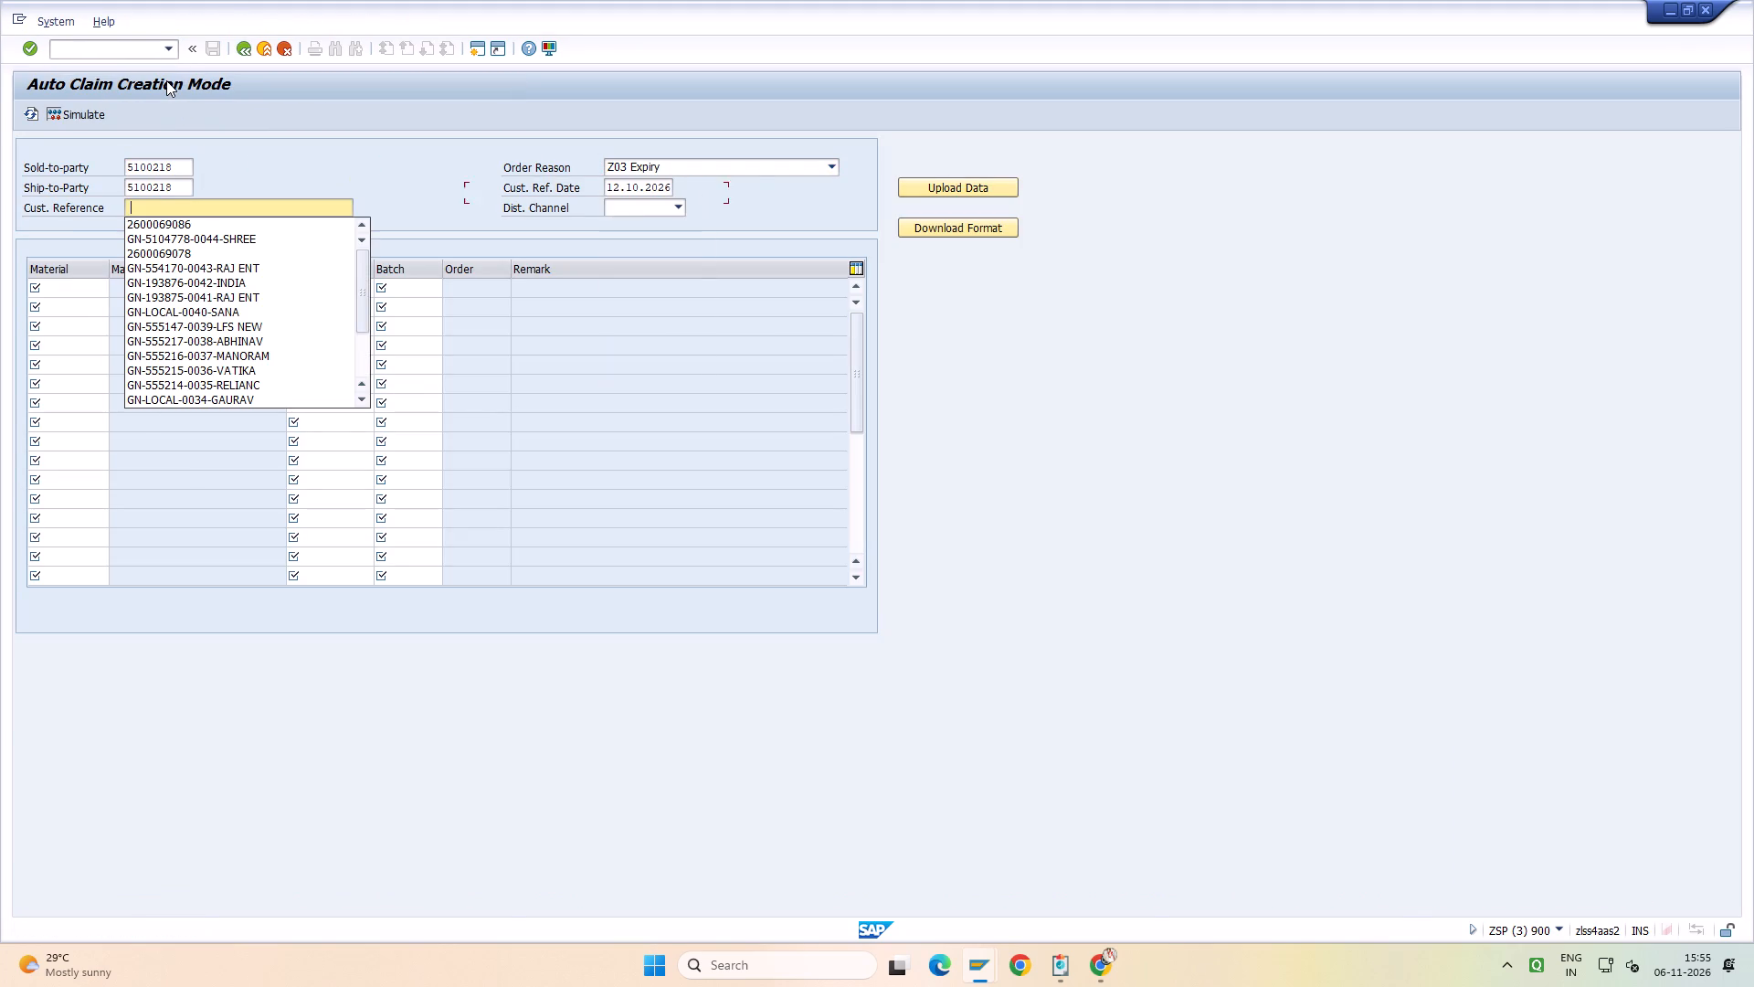
key(Down)
key(Return)
key(Tab)
text(02)
key(Return)
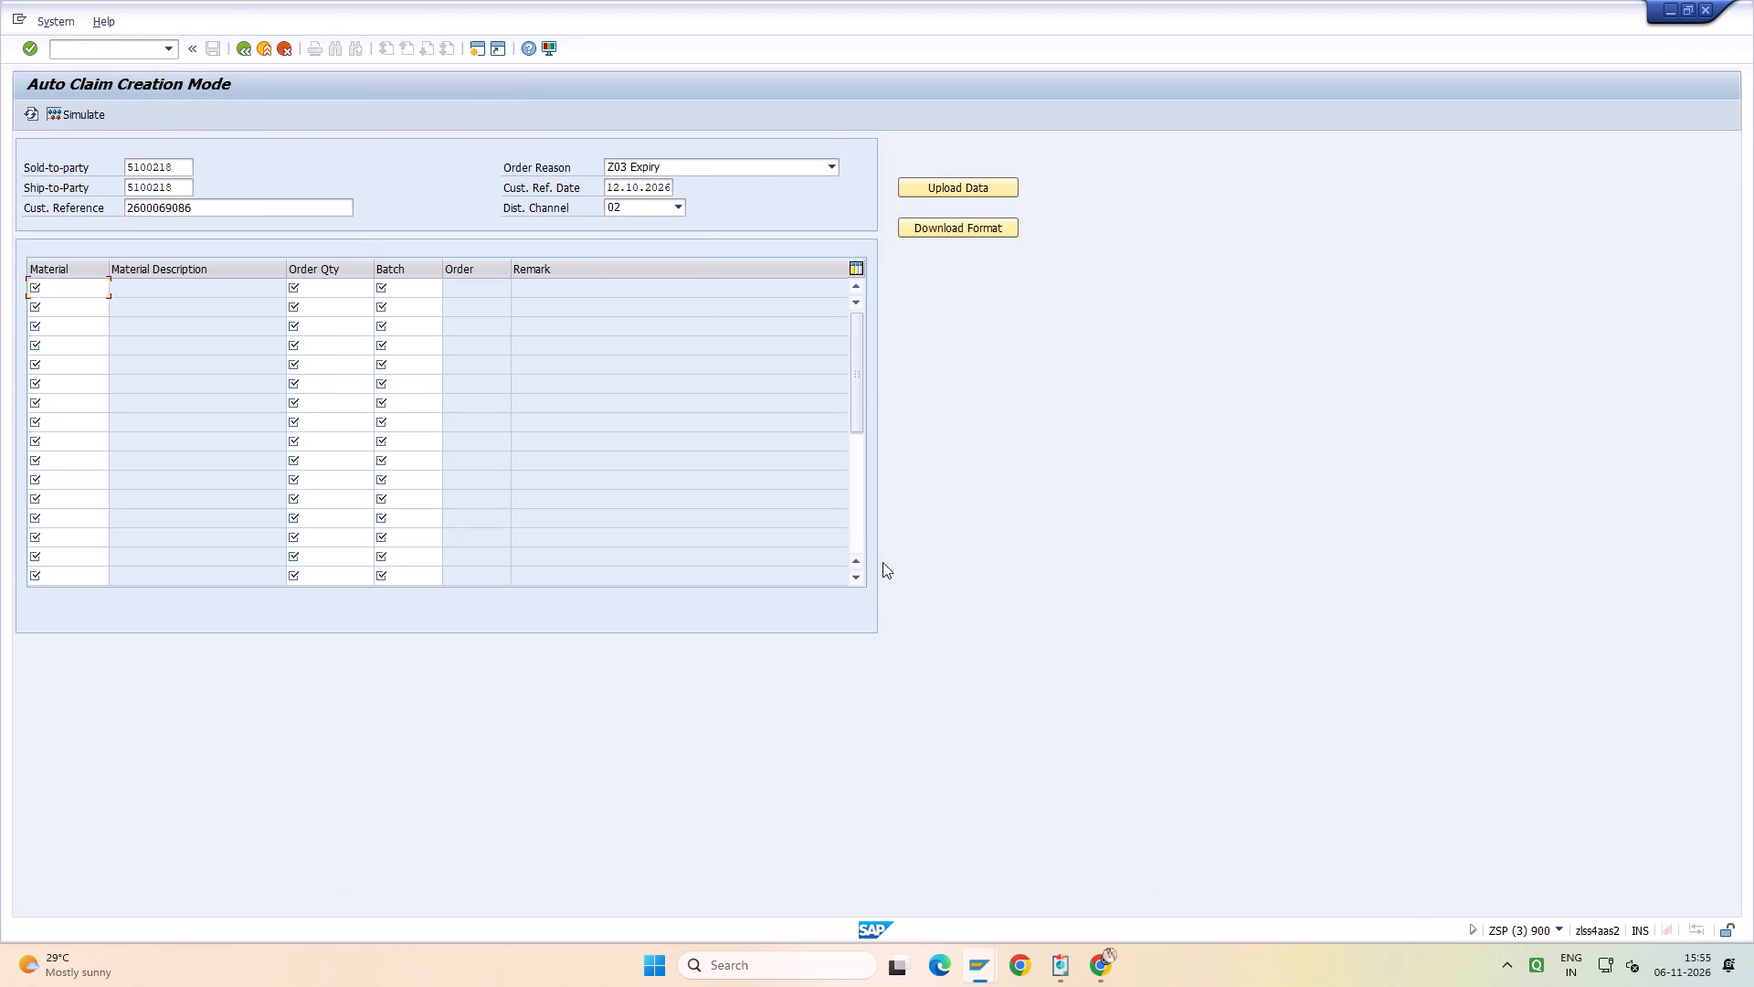
Switch to the desktop and delete the two Material spreadsheets at the end of the icon columns.
key(super+d)
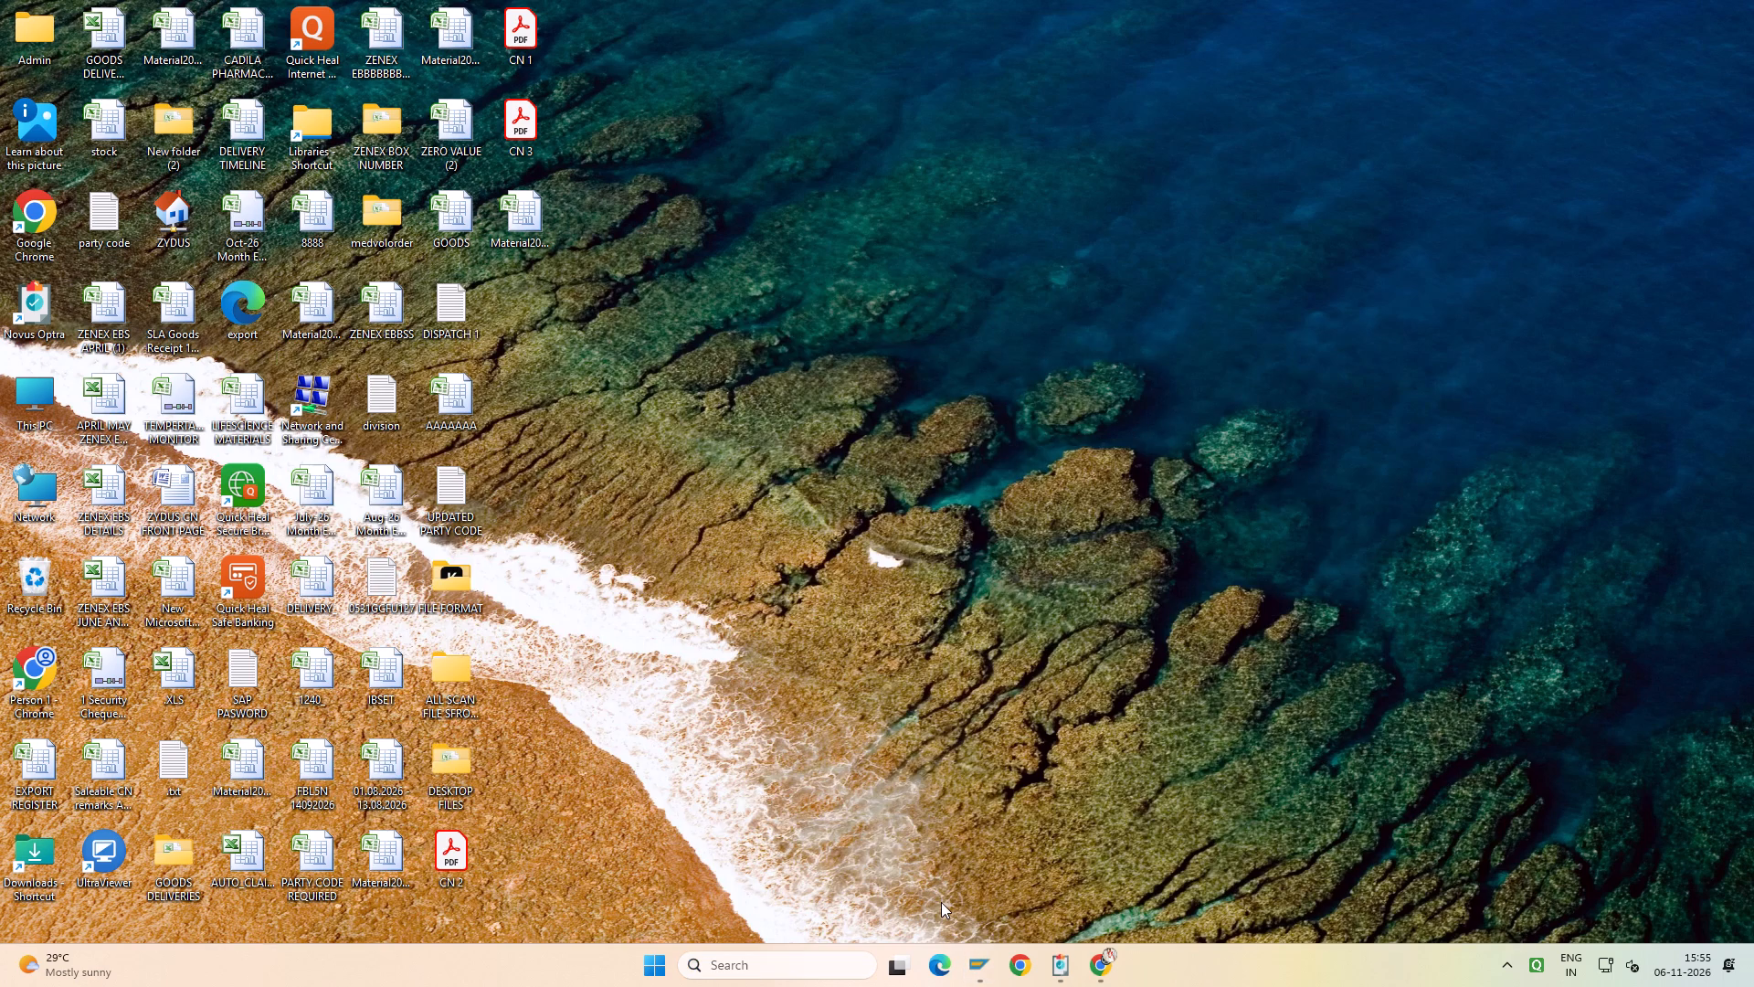
click(522, 223)
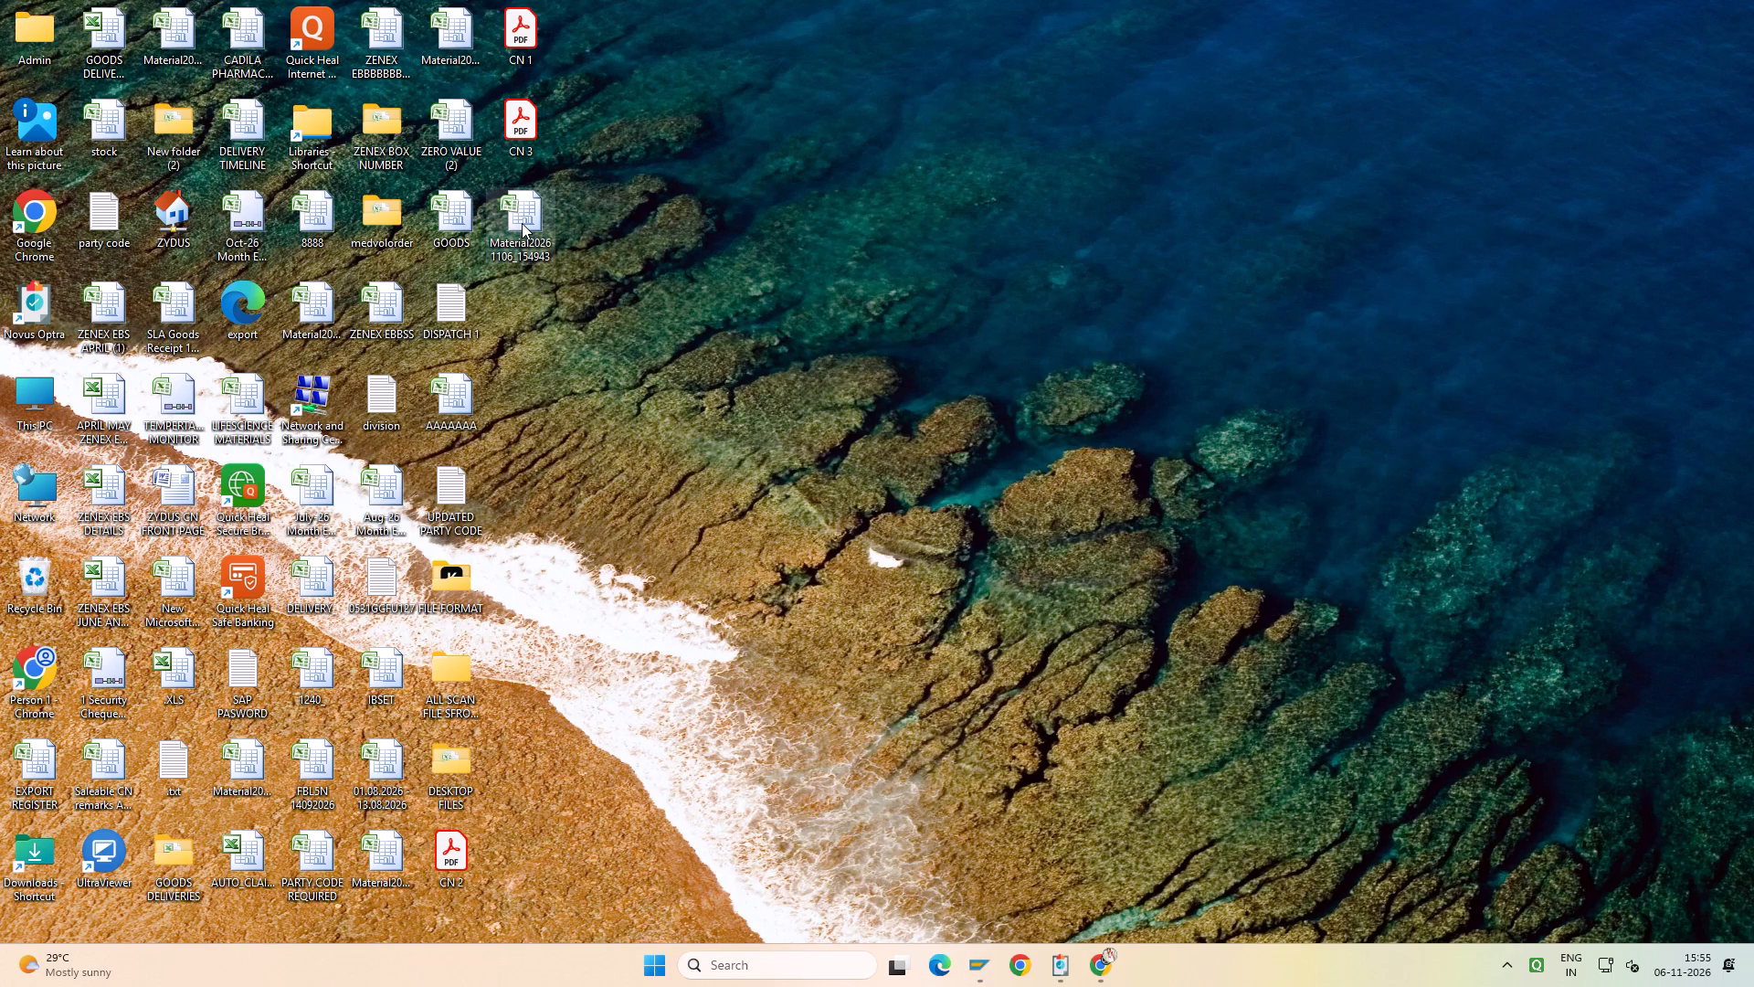
key(Delete)
click(457, 55)
key(Delete)
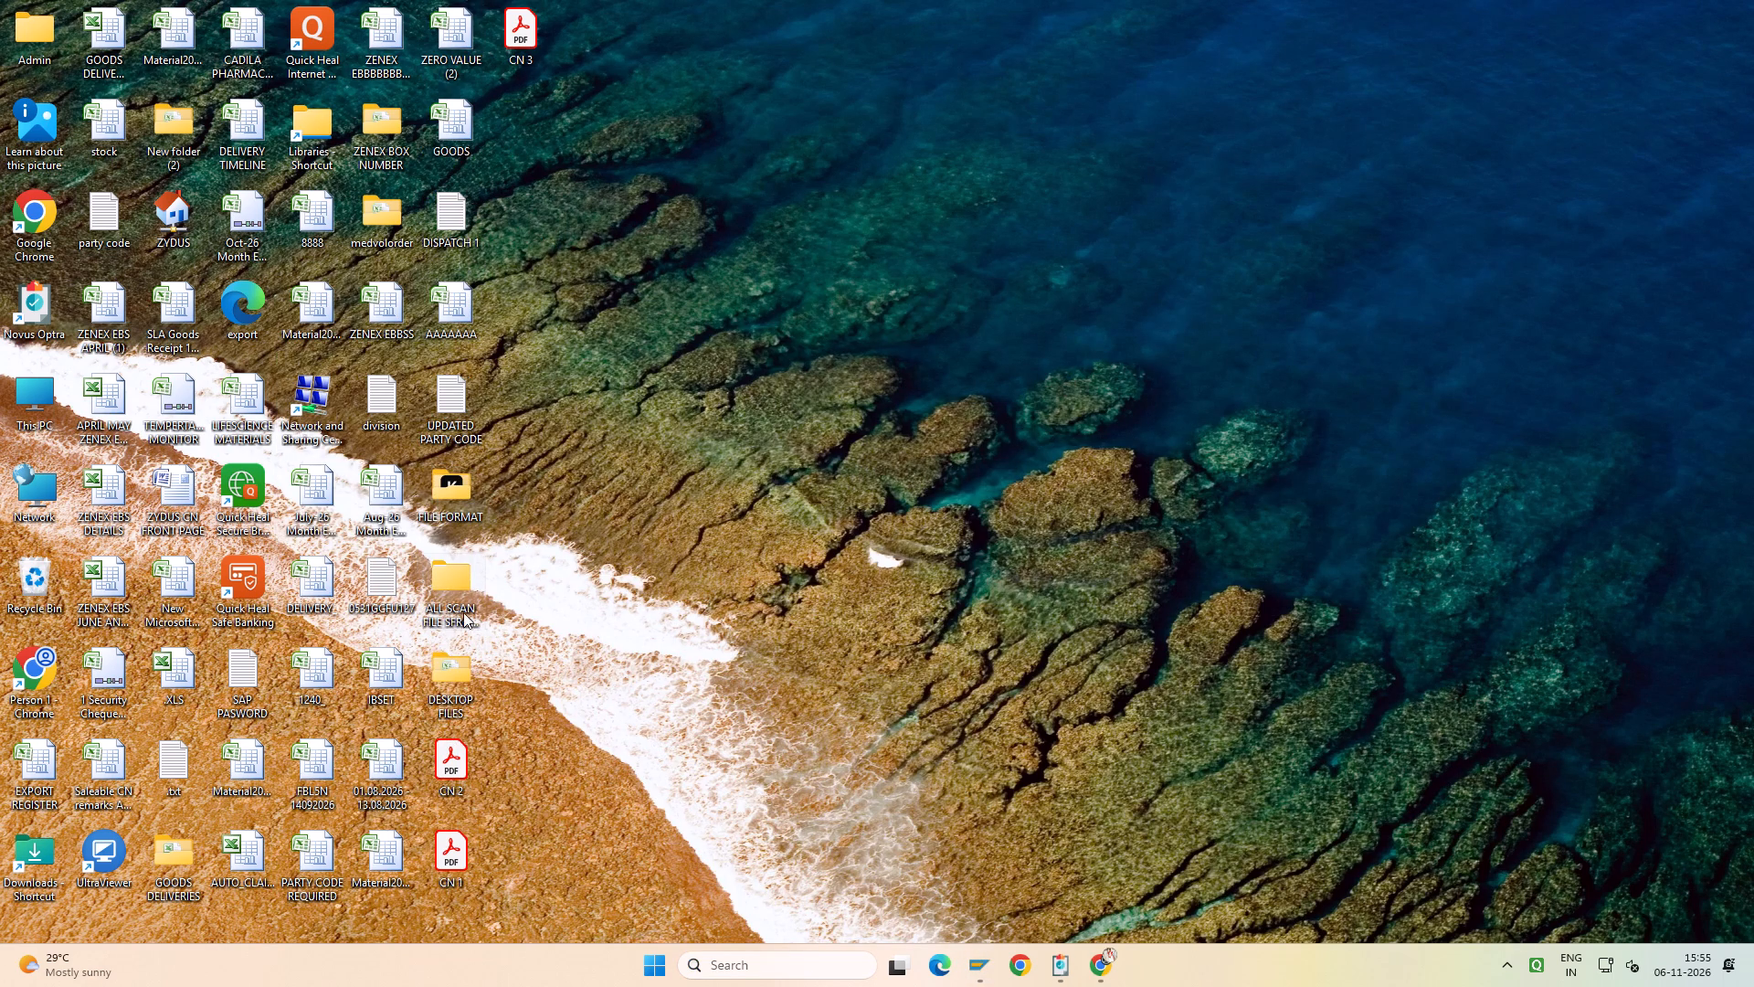
Open the GOYAL PHARMA_5100218_Novas workbook from the 2848-2854 subfolder of the 20. NOVEMBER 2026 scan folder, discarding Excel's recovered files.
double_click(453, 585)
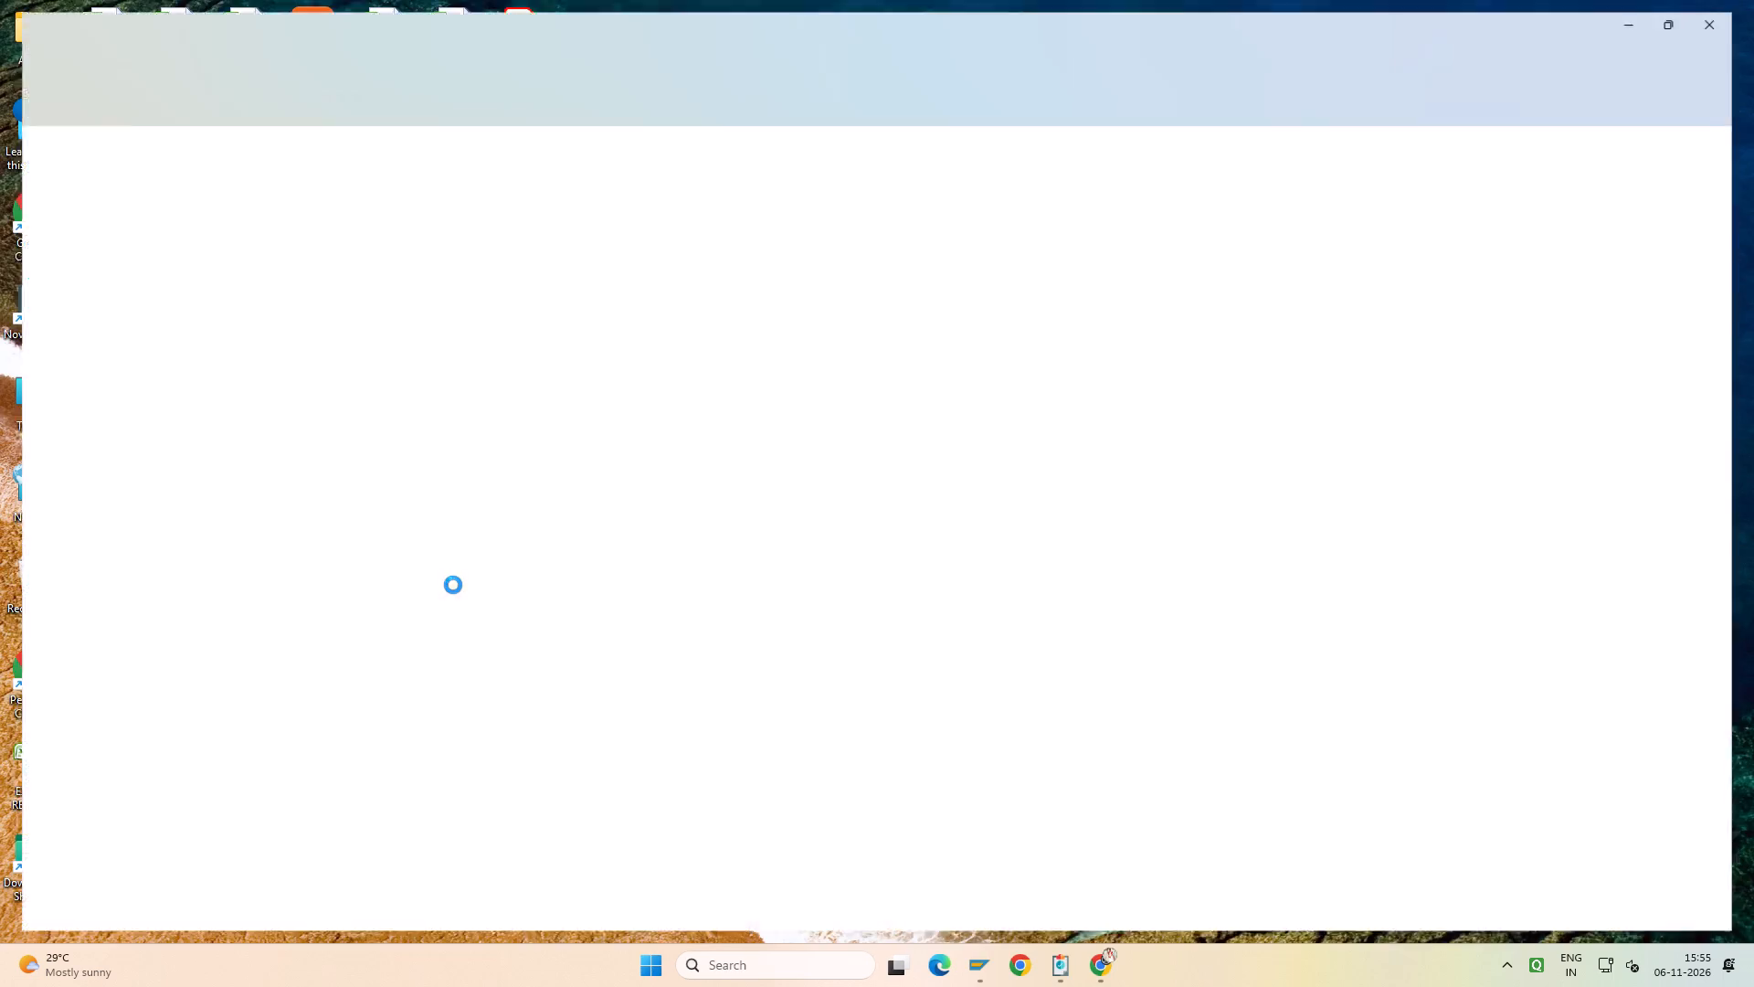
double_click(294, 639)
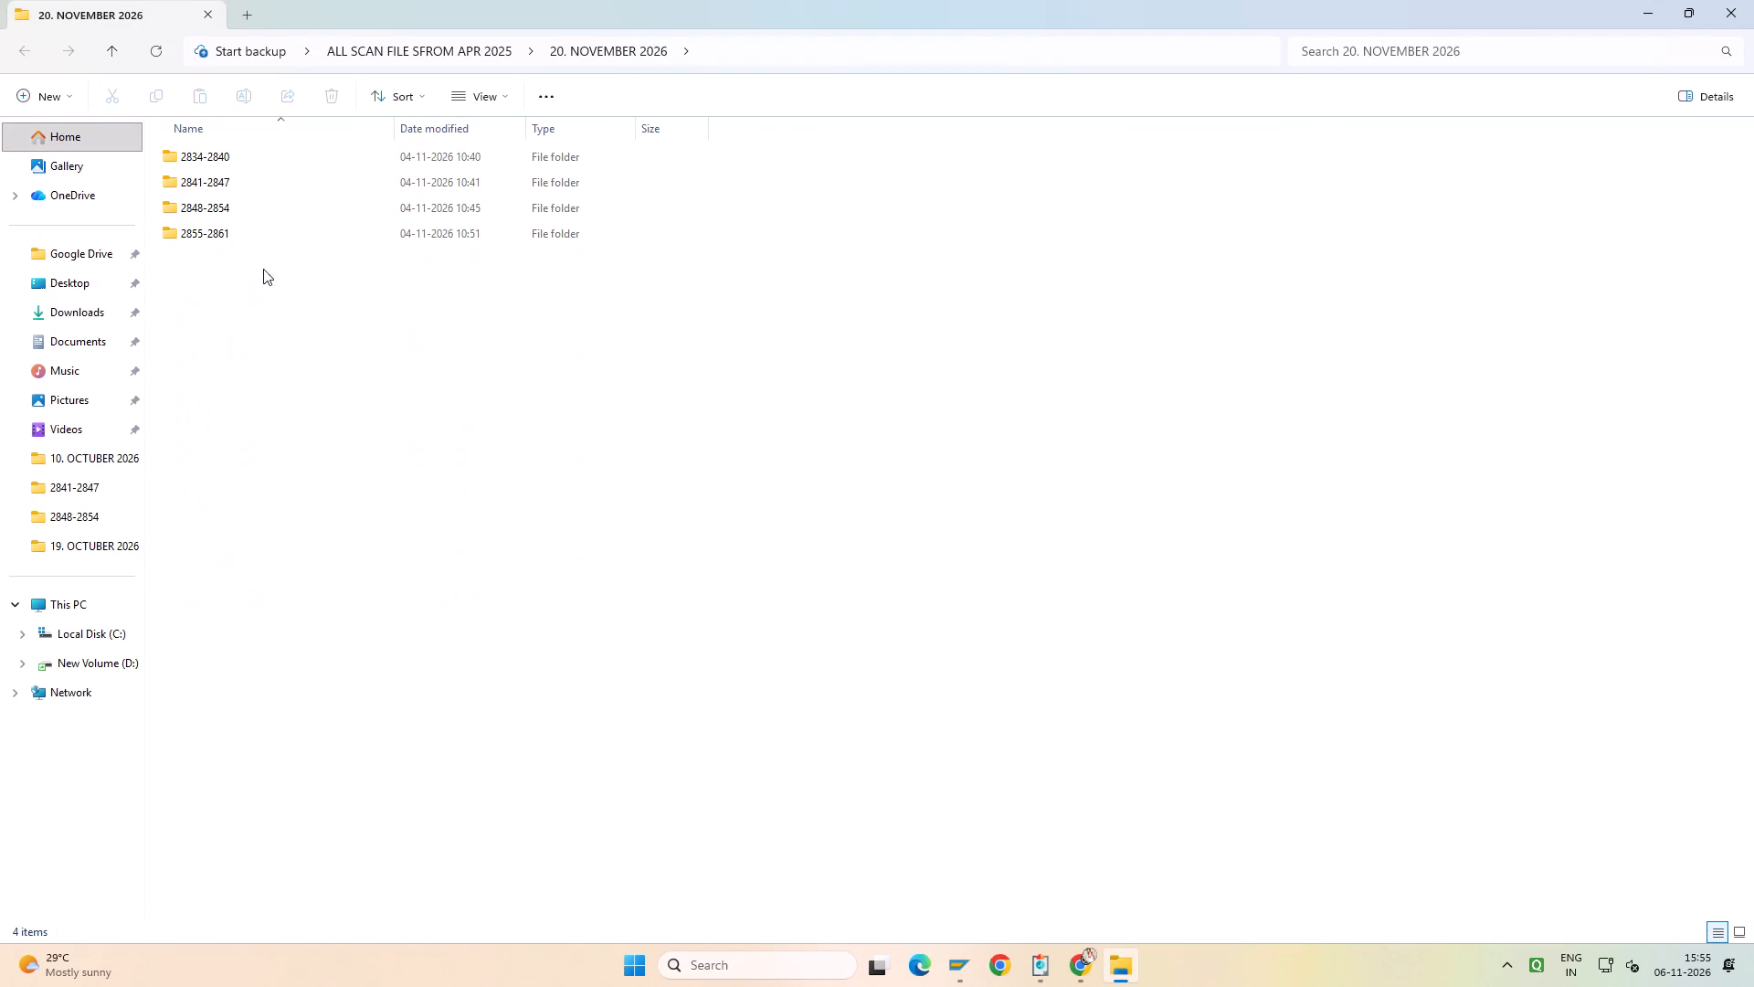
double_click(272, 214)
double_click(274, 214)
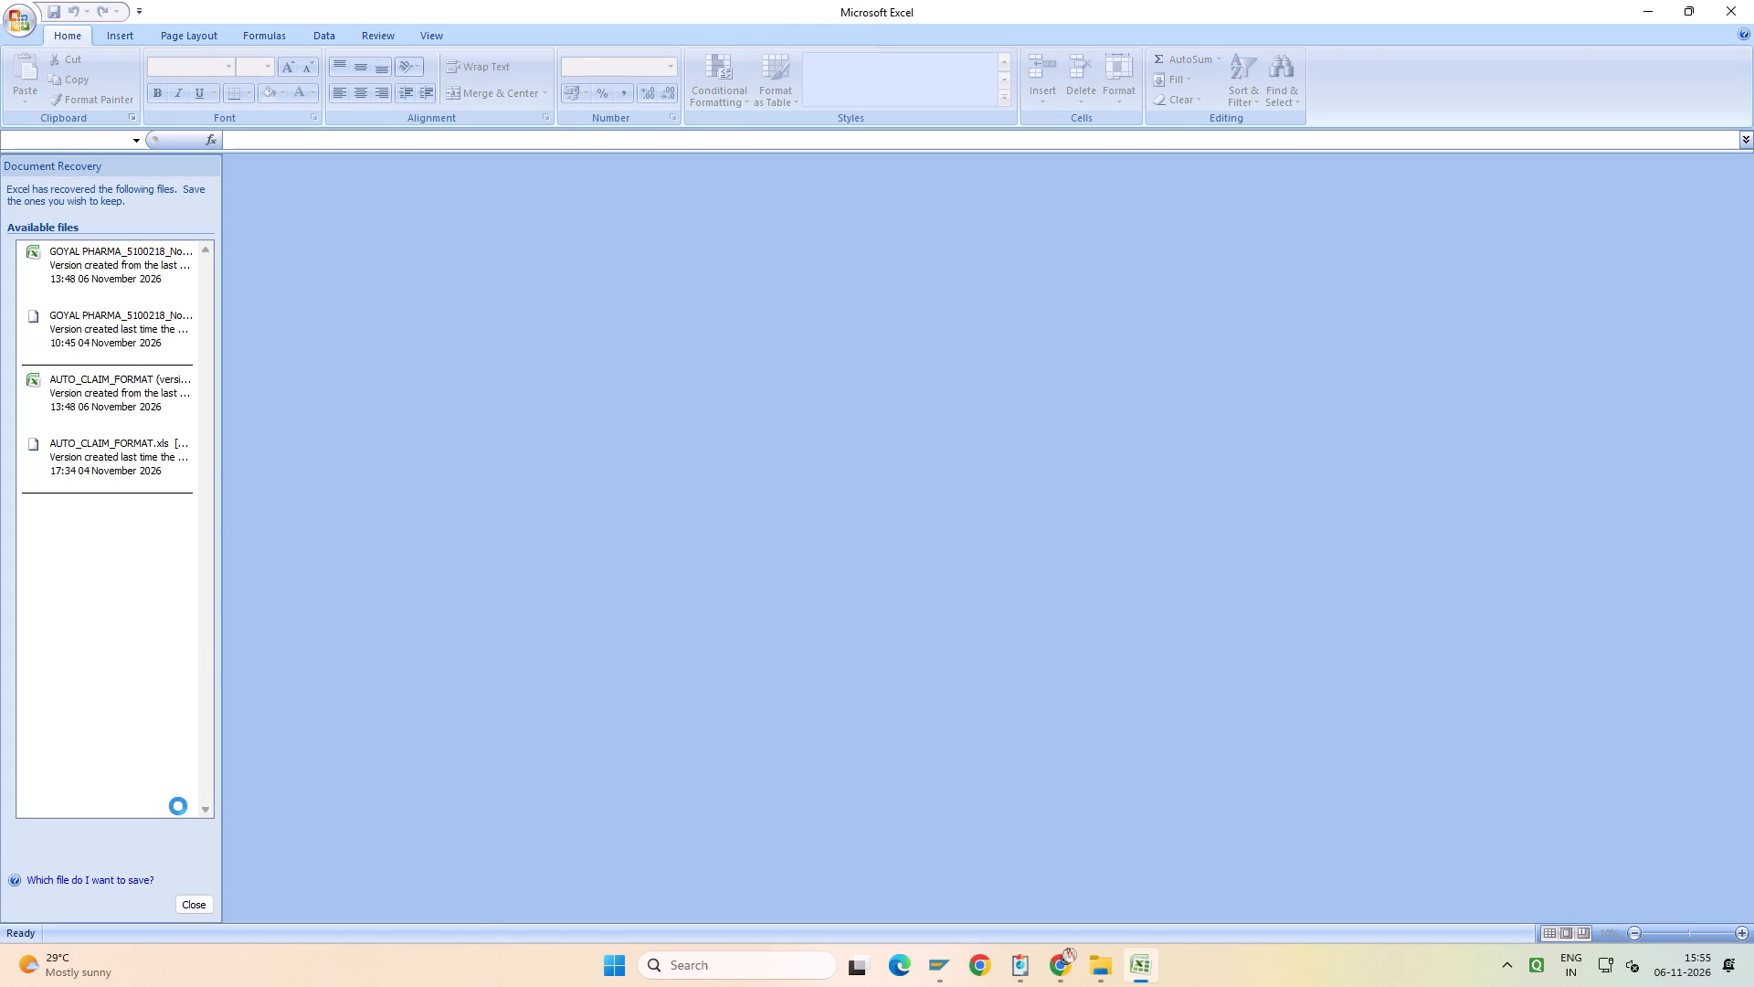
click(195, 905)
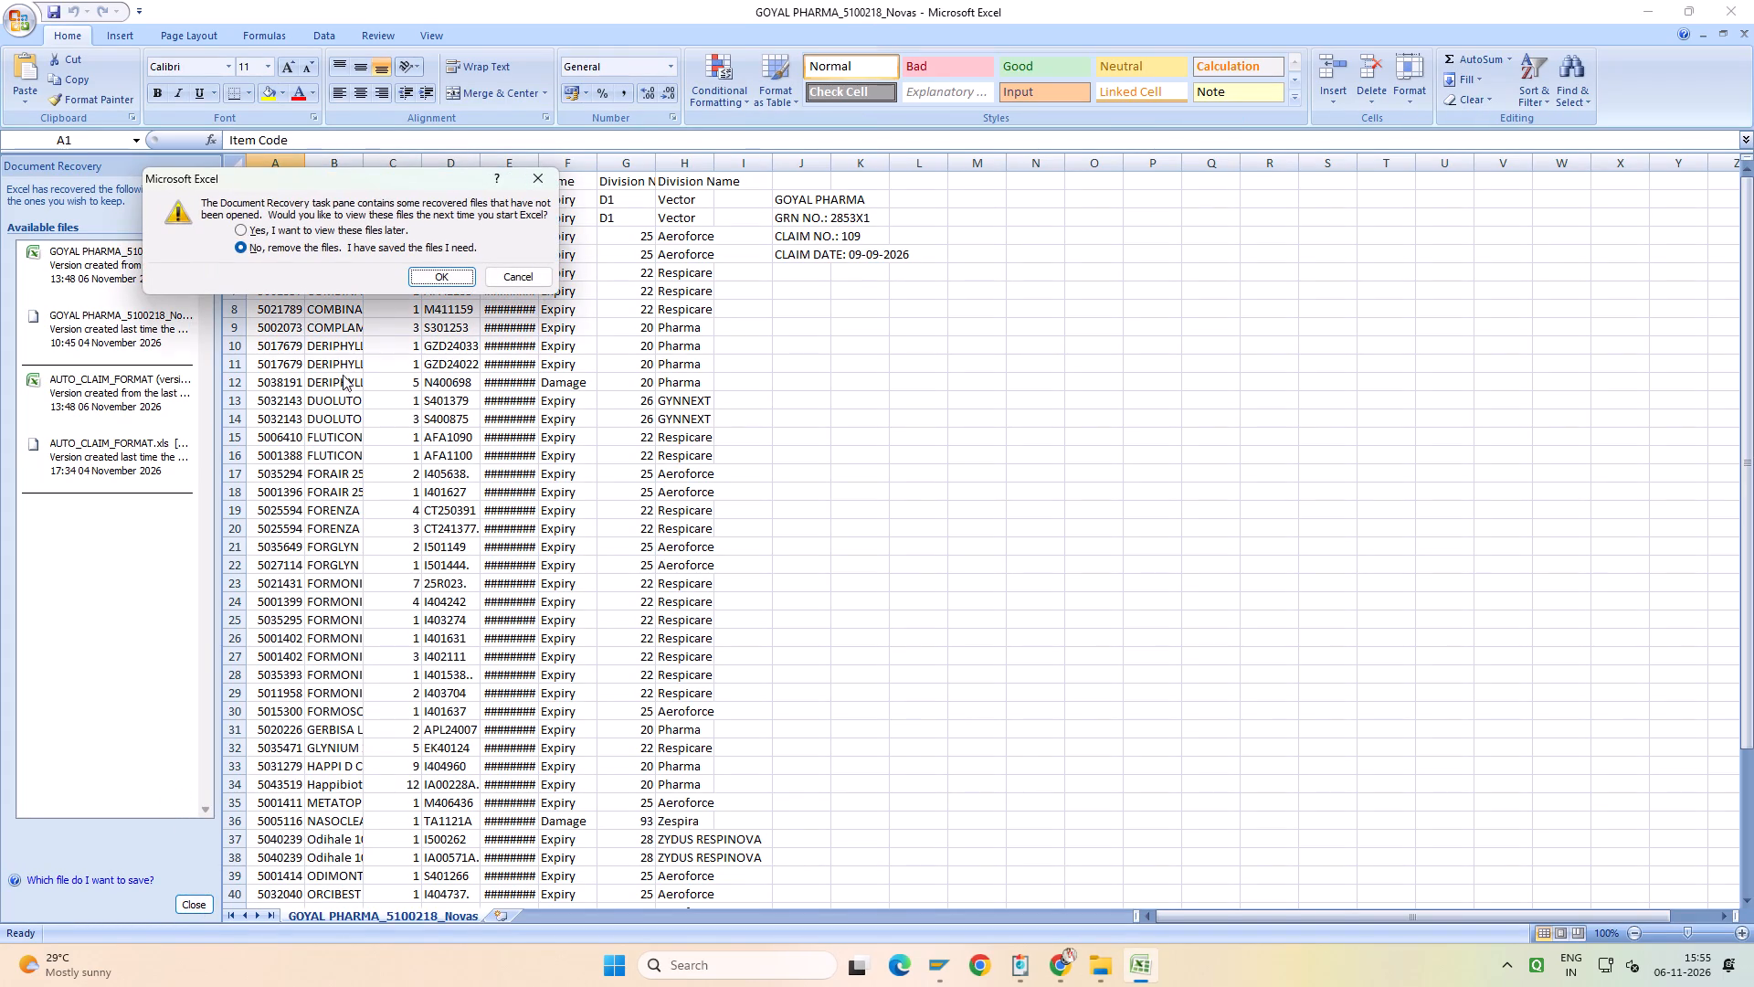
click(444, 275)
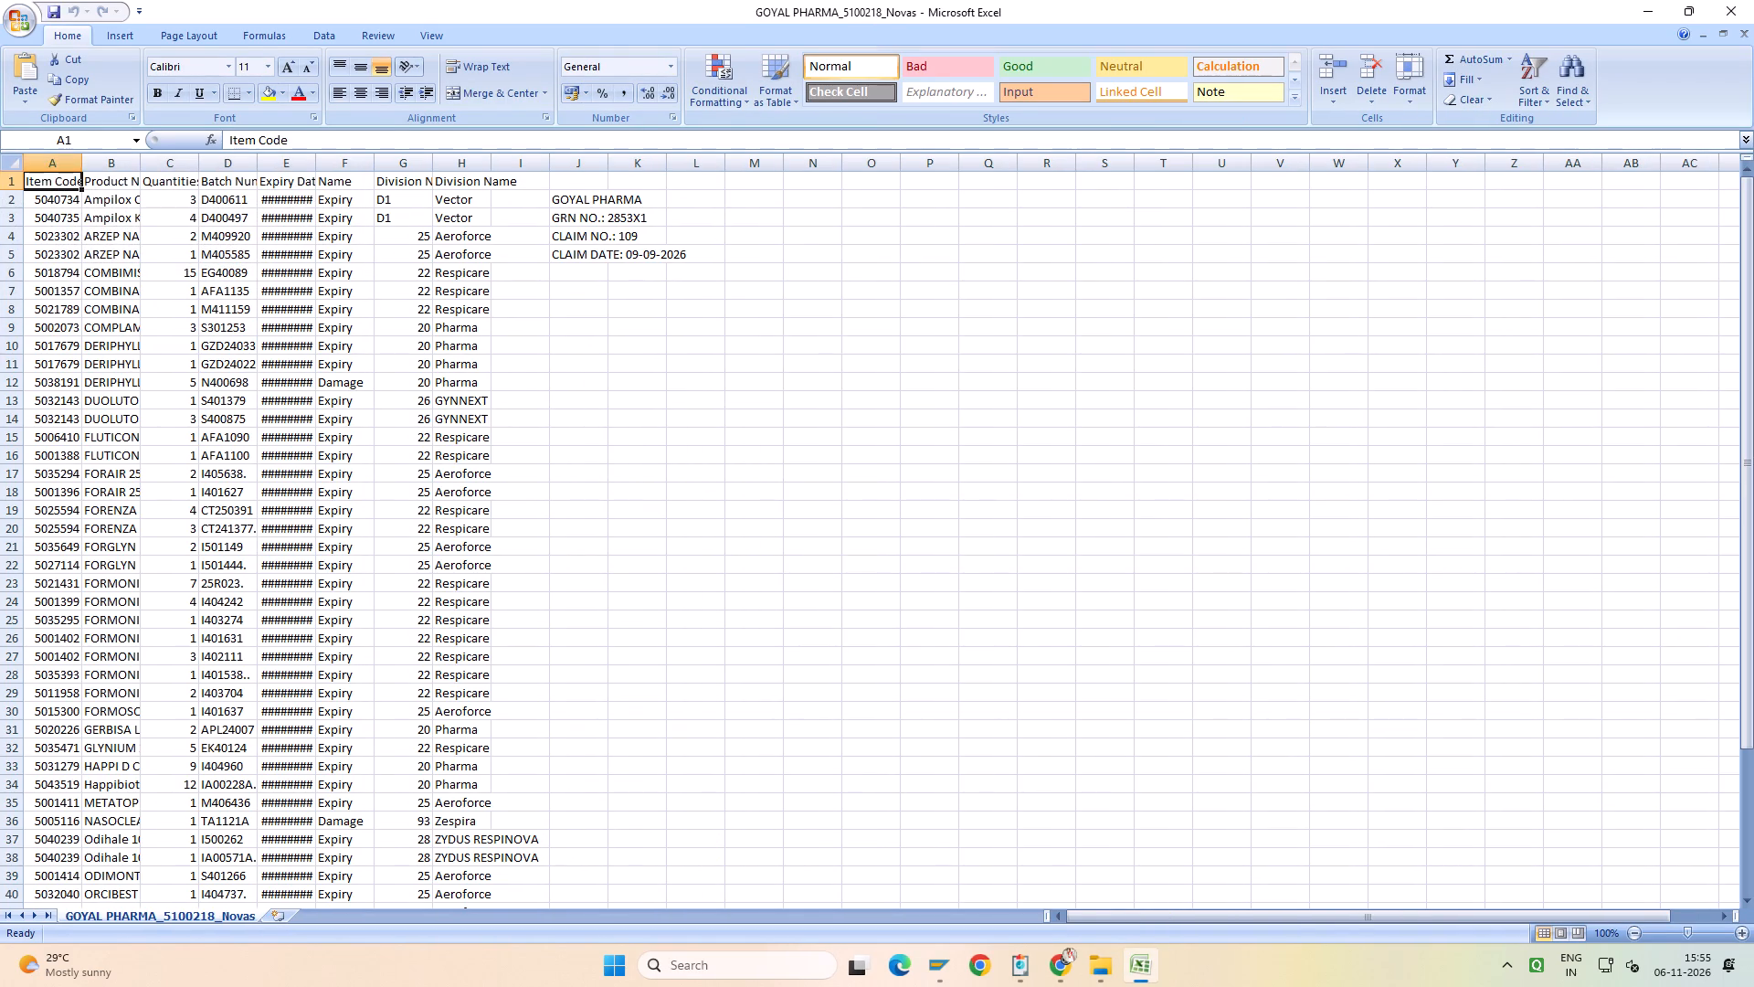
Autofit all column widths in the GOYAL PHARMA claim sheet.
click(11, 170)
double_click(84, 166)
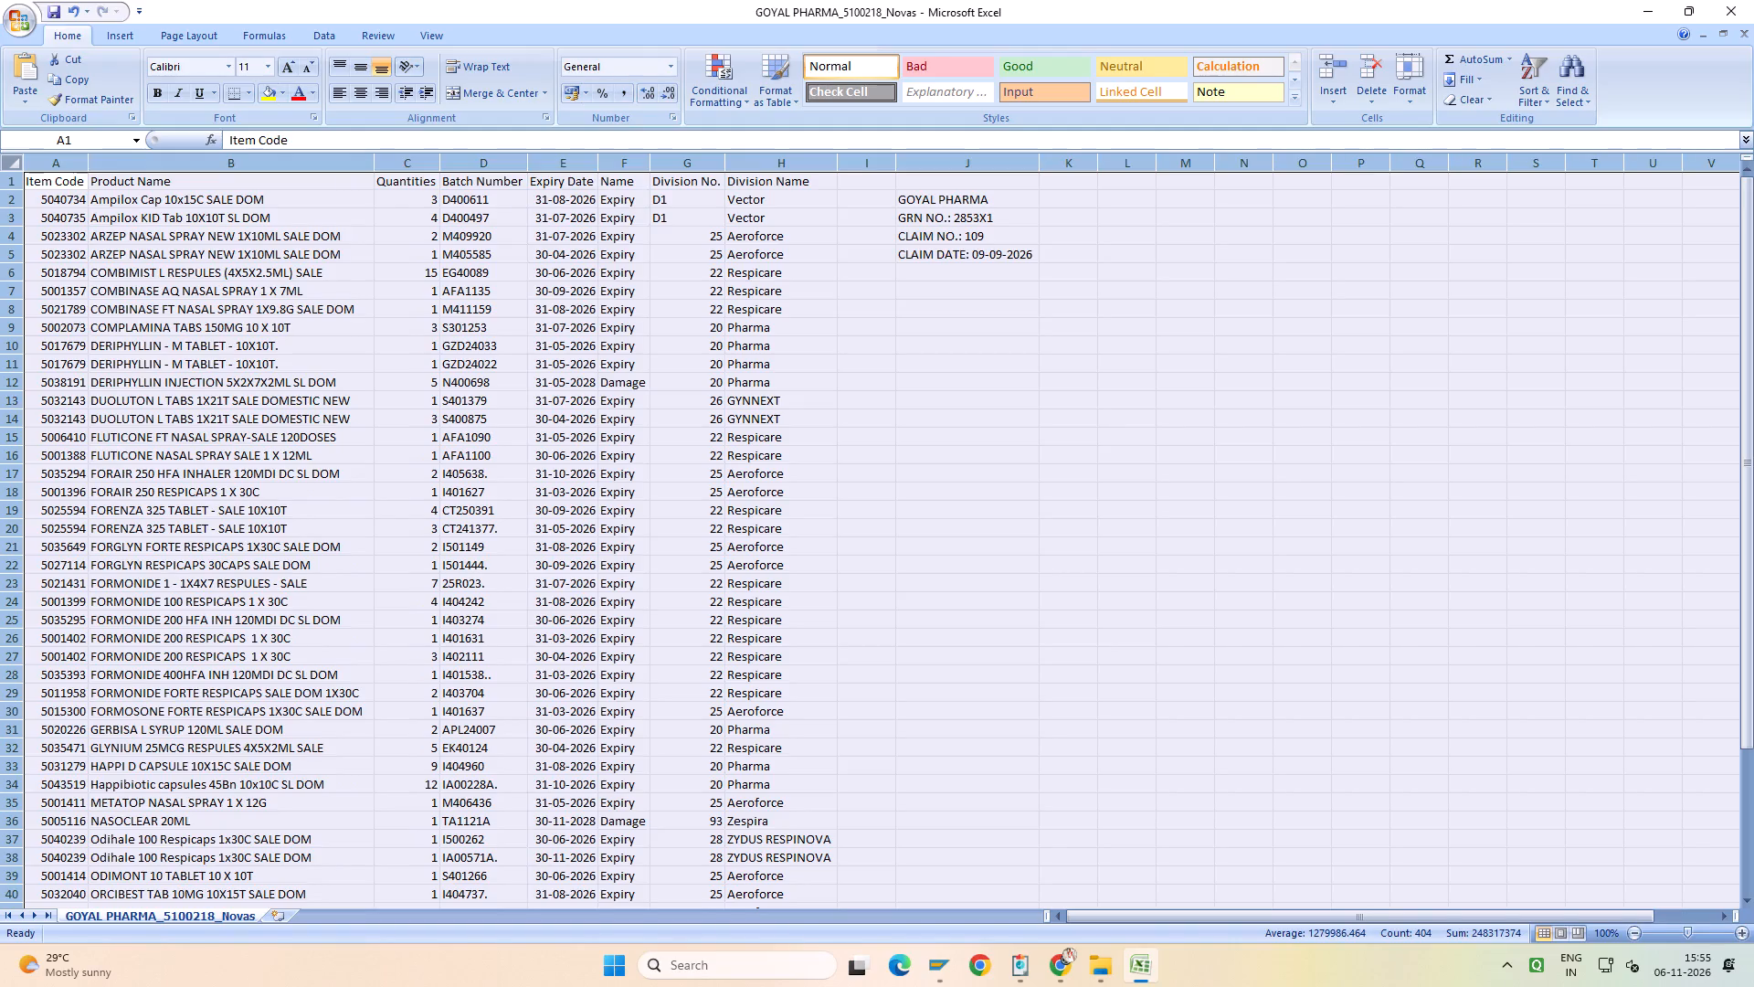
Copy the DERIPHYLLIN - M TABLET row with batch GZD24033 from Excel into the first claim line in SAP.
drag(63, 345, 464, 347)
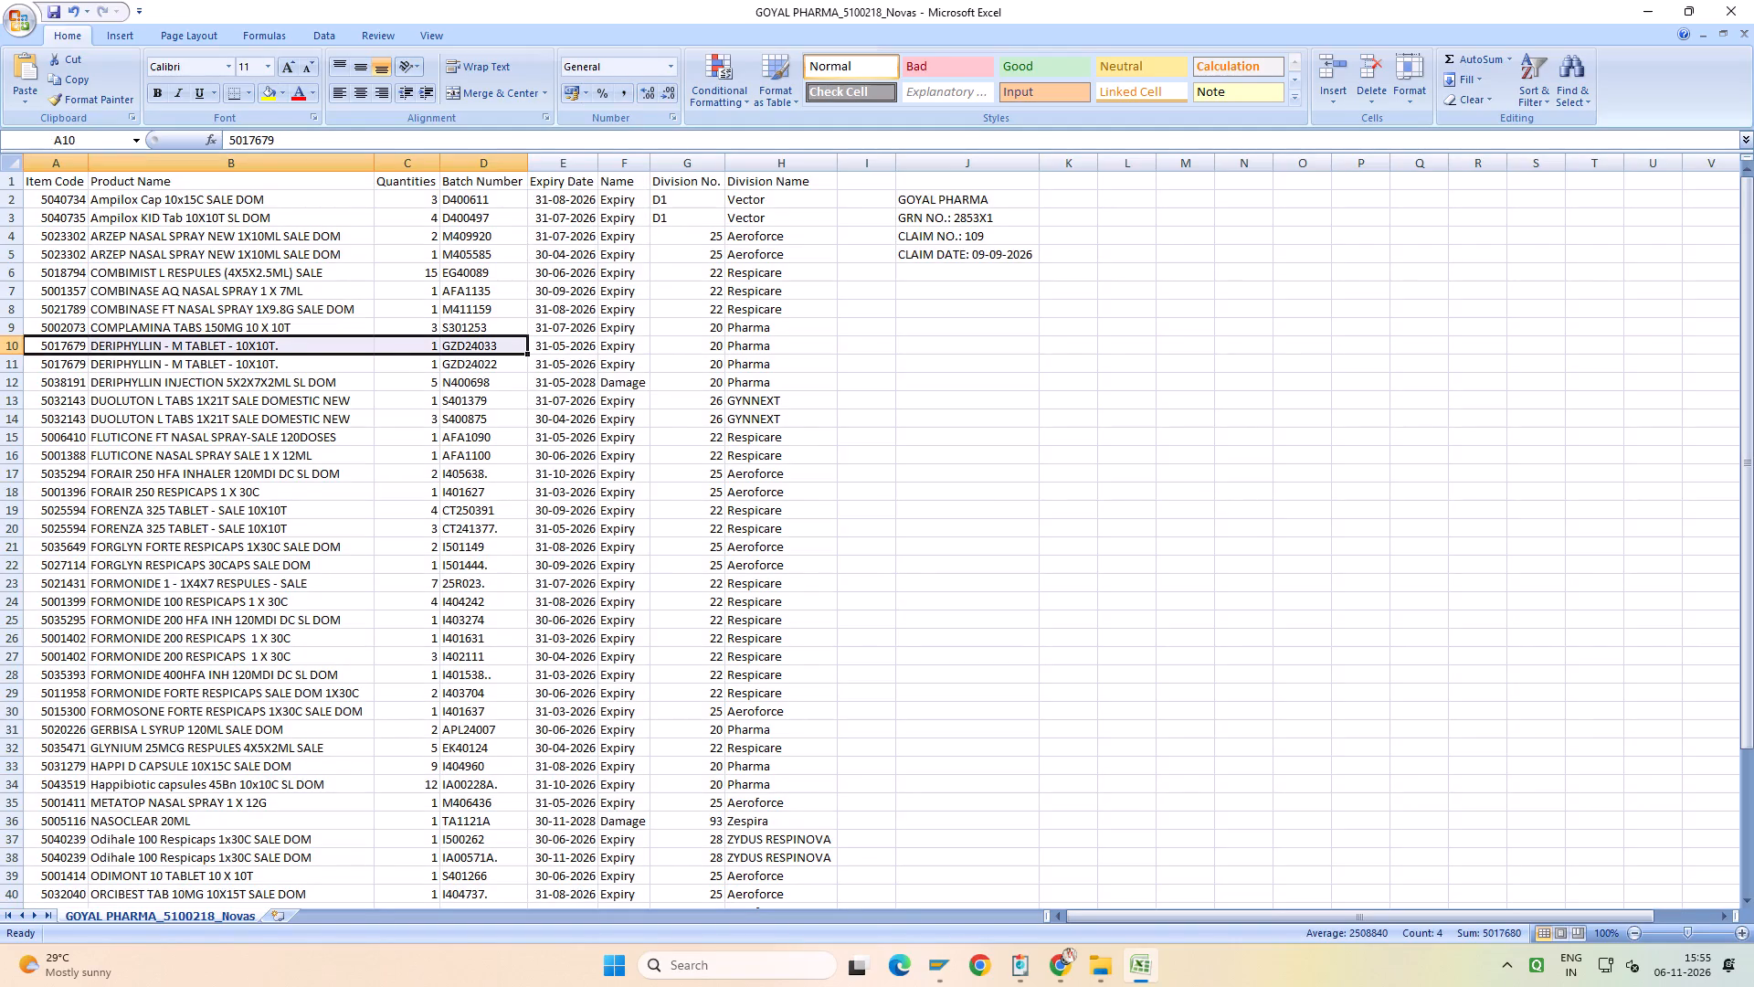
key(ctrl+c)
key(alt+Tab)
key(alt+Tab)
key(ctrl+v)
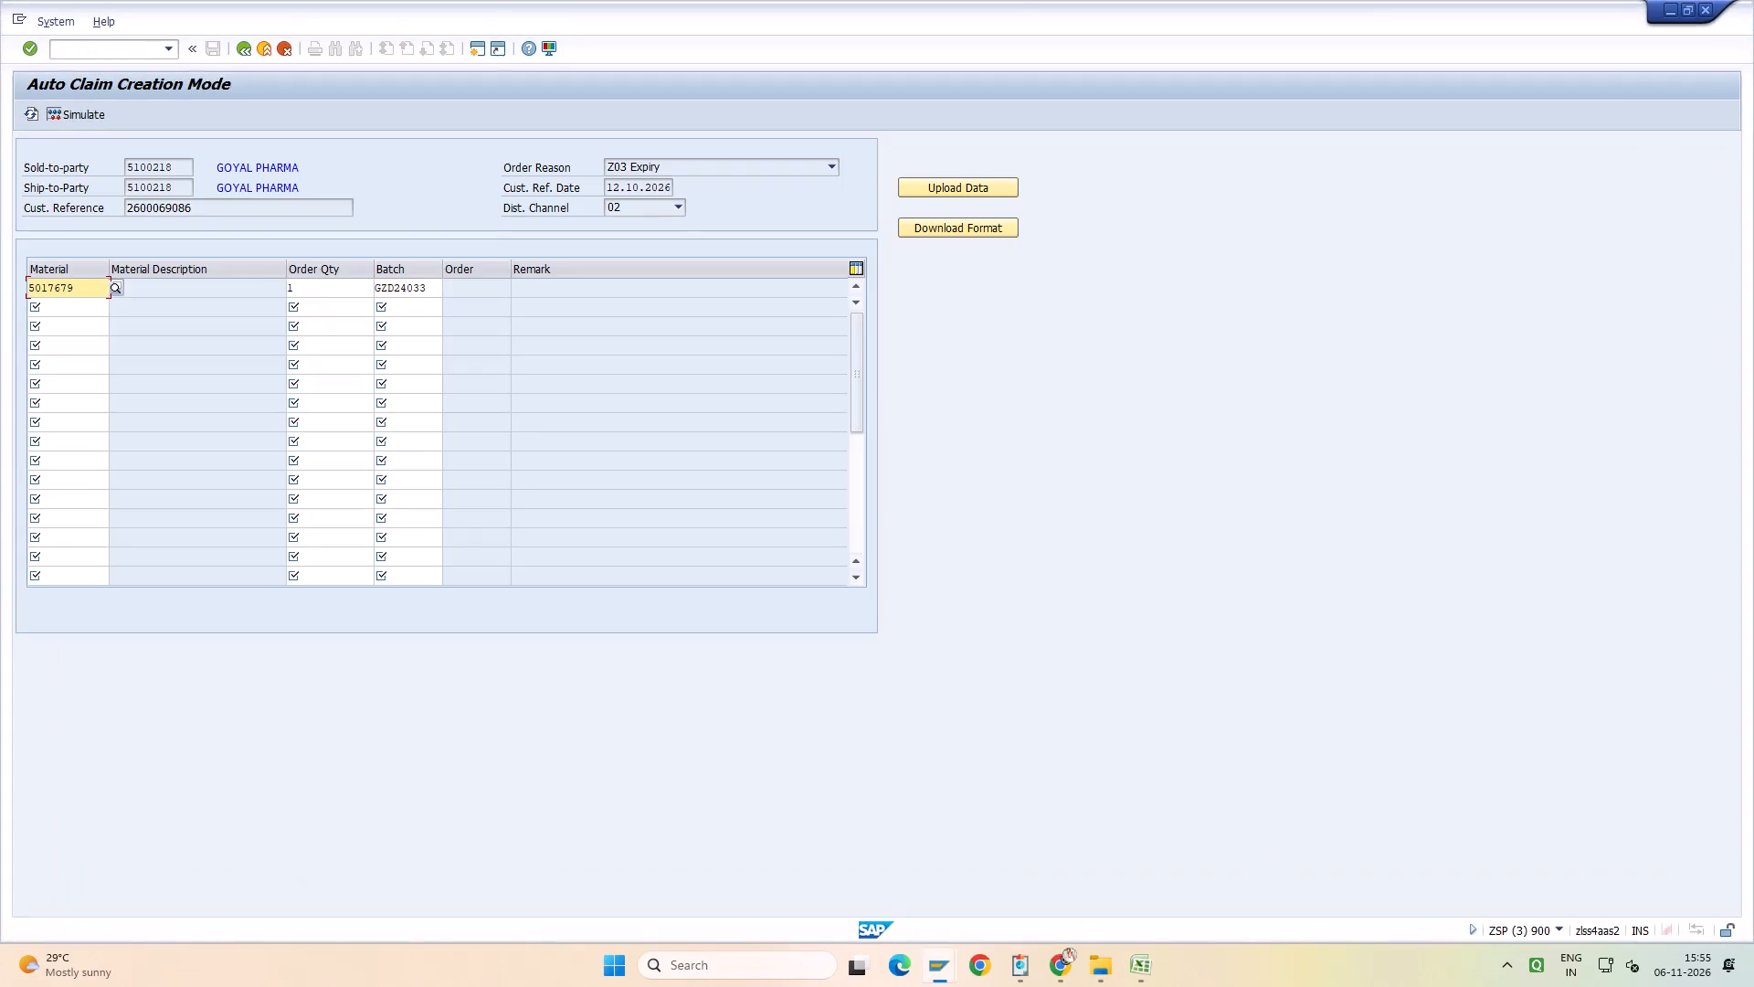
Copy the FORENZA 325 TABLET row with batch CT250391 from Excel into the second claim line in SAP.
click(1140, 957)
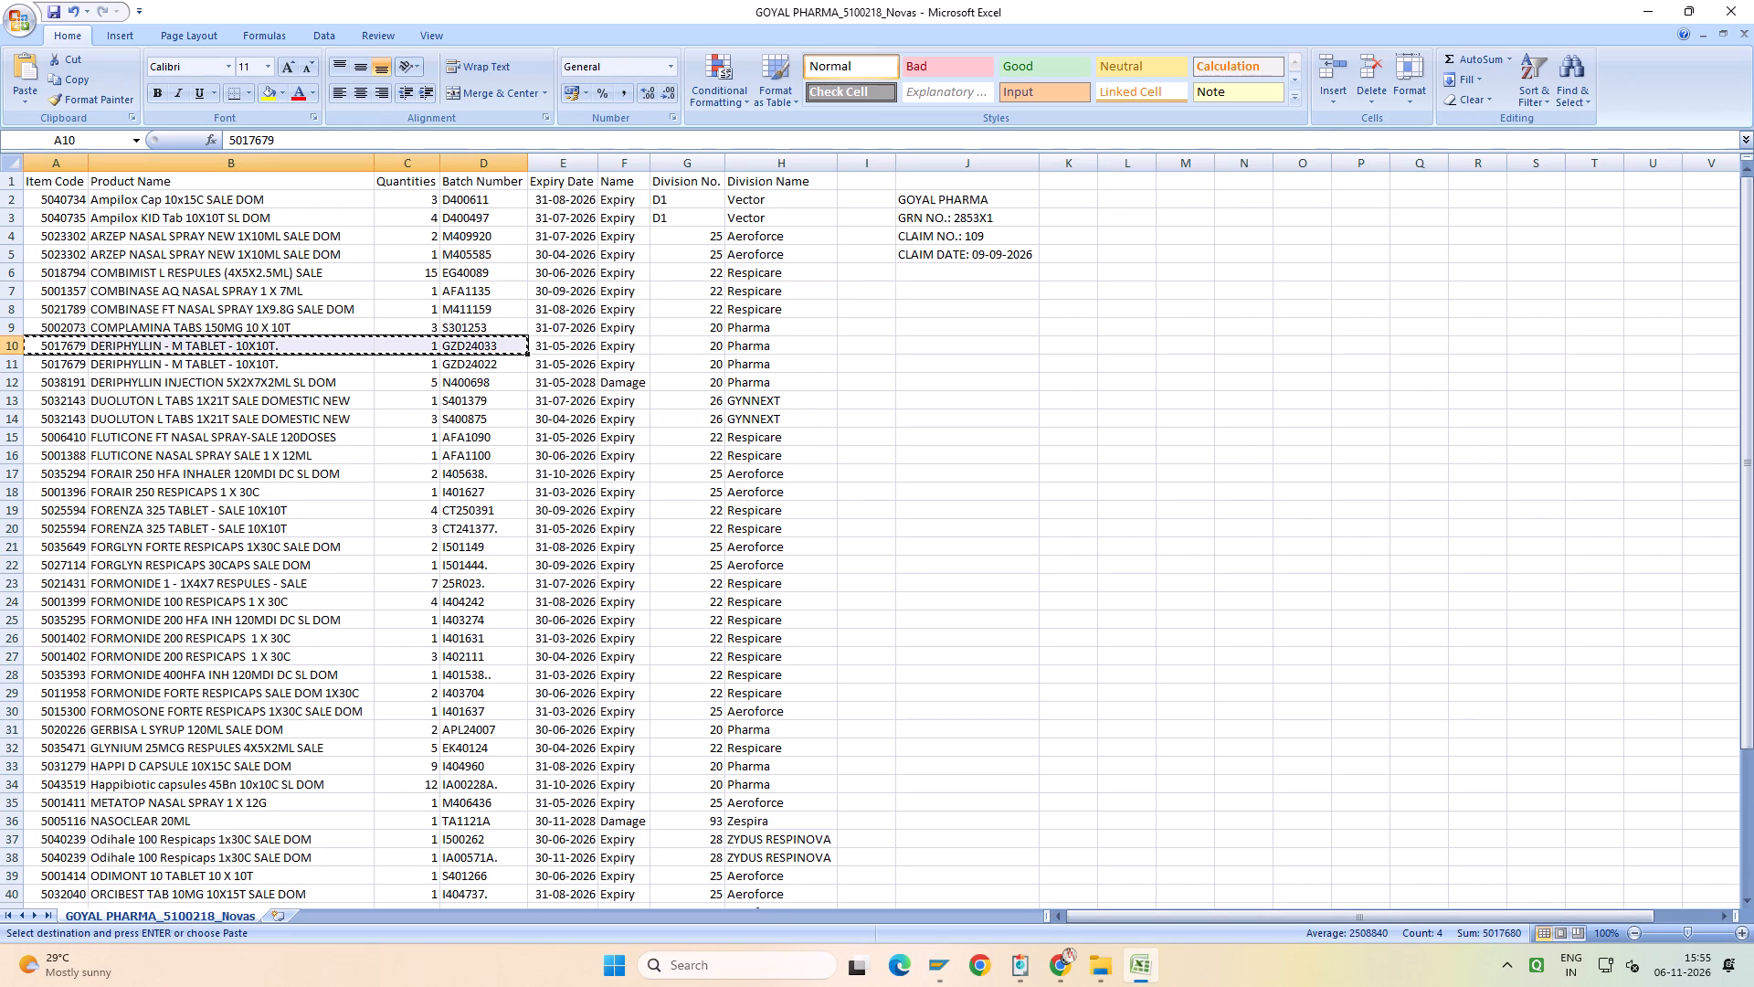
drag(55, 513, 396, 510)
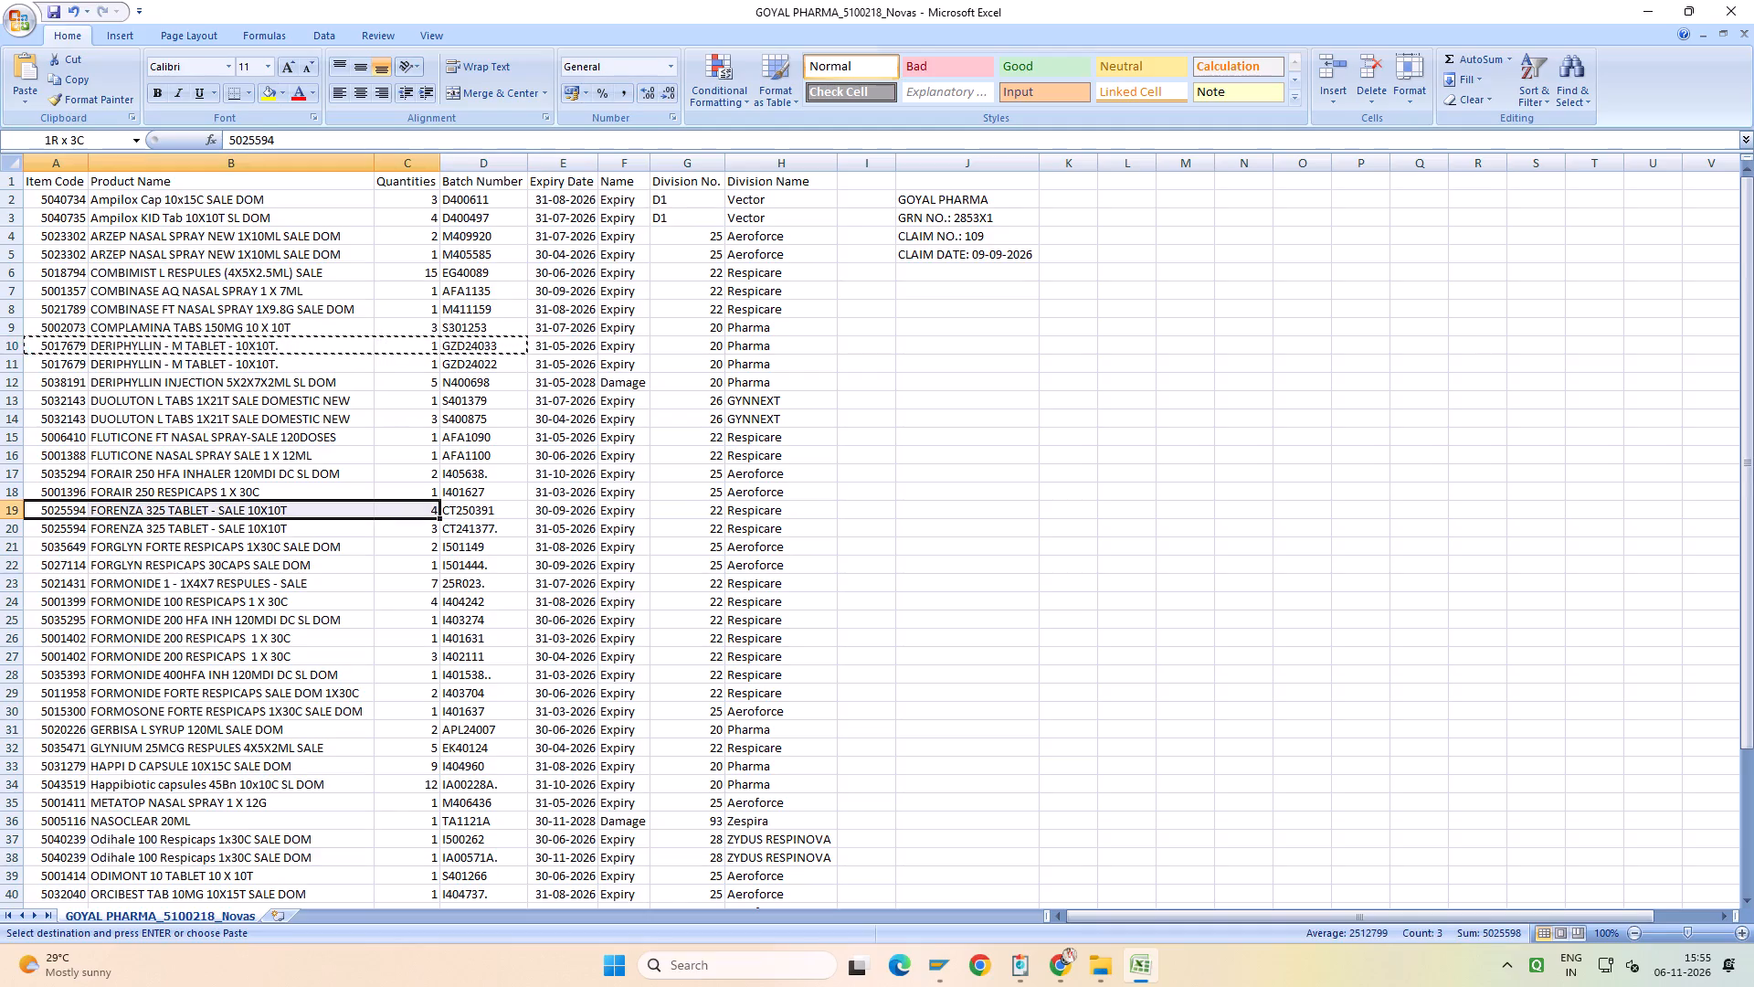
drag(396, 510, 464, 510)
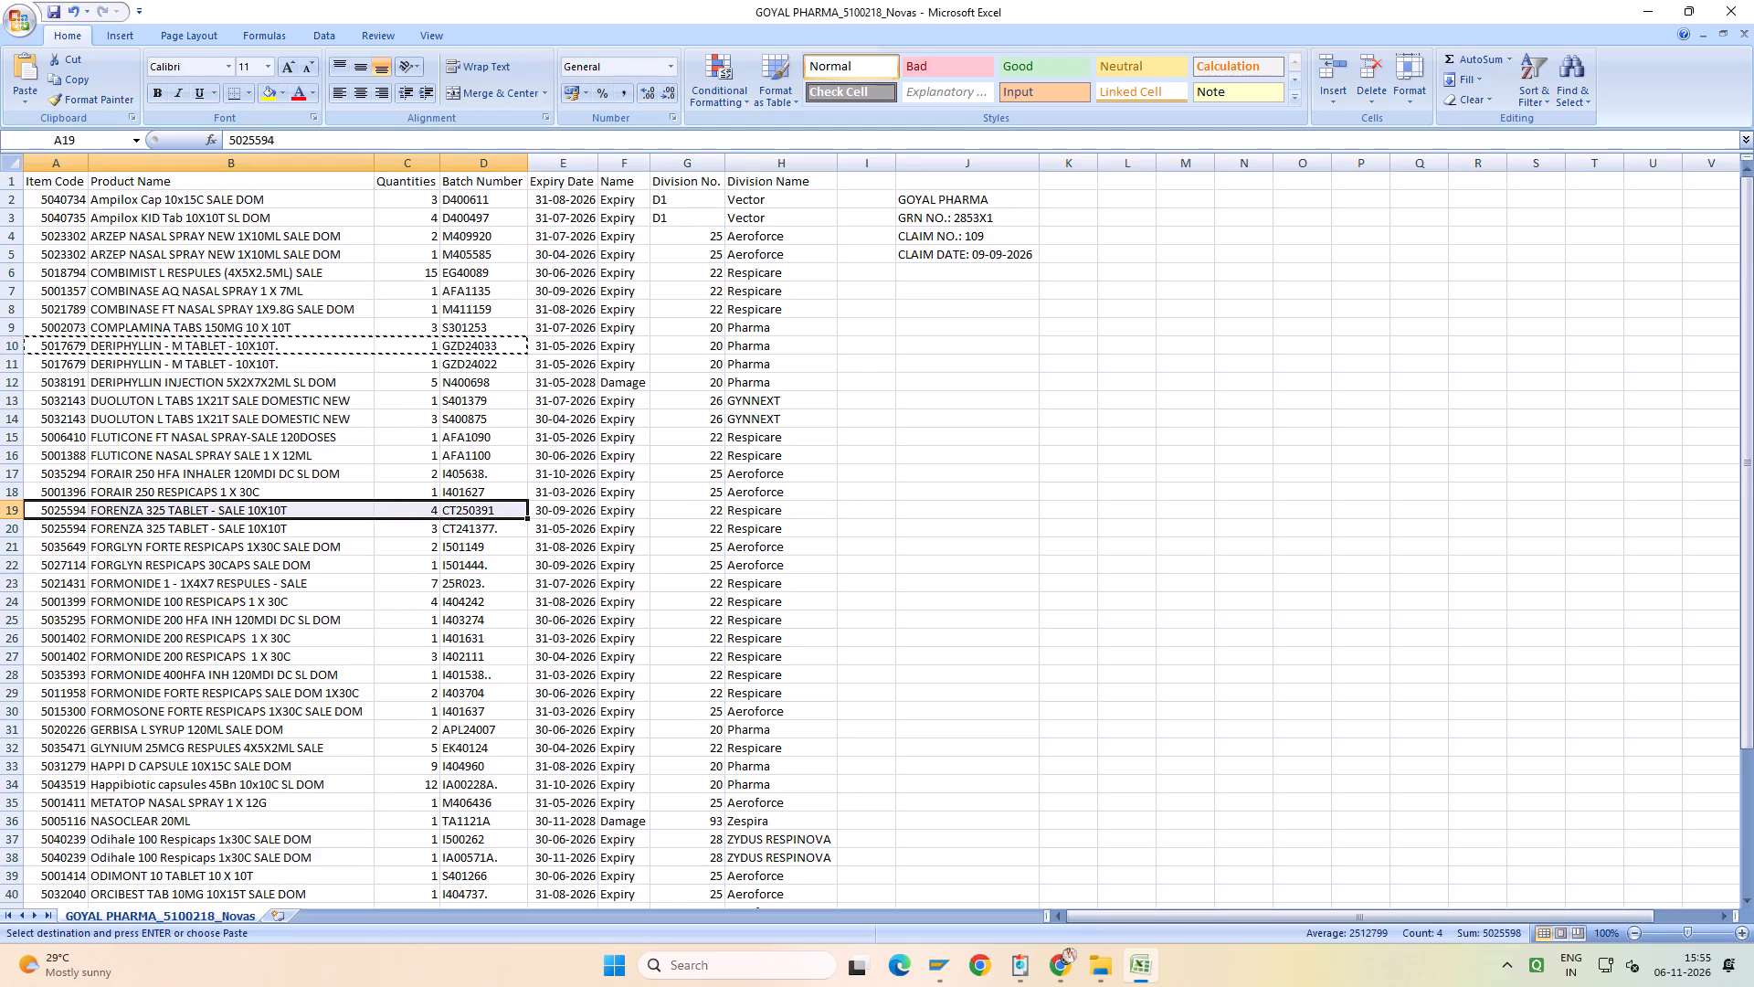
key(ctrl+c)
key(alt+Tab)
click(82, 306)
key(ctrl+v)
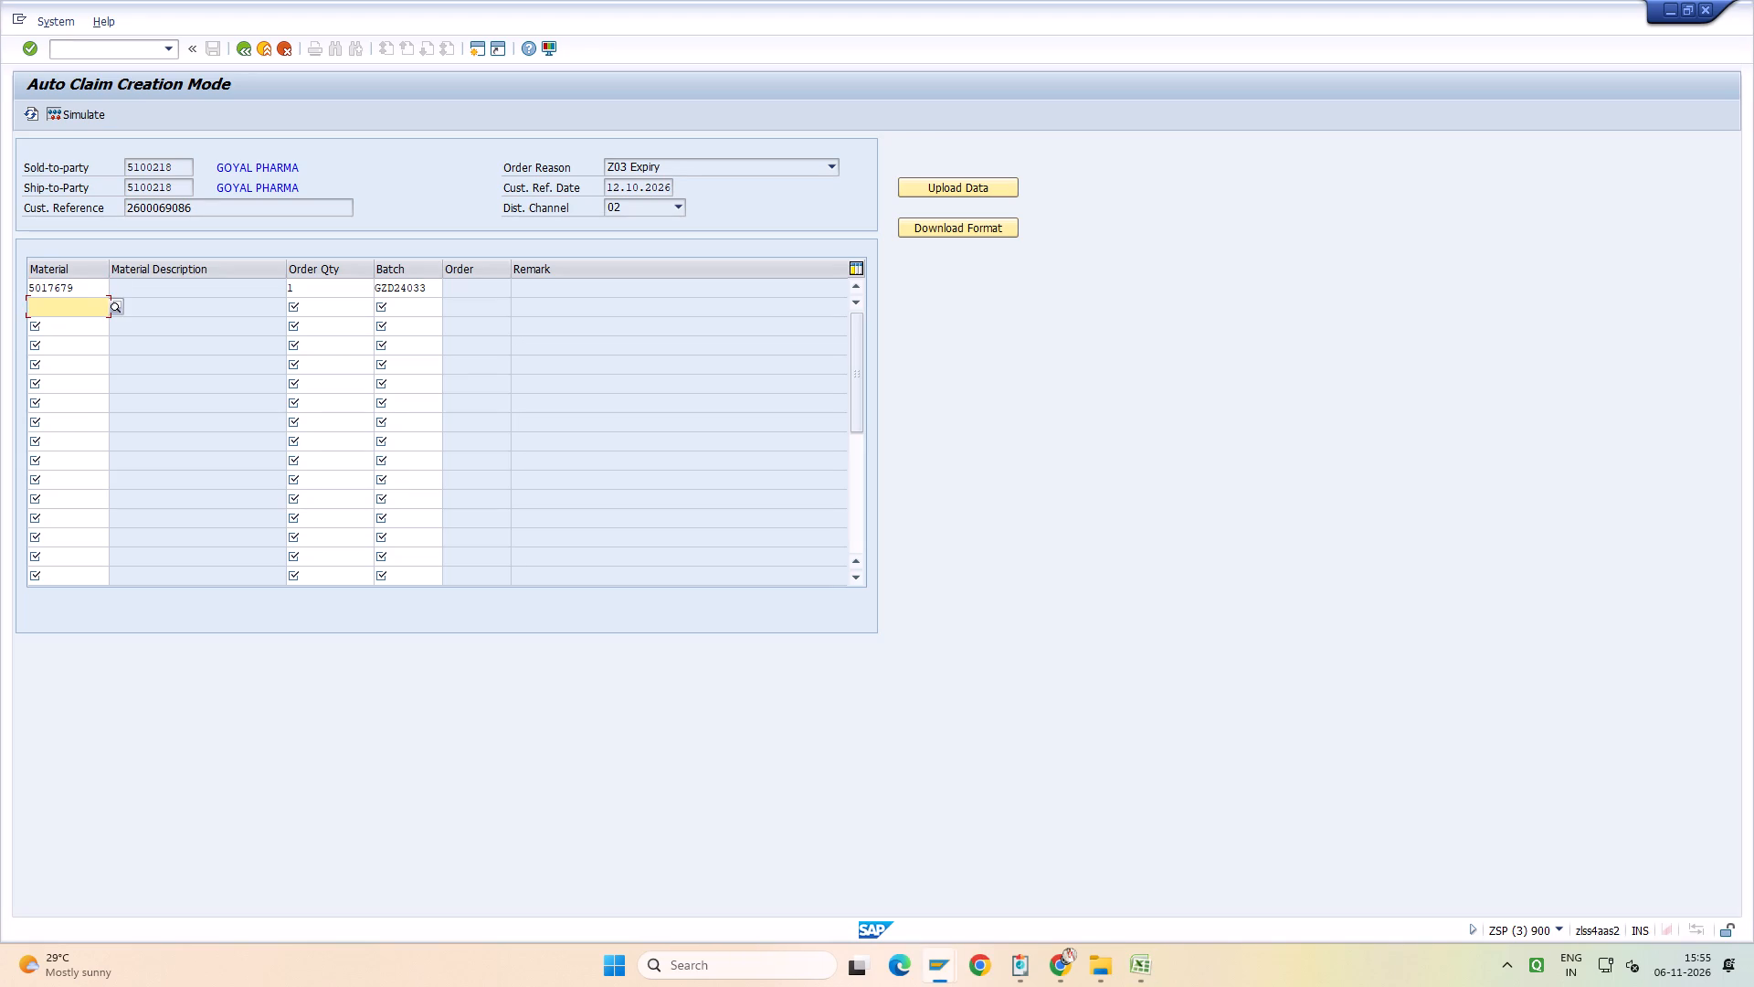
Copy the Happibiotic capsules row from Excel into the third SAP claim line and correct its batch to IA00228A.
click(1136, 963)
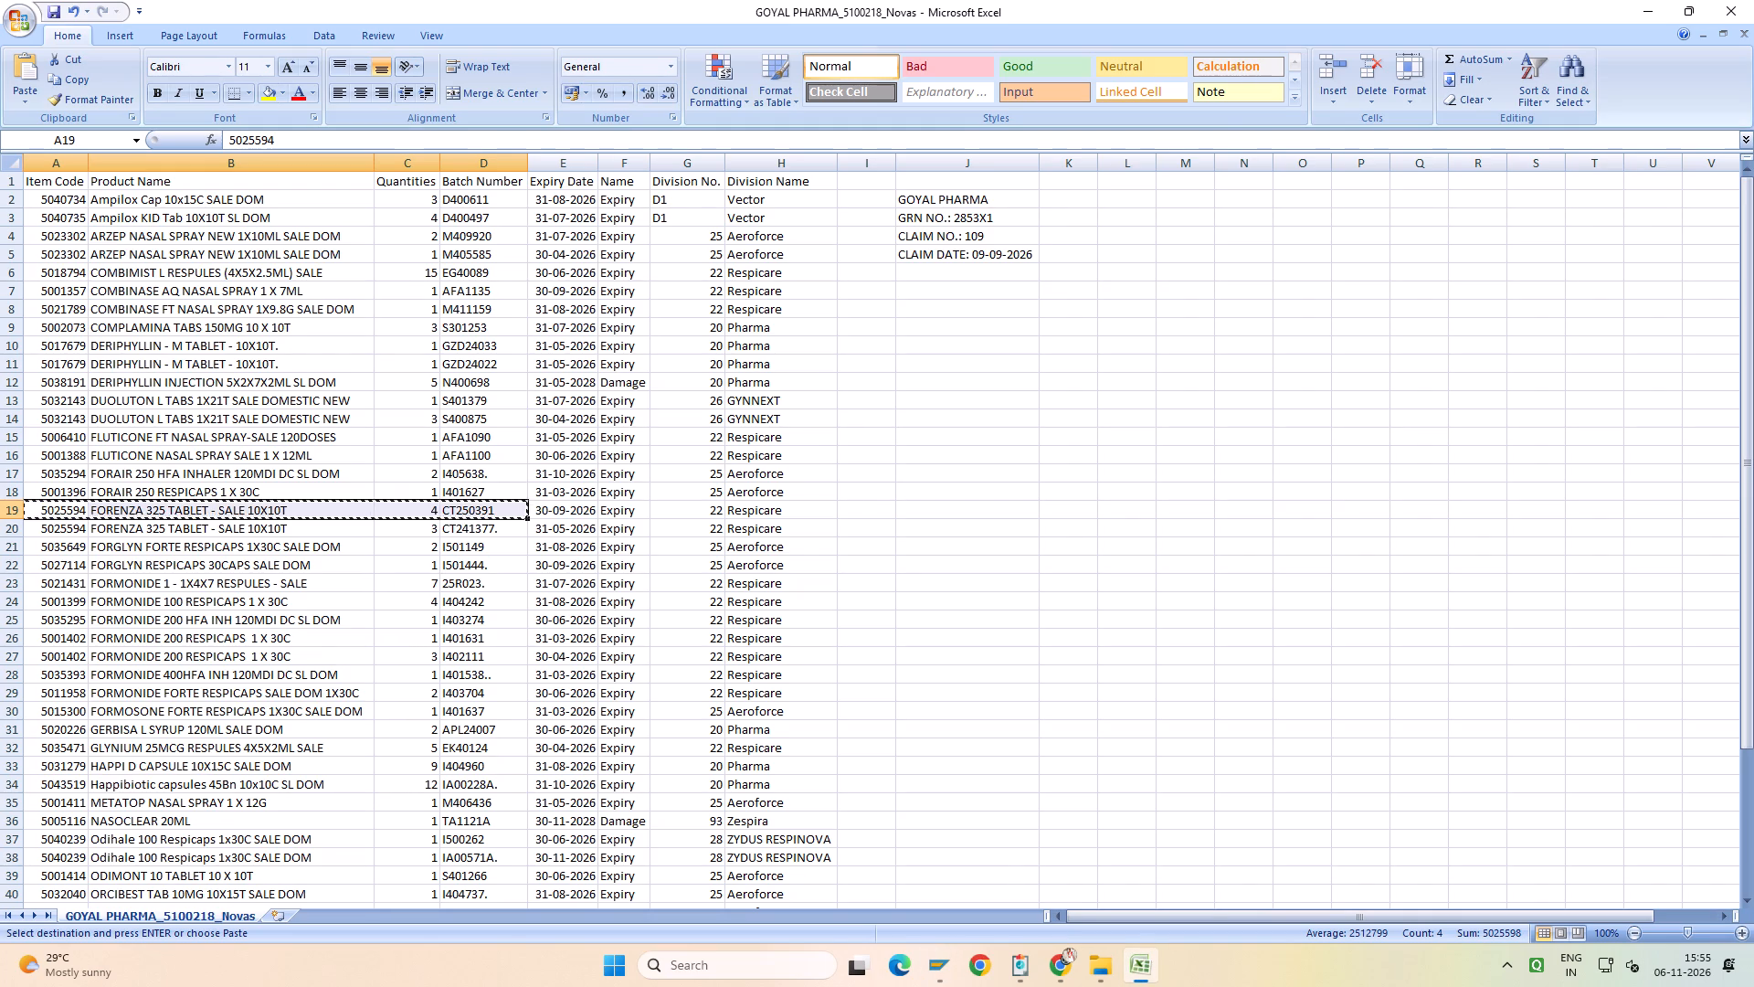
drag(67, 786, 462, 783)
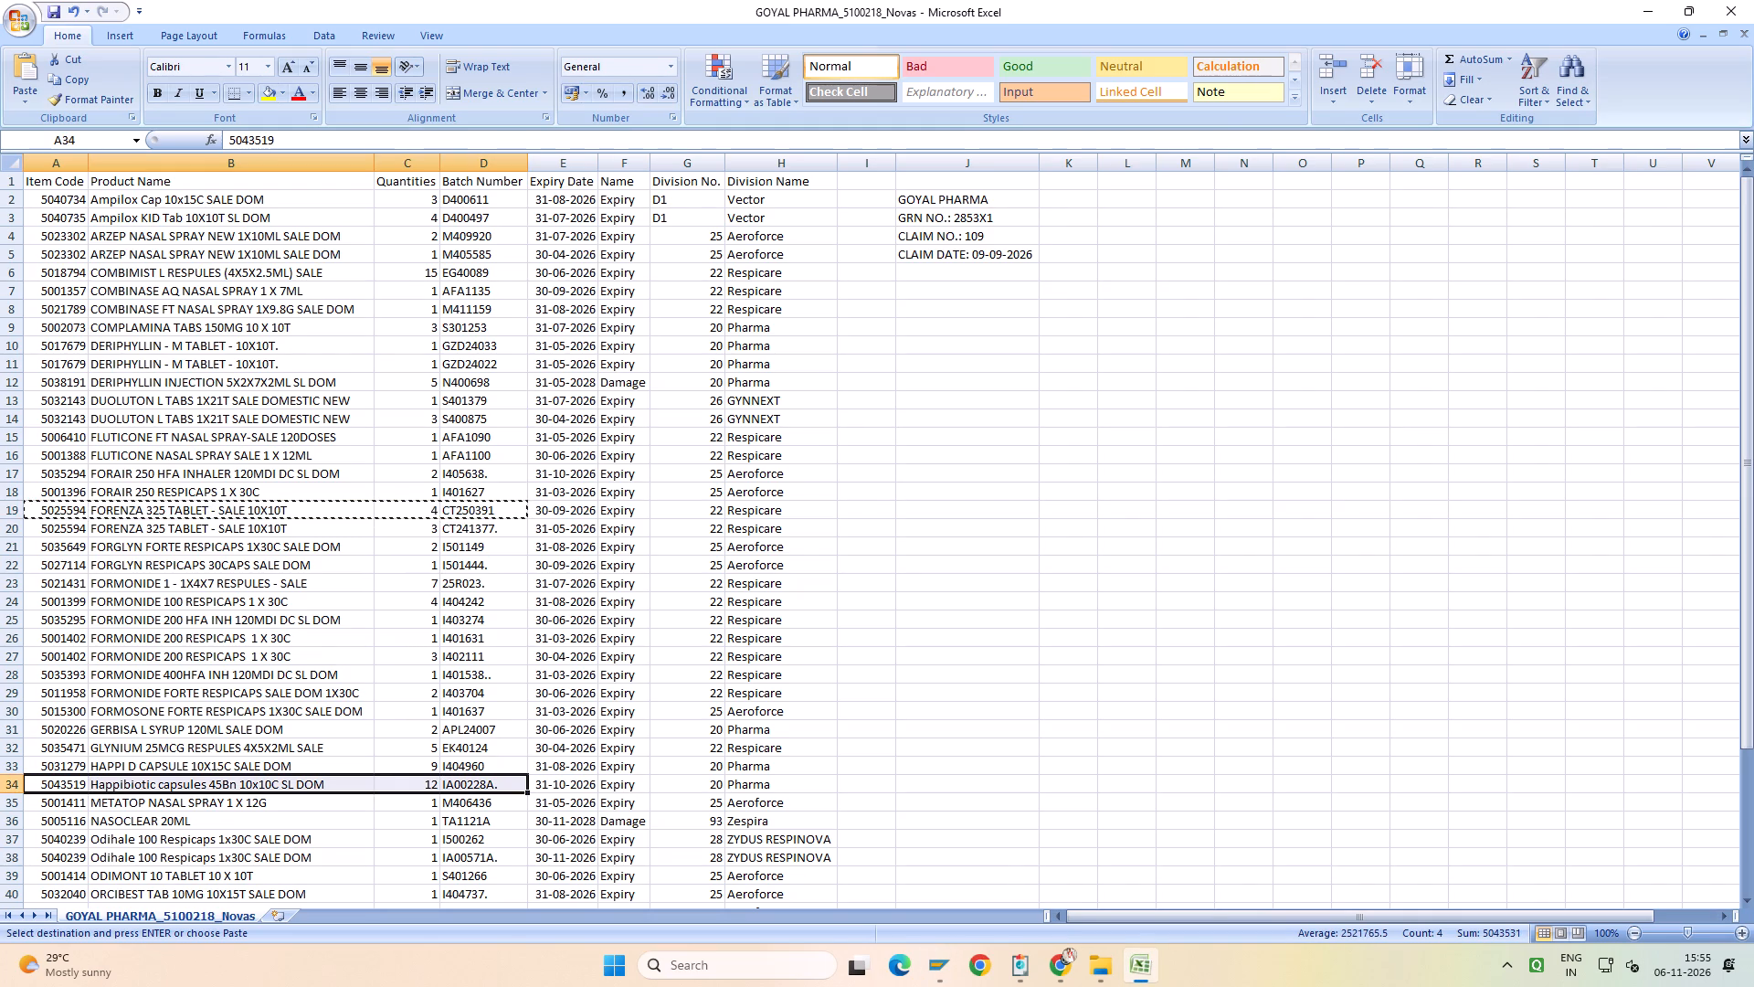
key(ctrl+c)
key(alt+Tab)
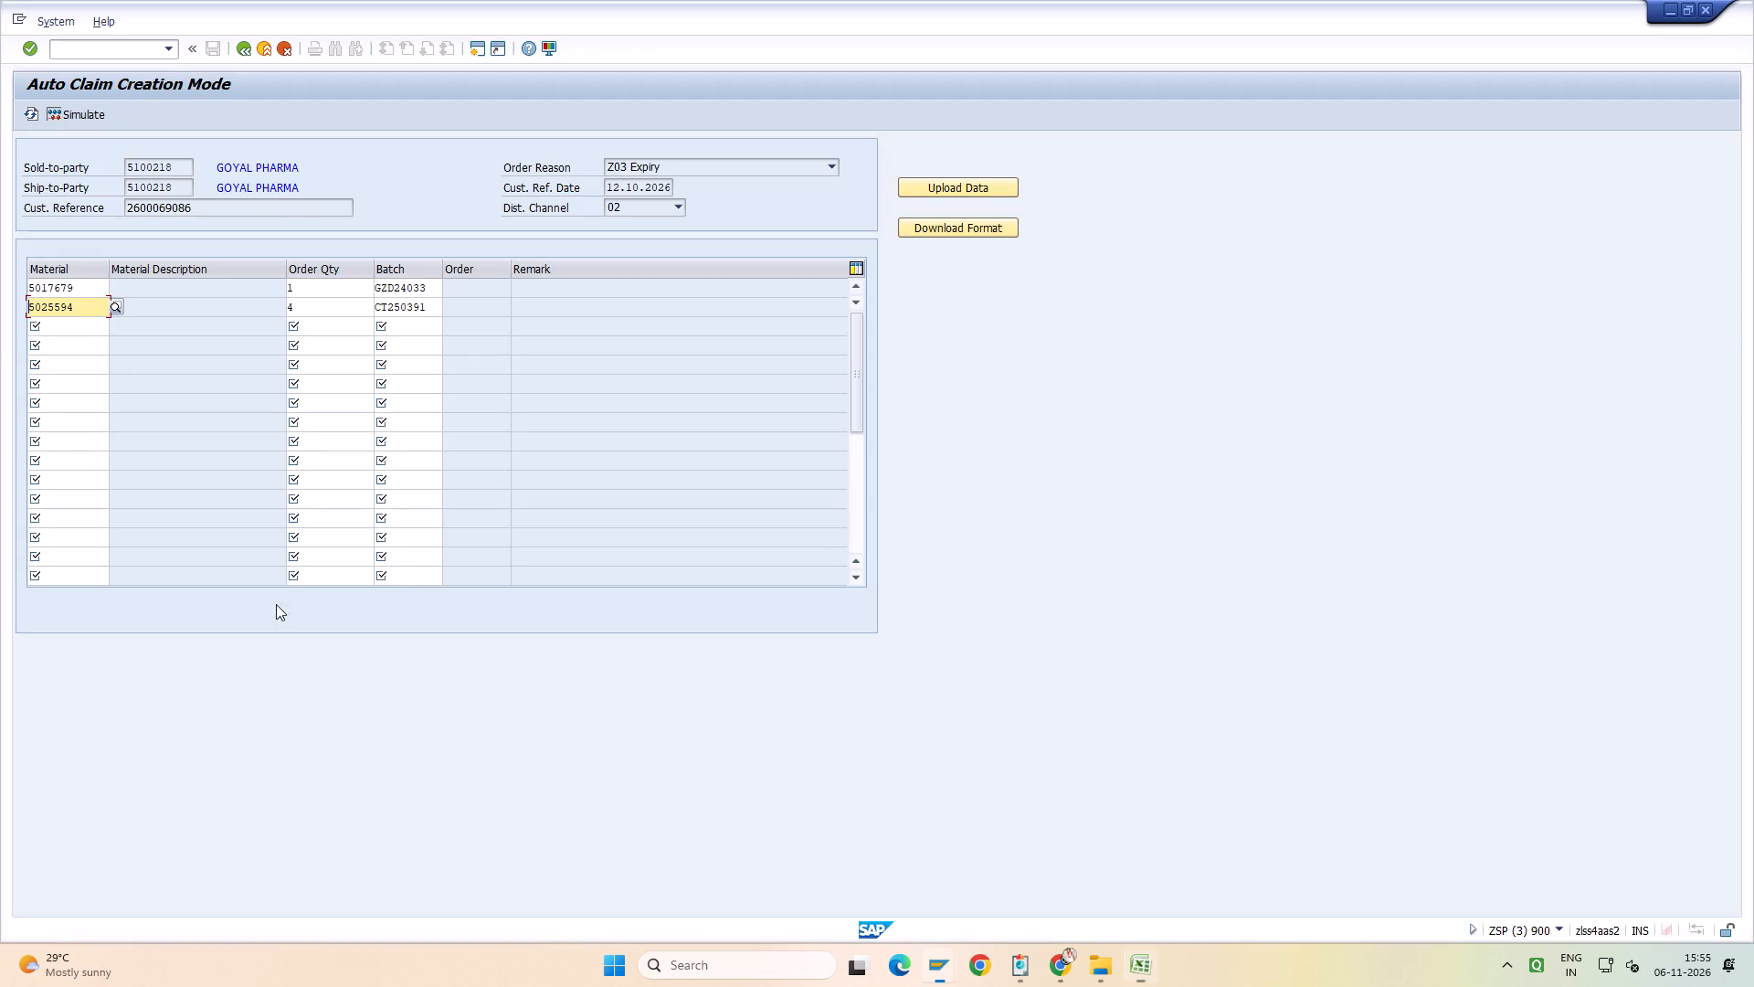
click(82, 324)
key(ctrl+v)
key(Return)
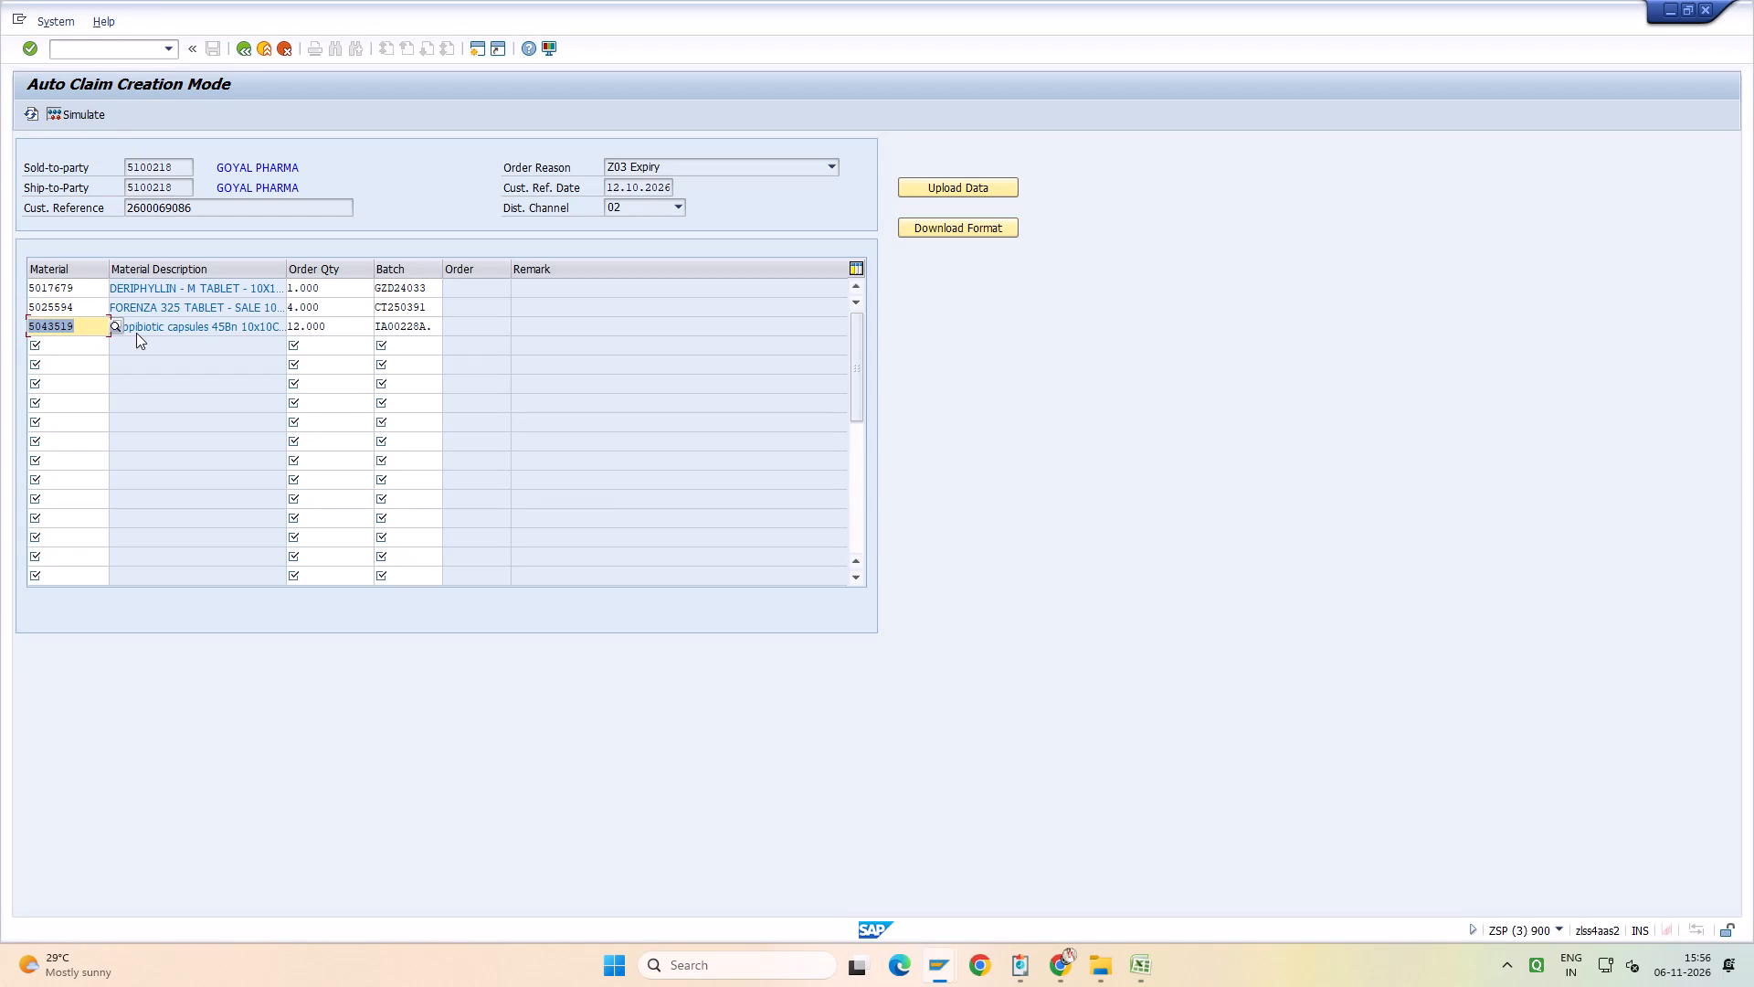
click(433, 328)
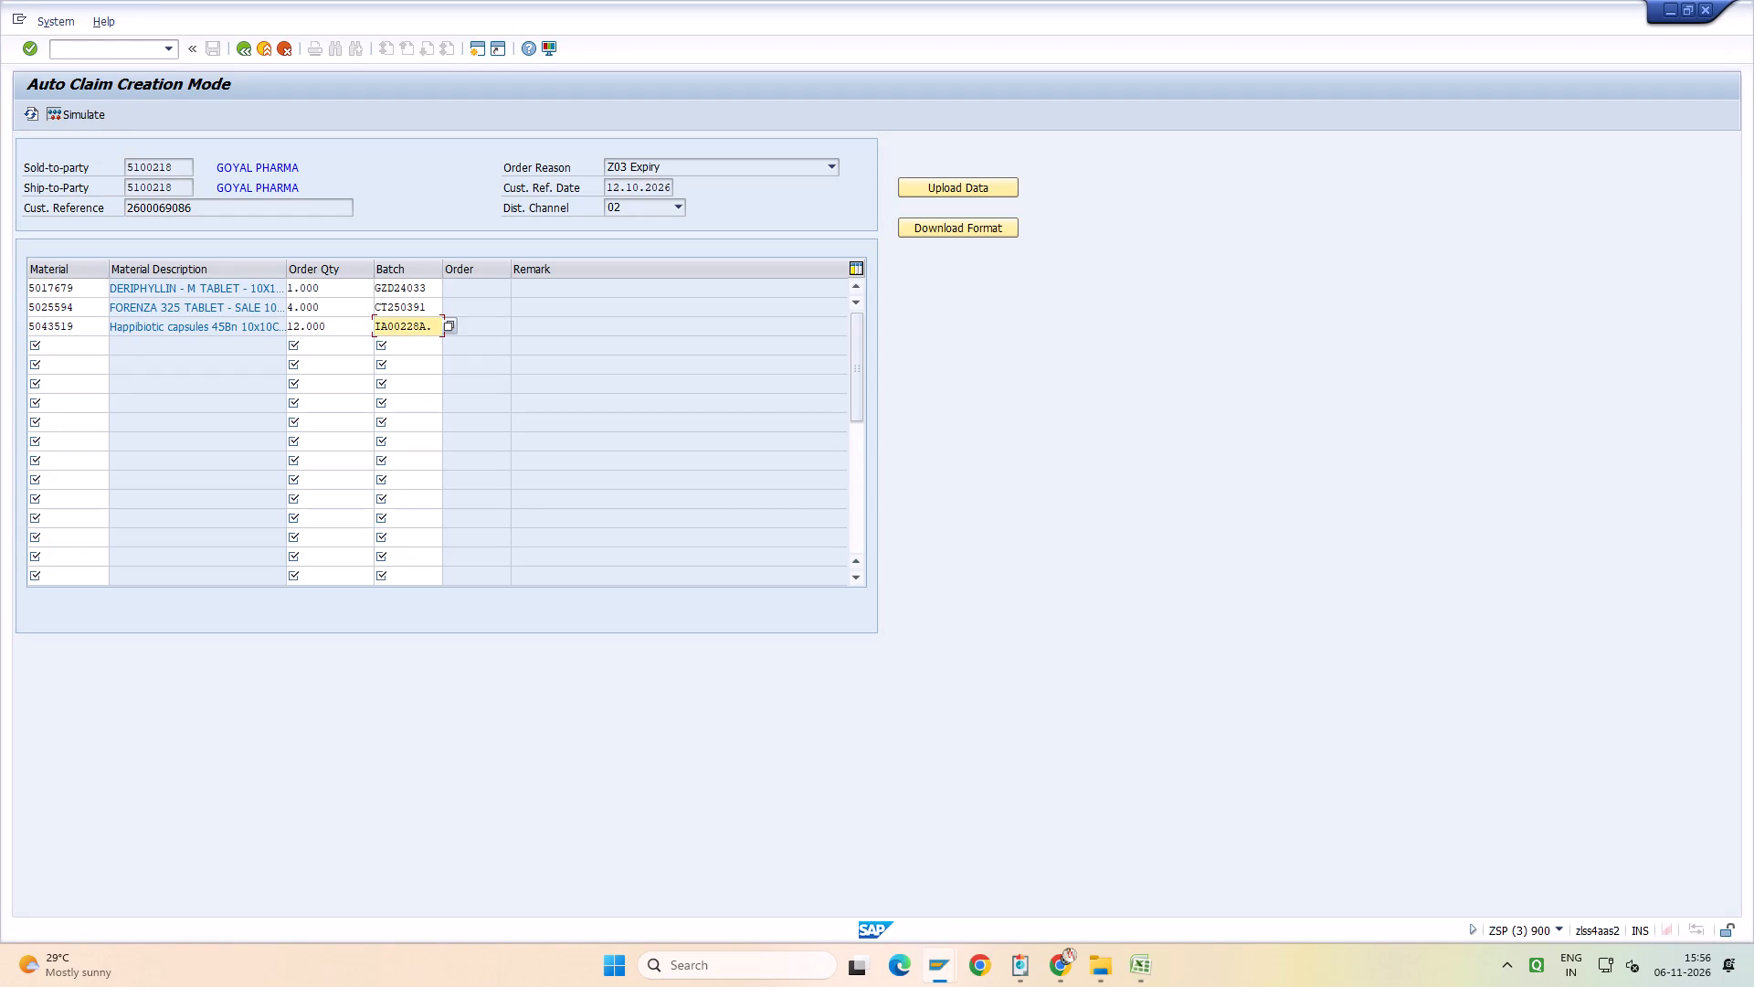
key(BackSpace)
key(Return)
Simulate the claim with its download file saved to the Desktop, and generate the claim order.
click(78, 115)
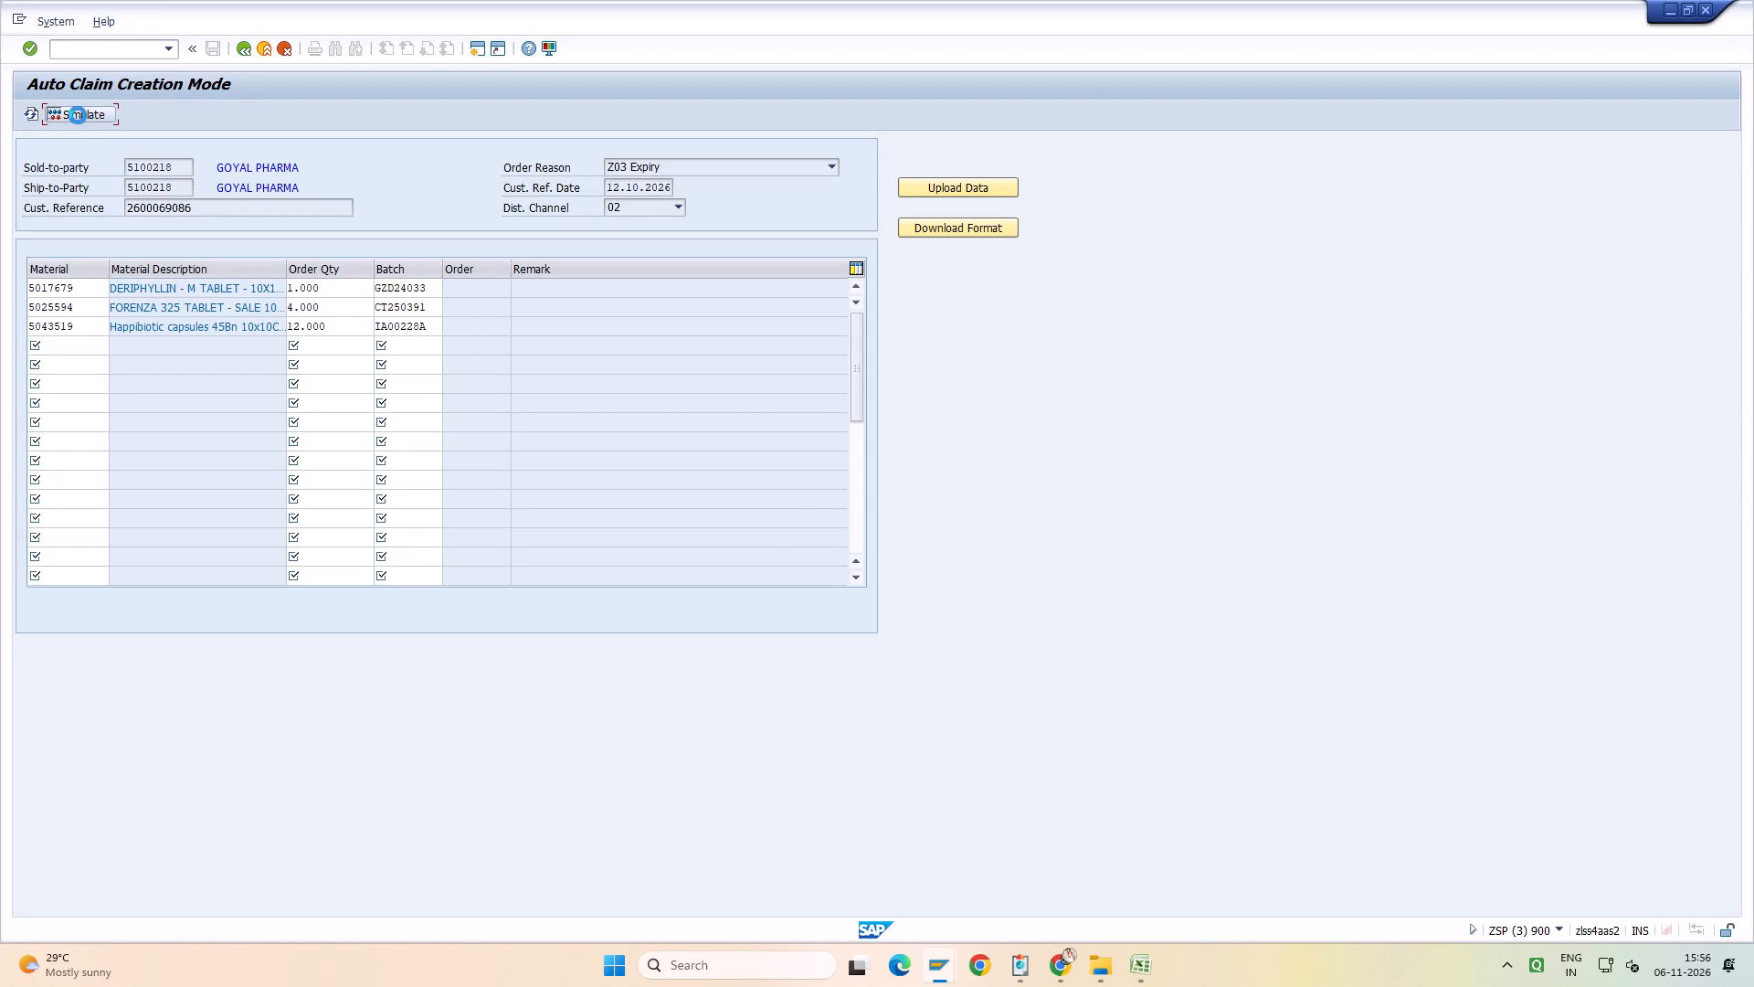
click(787, 436)
click(786, 411)
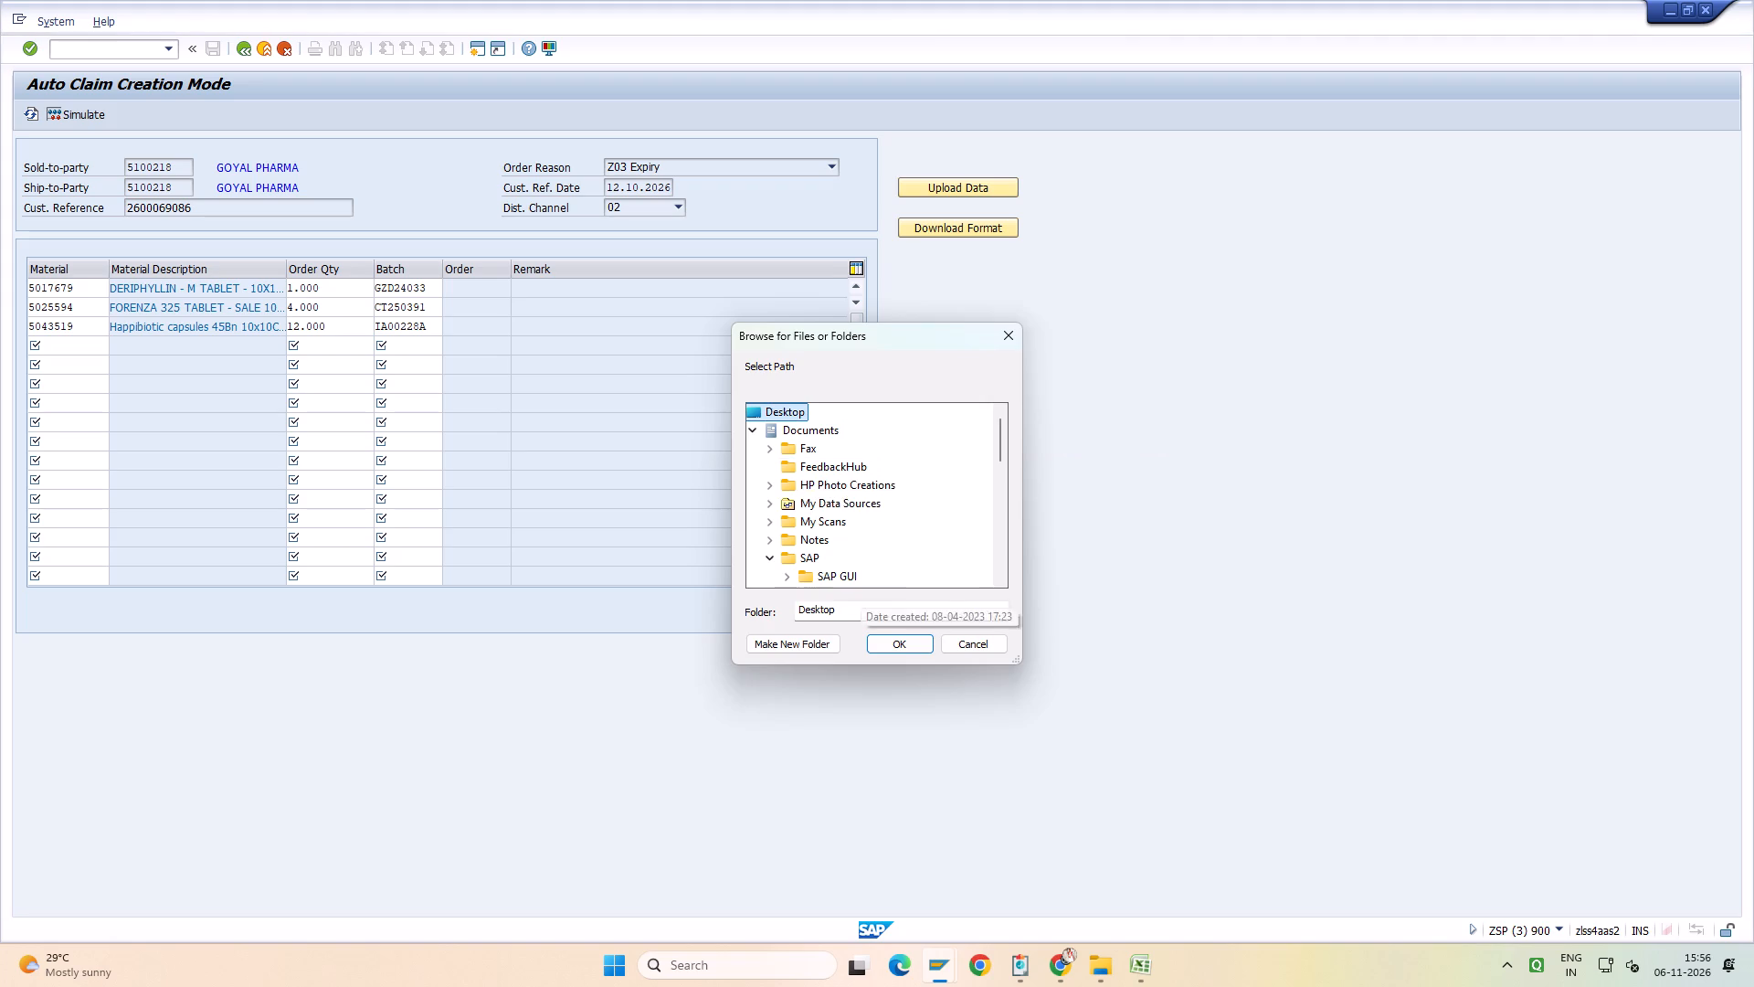
click(906, 644)
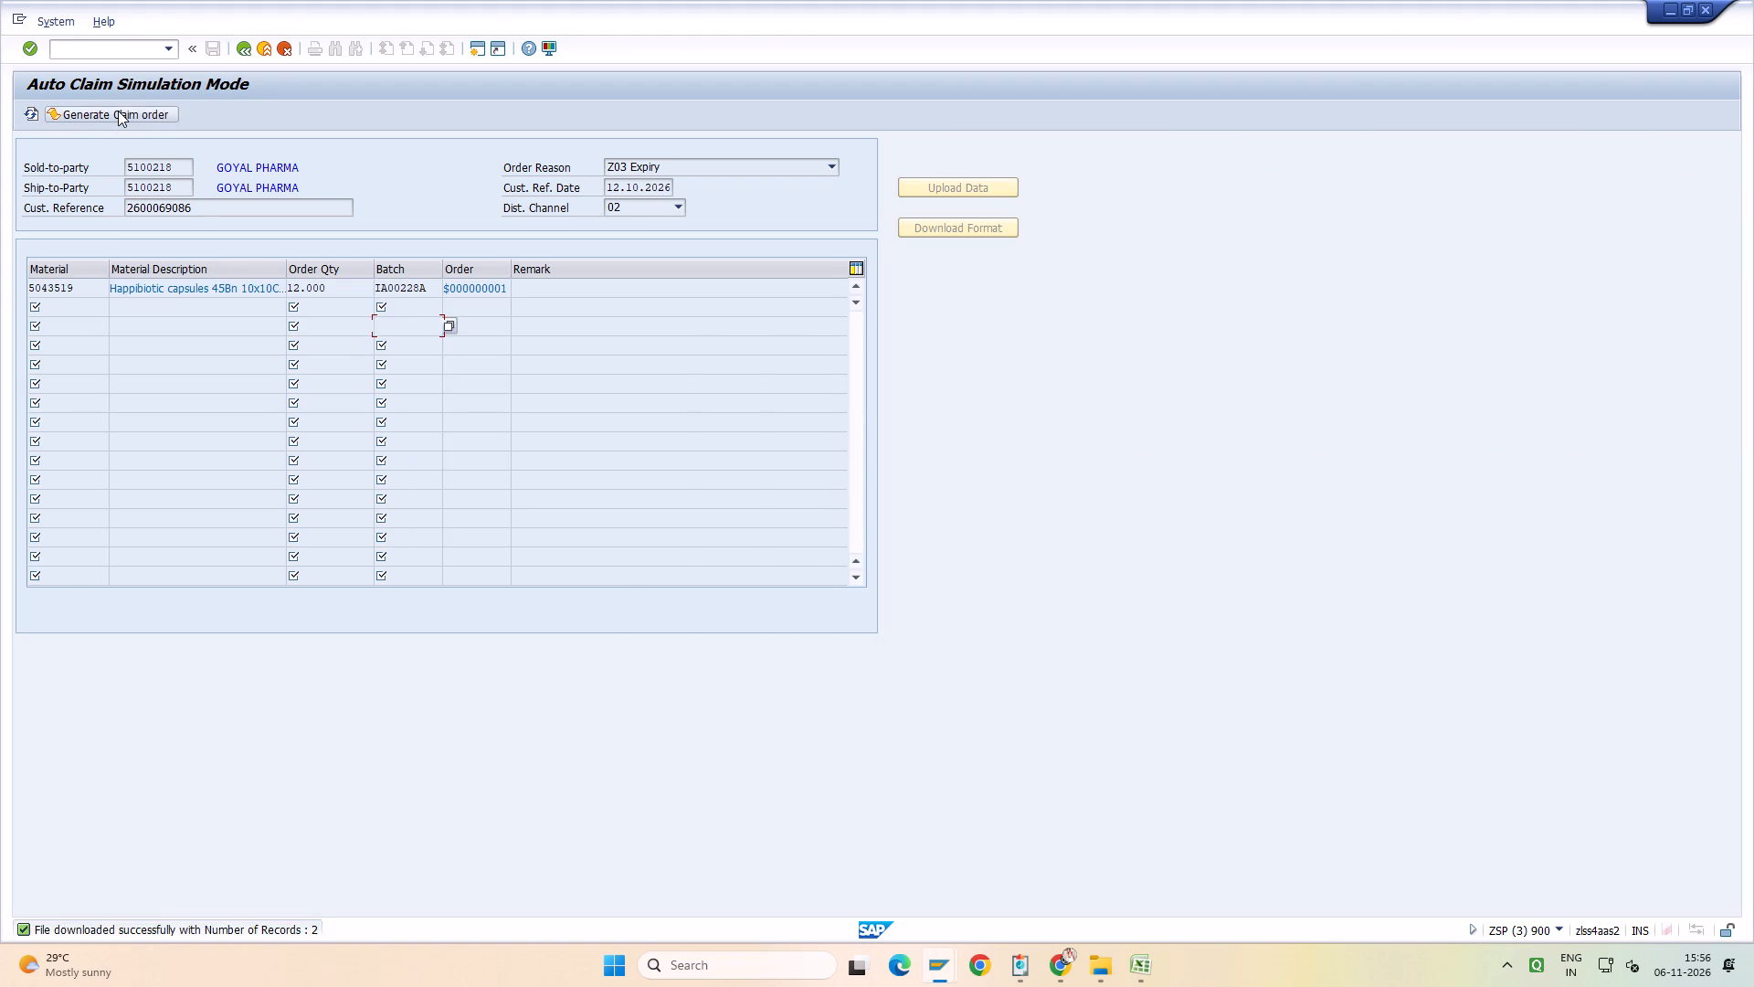
click(118, 111)
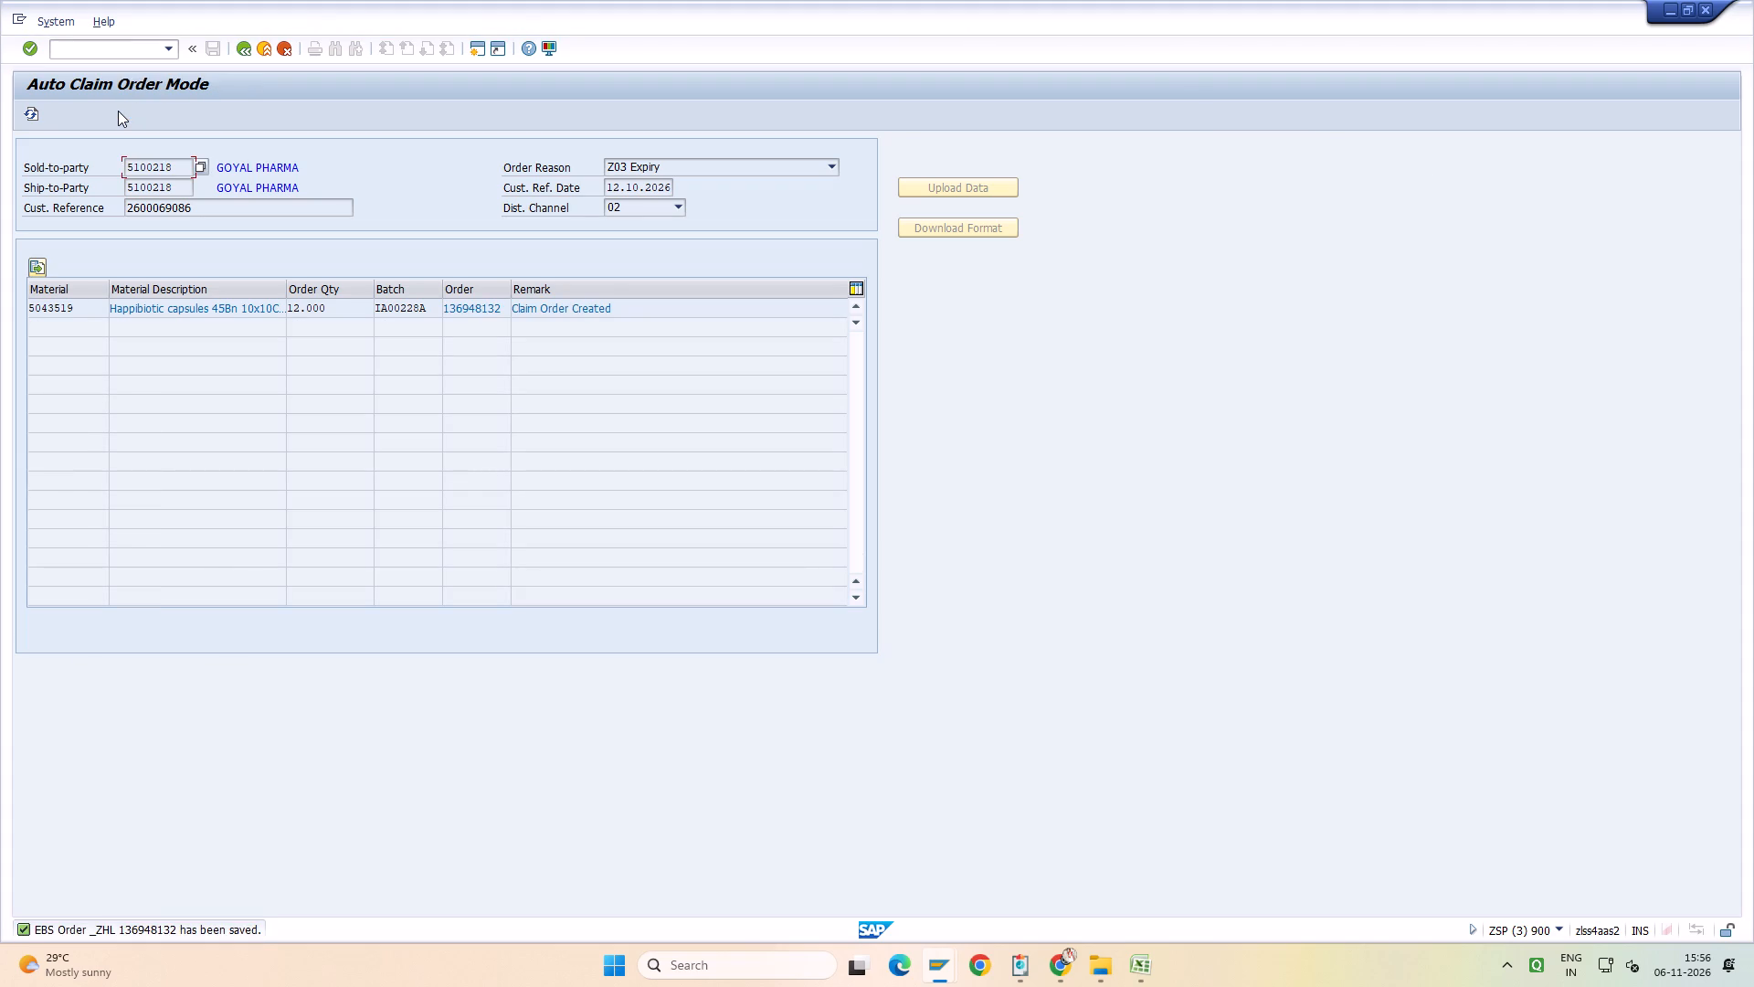
click(170, 56)
click(163, 78)
key(Return)
key(Return)
key(Return)
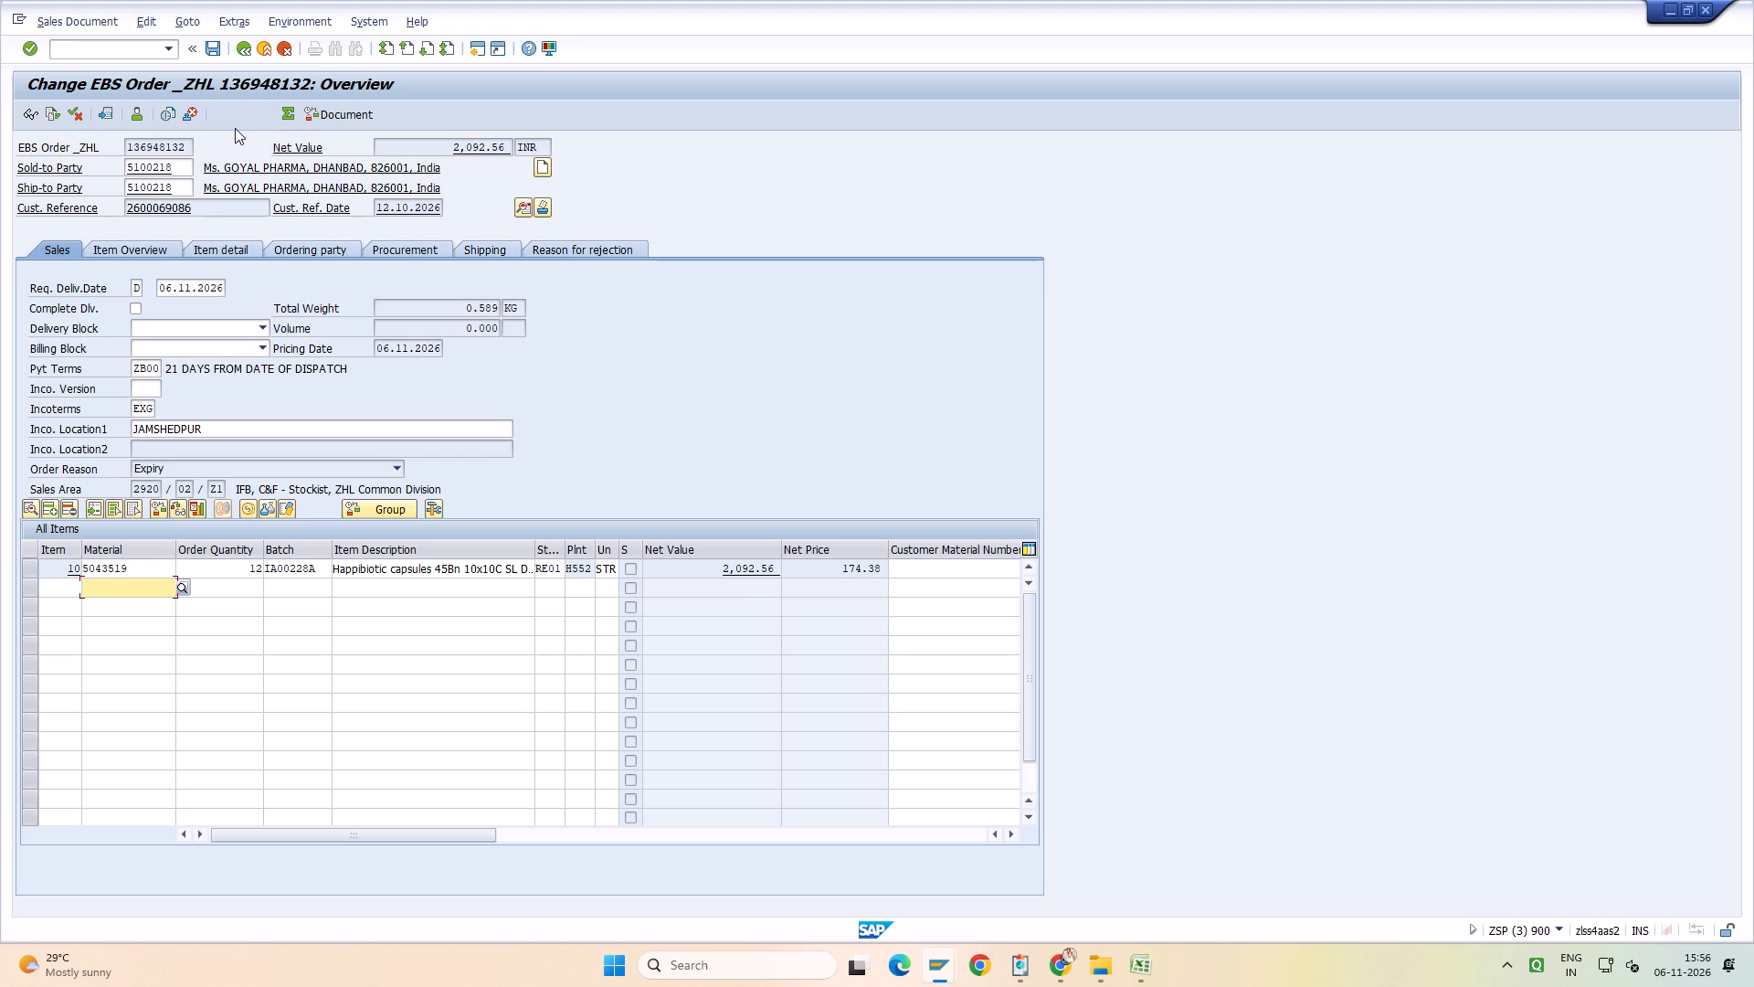
click(158, 54)
click(164, 54)
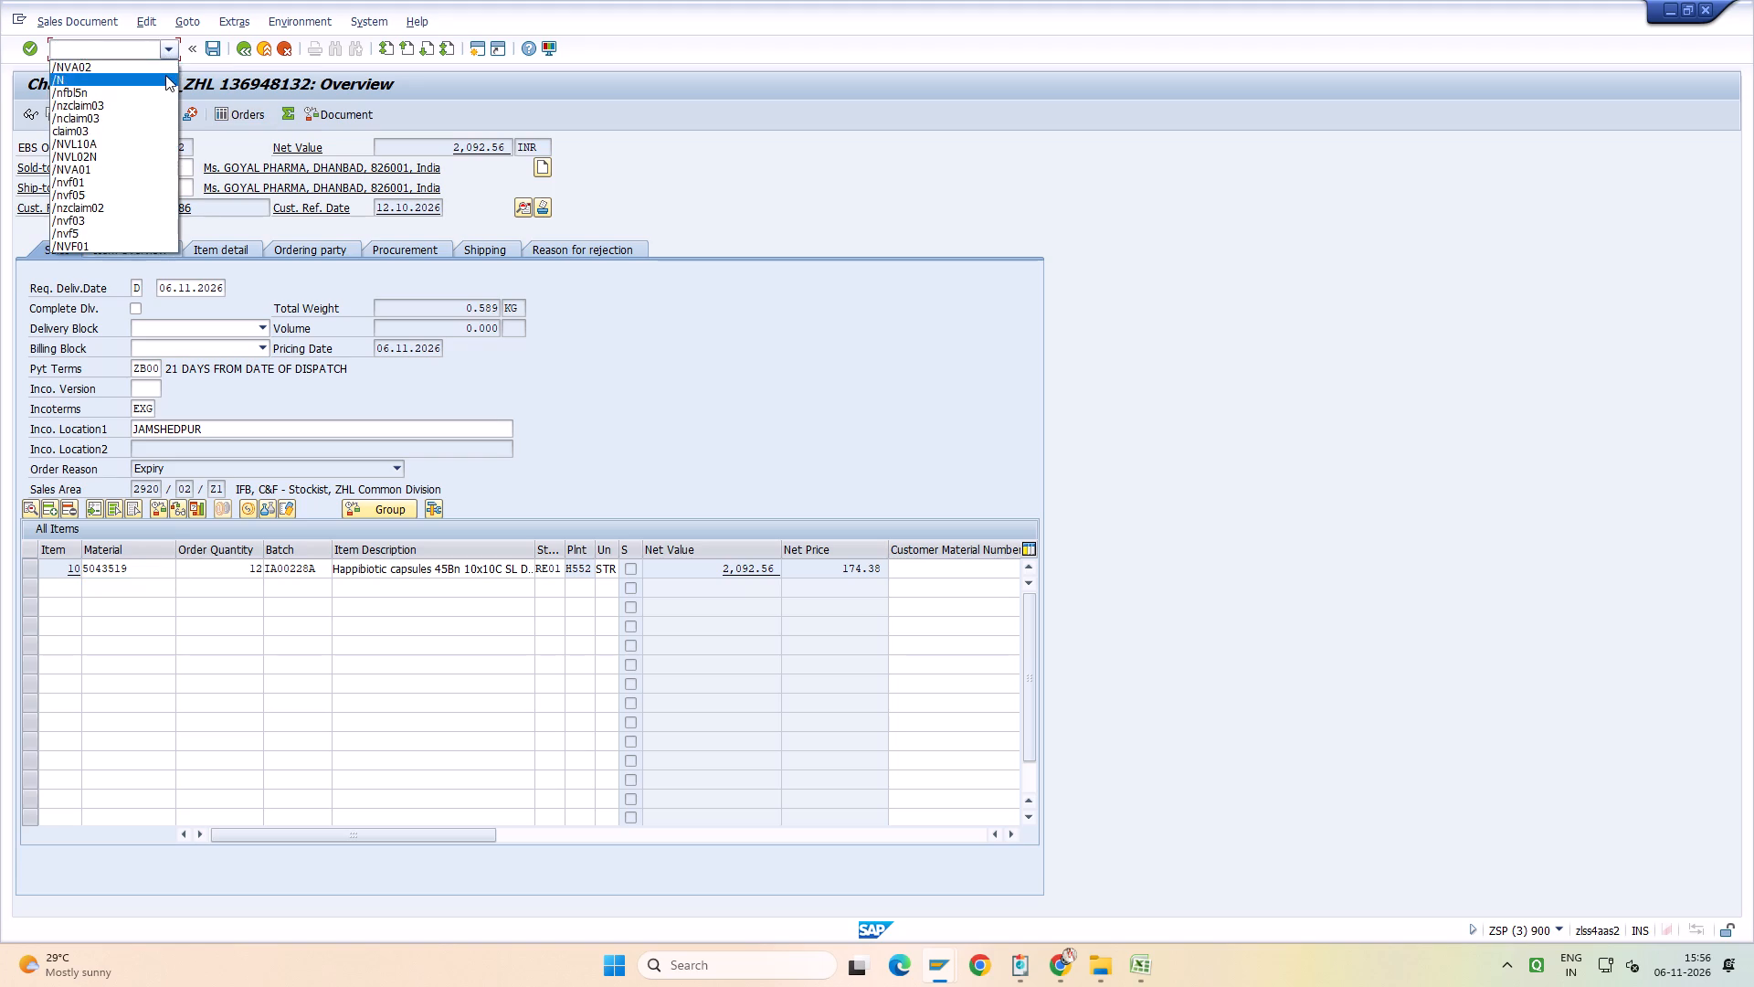
click(165, 75)
key(Return)
key(Return)
Set sold-to and ship-to party to 5100218, order reason to Z03 Expiry, and customer reference date to 12.10.2026.
key(space)
key(Down)
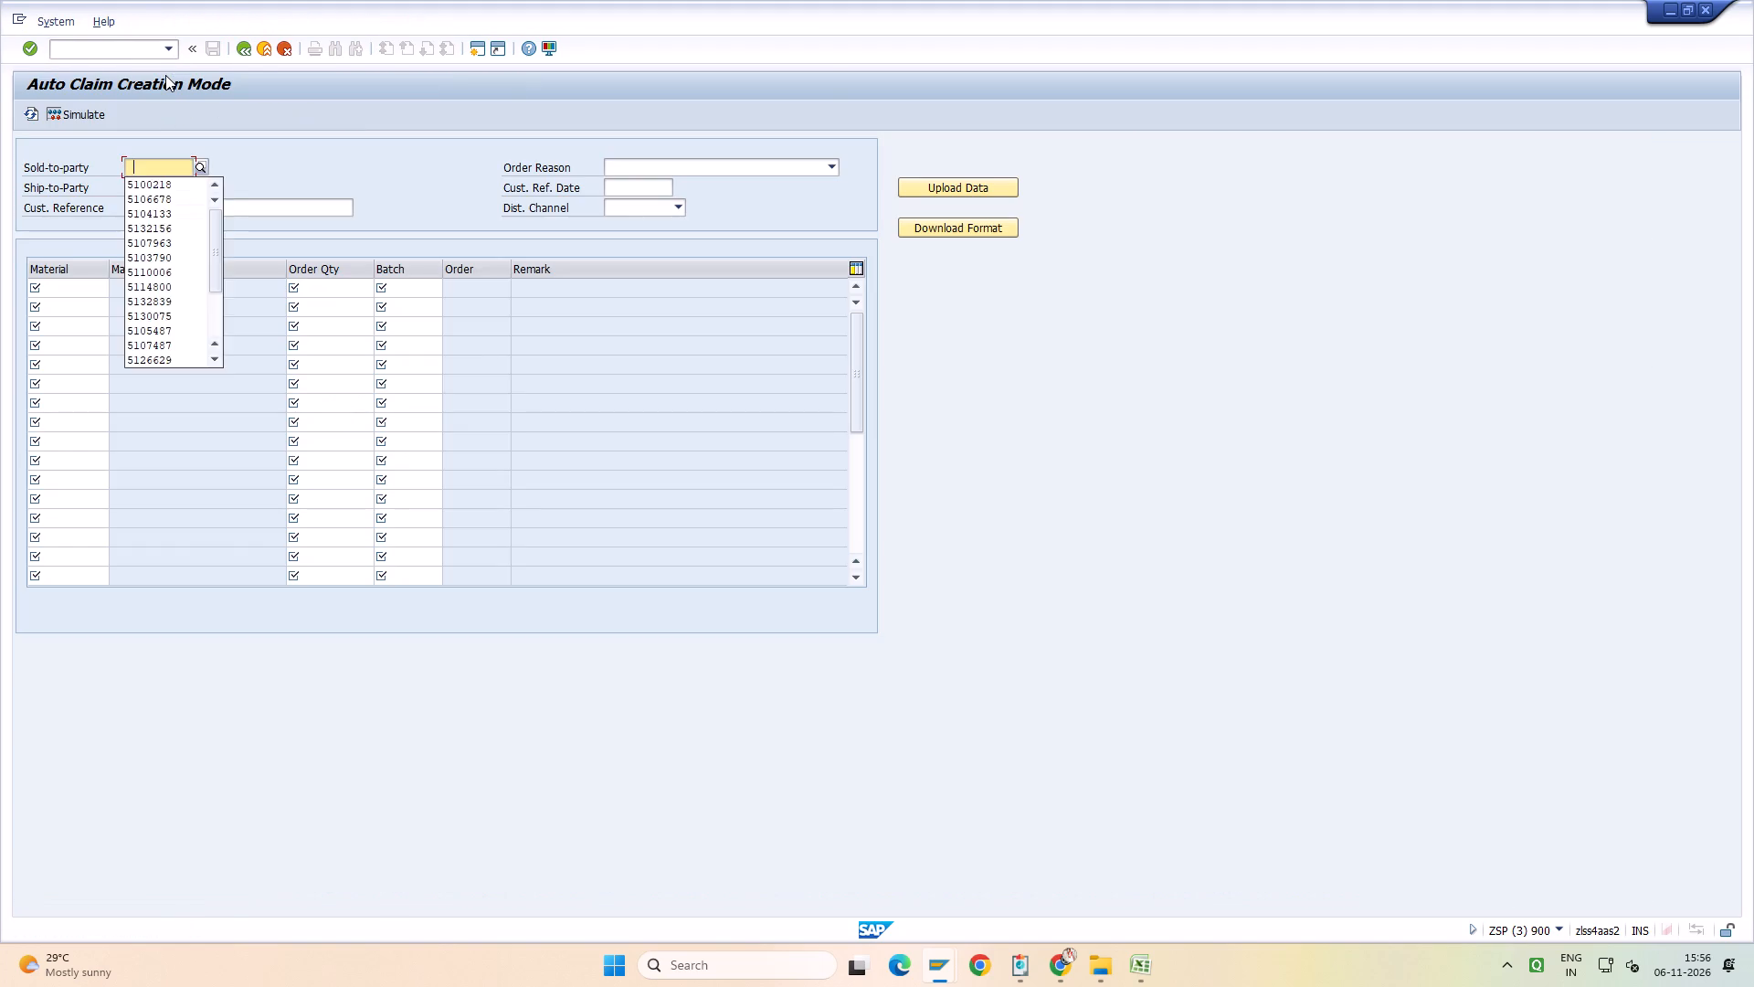
key(Return)
key(Tab)
text(Z03)
key(Tab)
key(space)
key(Down)
key(Return)
key(Tab)
key(space)
key(Down)
key(Return)
key(Tab)
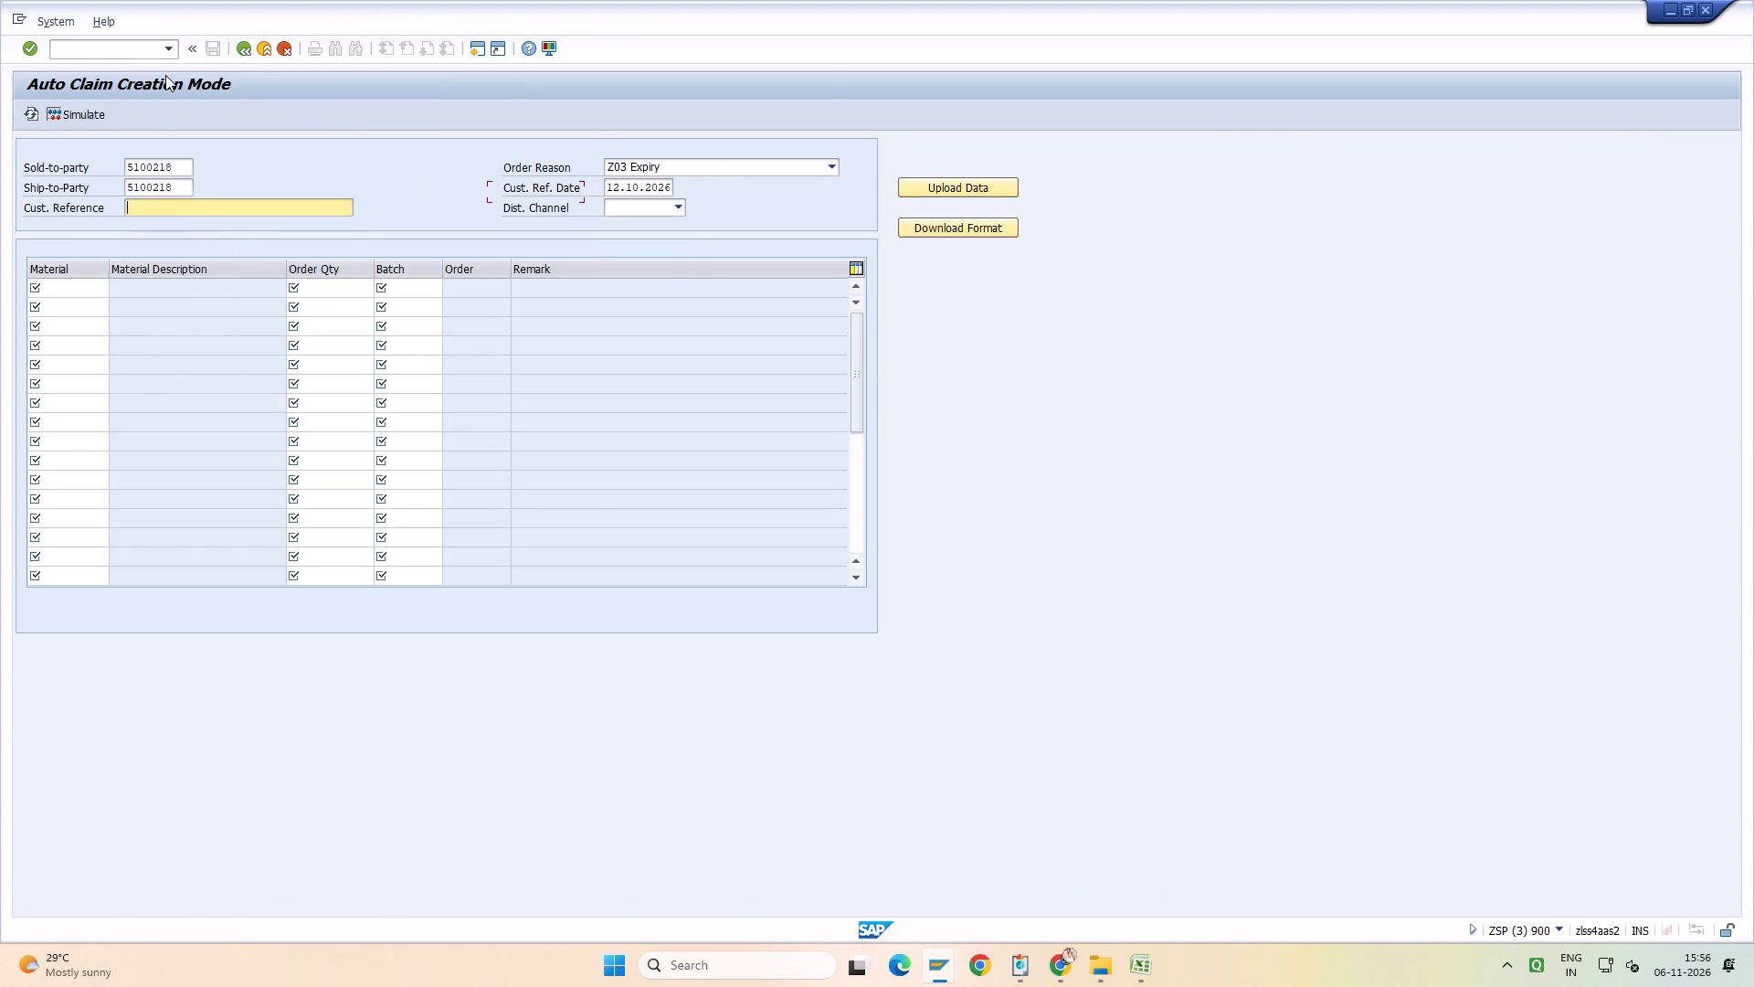
key(space)
key(Down)
key(Return)
key(Tab)
text(02)
key(Return)
Copy the DERIPHYLLIN - M TABLET row with batch GZD24033 from Excel into the first claim line in SAP.
key(alt+Tab)
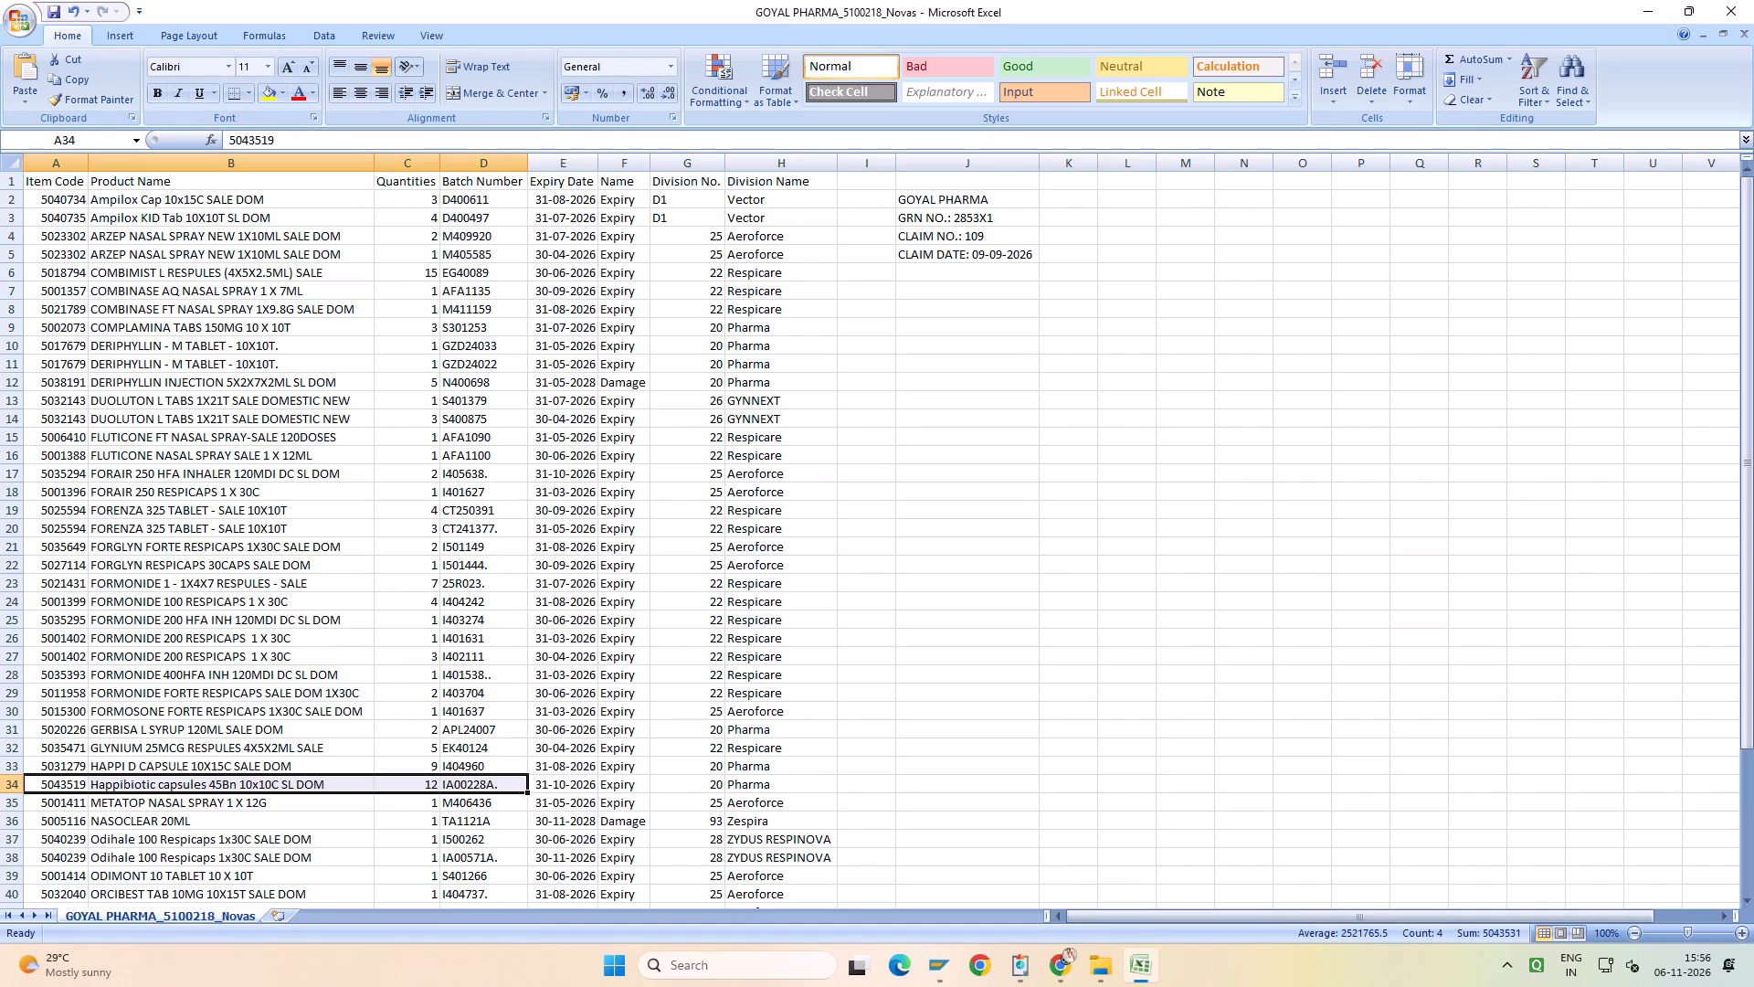
scroll(246, 578, up, 4)
drag(59, 347, 467, 346)
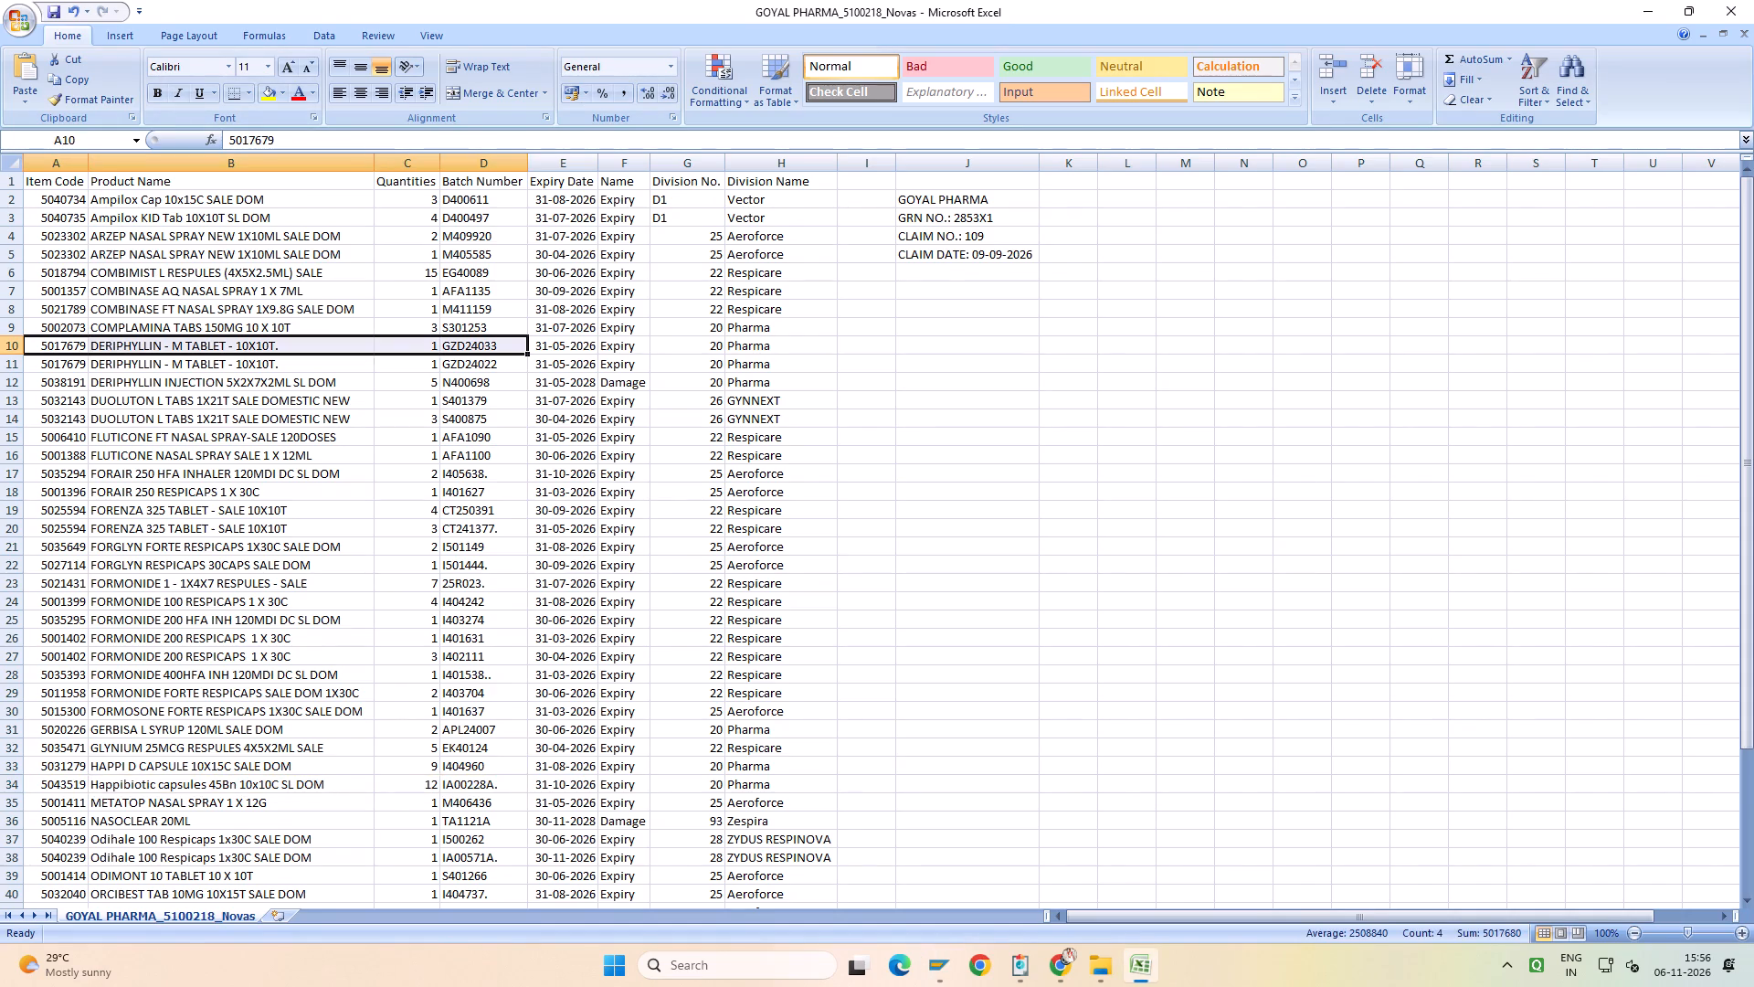
key(ctrl+c)
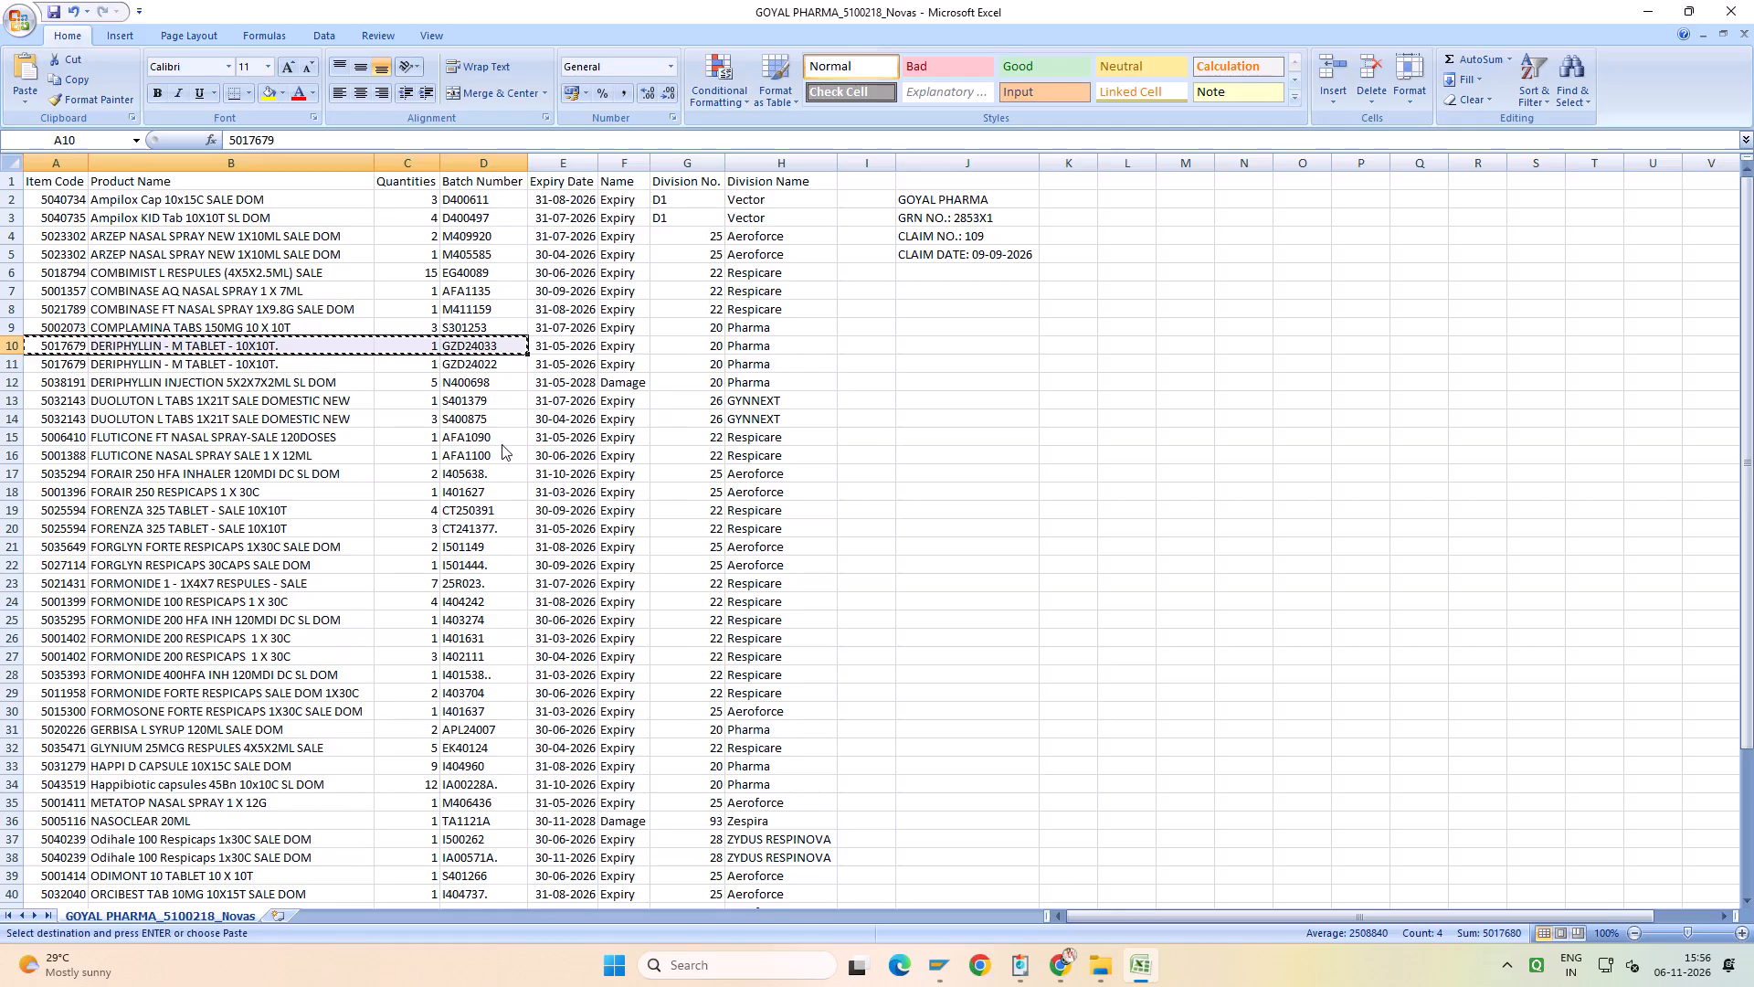
key(alt+Tab)
key(ctrl+v)
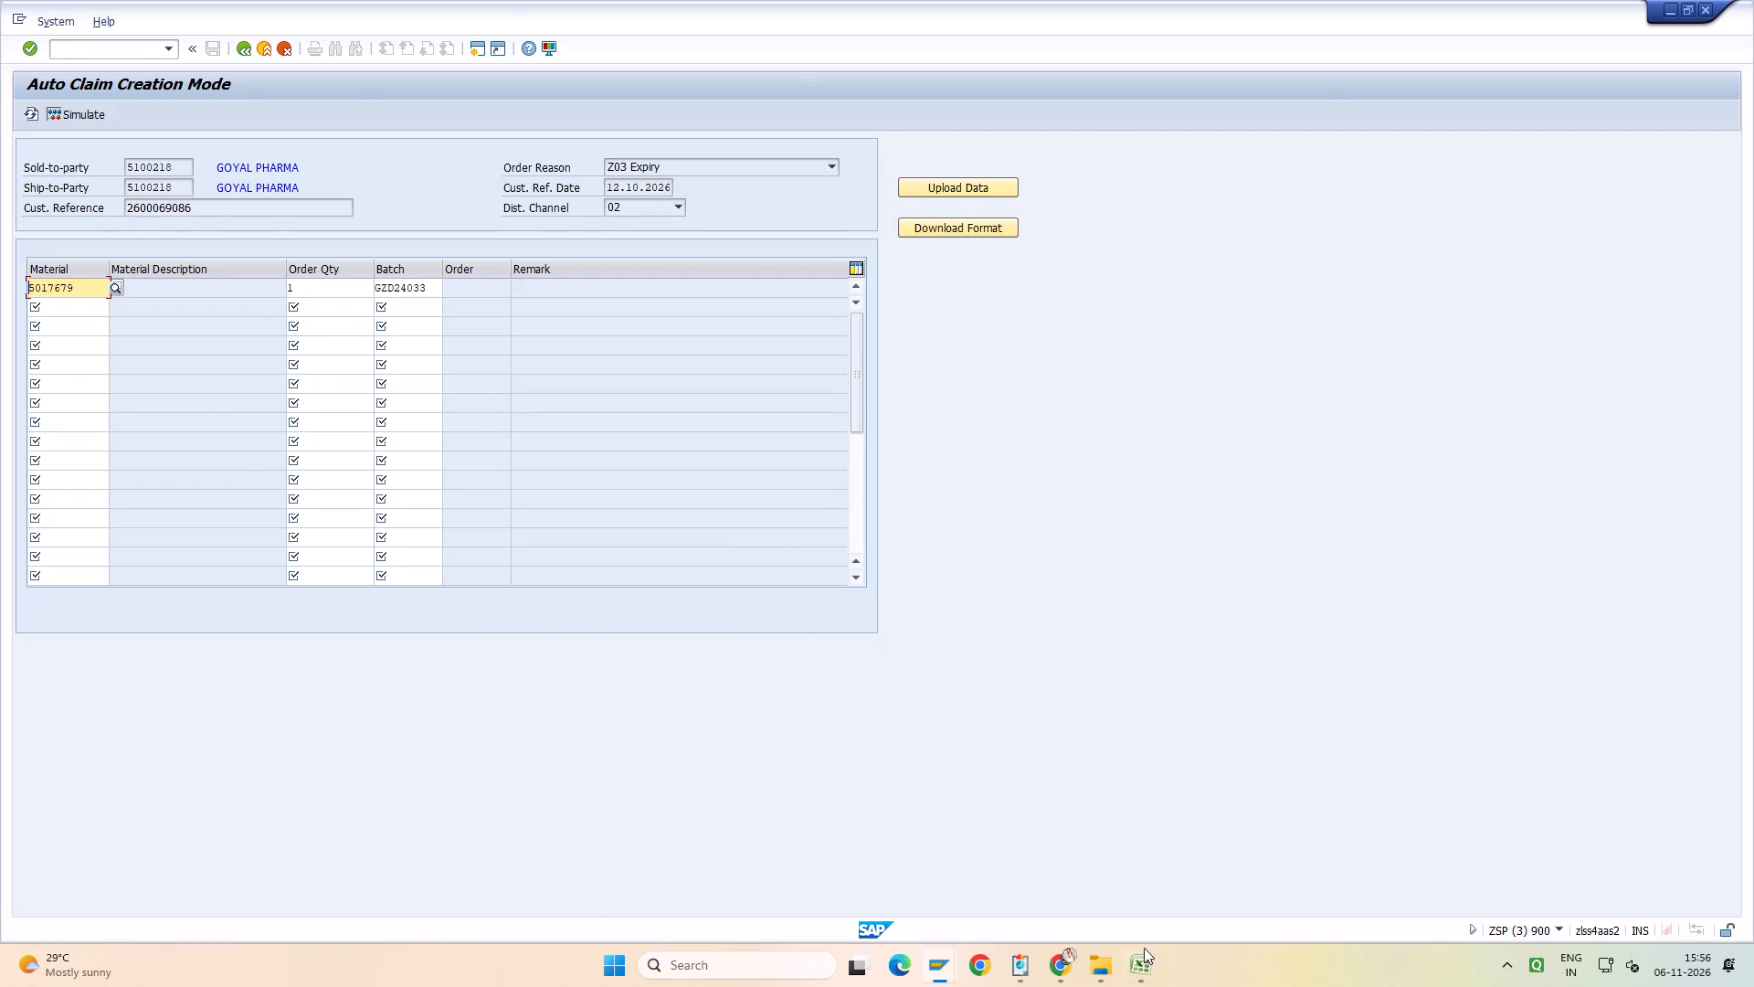
Copy the FORENZA 325 TABLET row with batch CT250391 from Excel into the second claim line in SAP.
click(1140, 952)
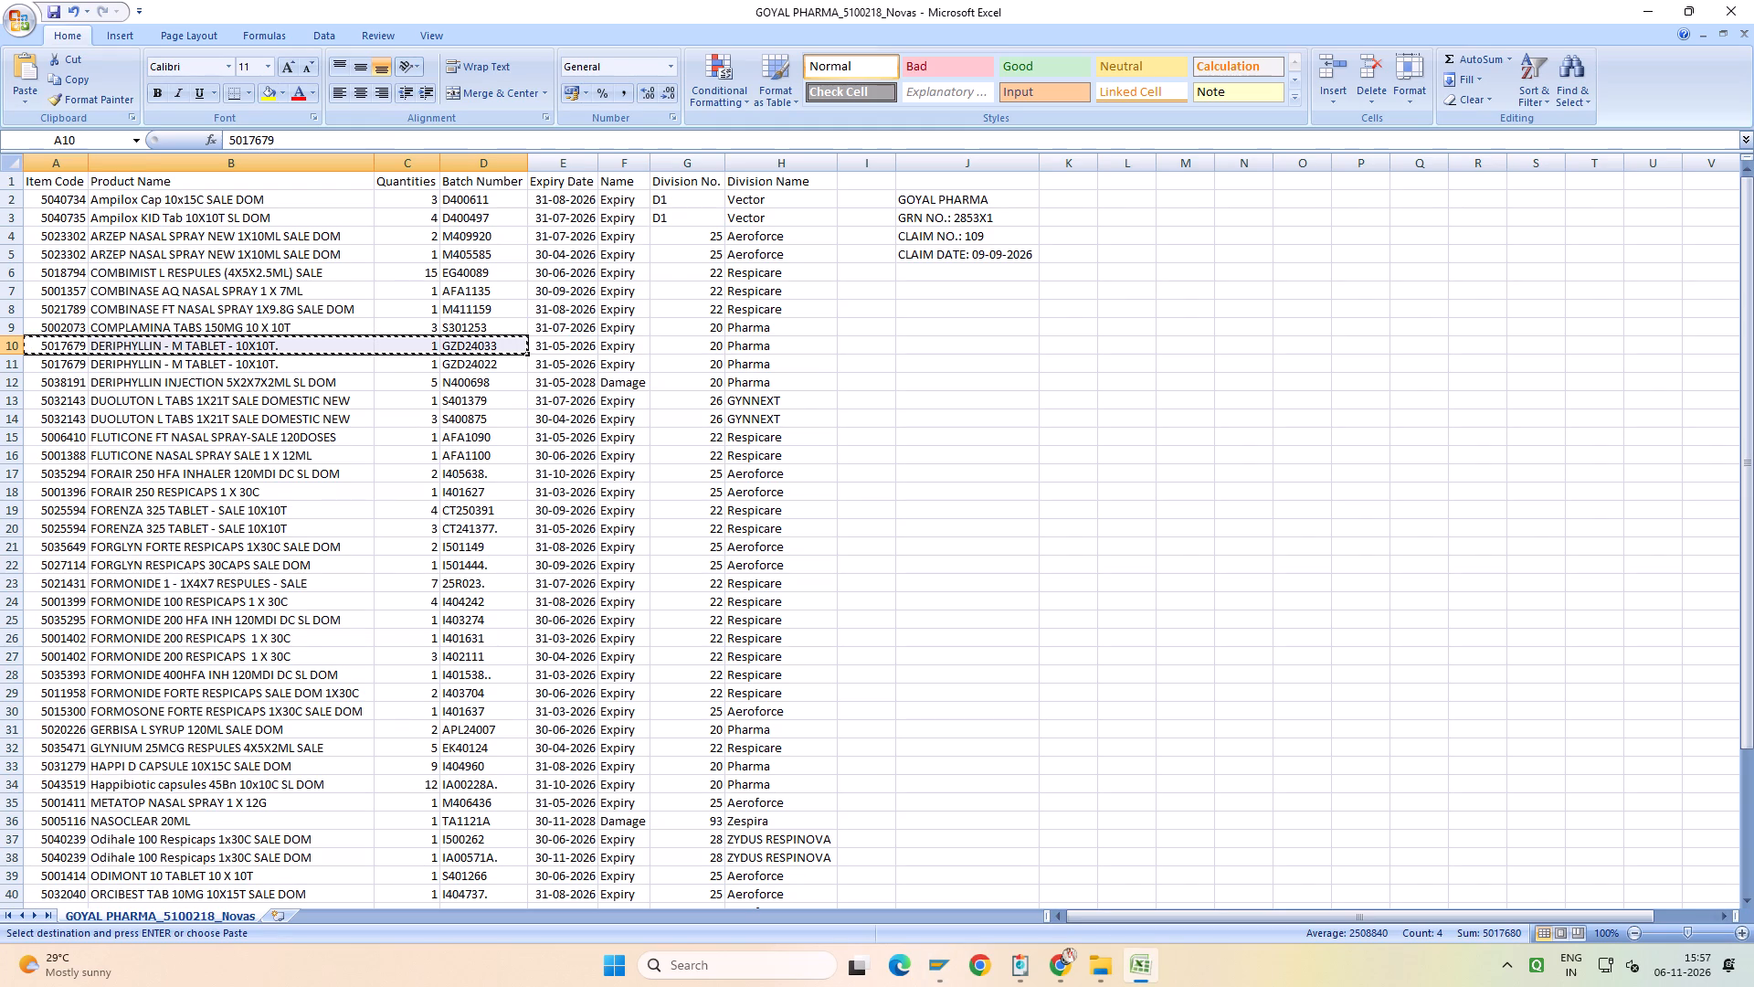
drag(58, 510, 479, 507)
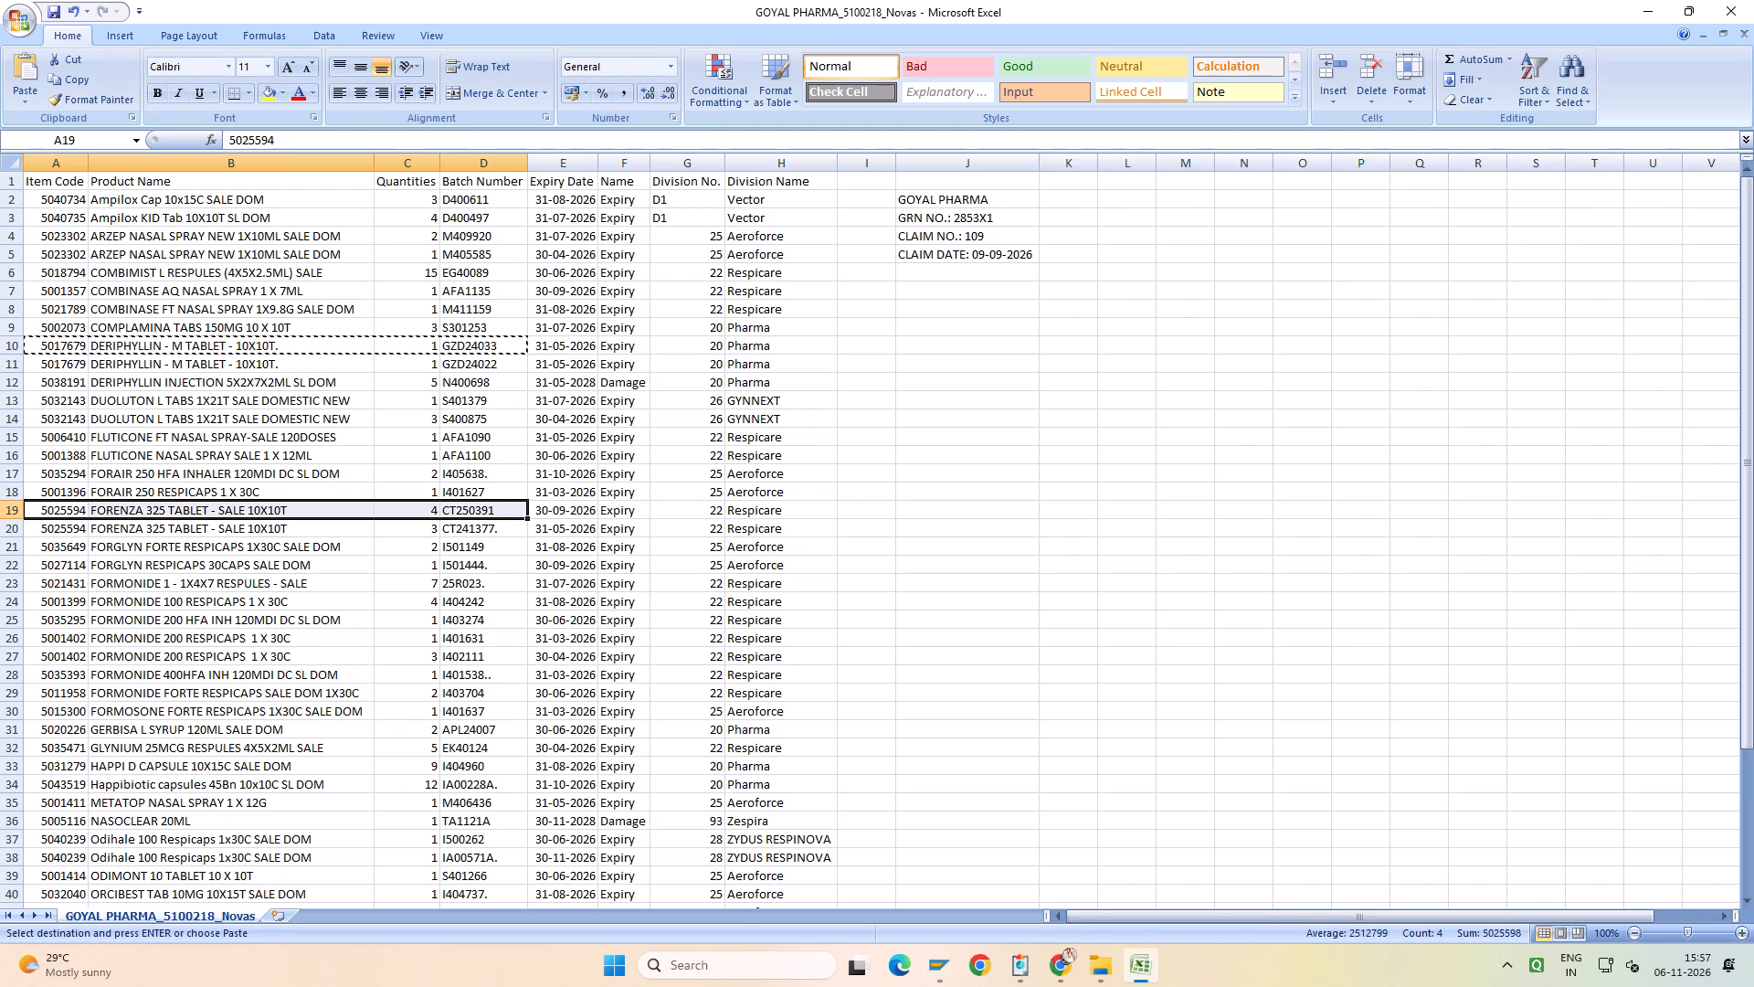
key(ctrl+c)
key(alt+Tab)
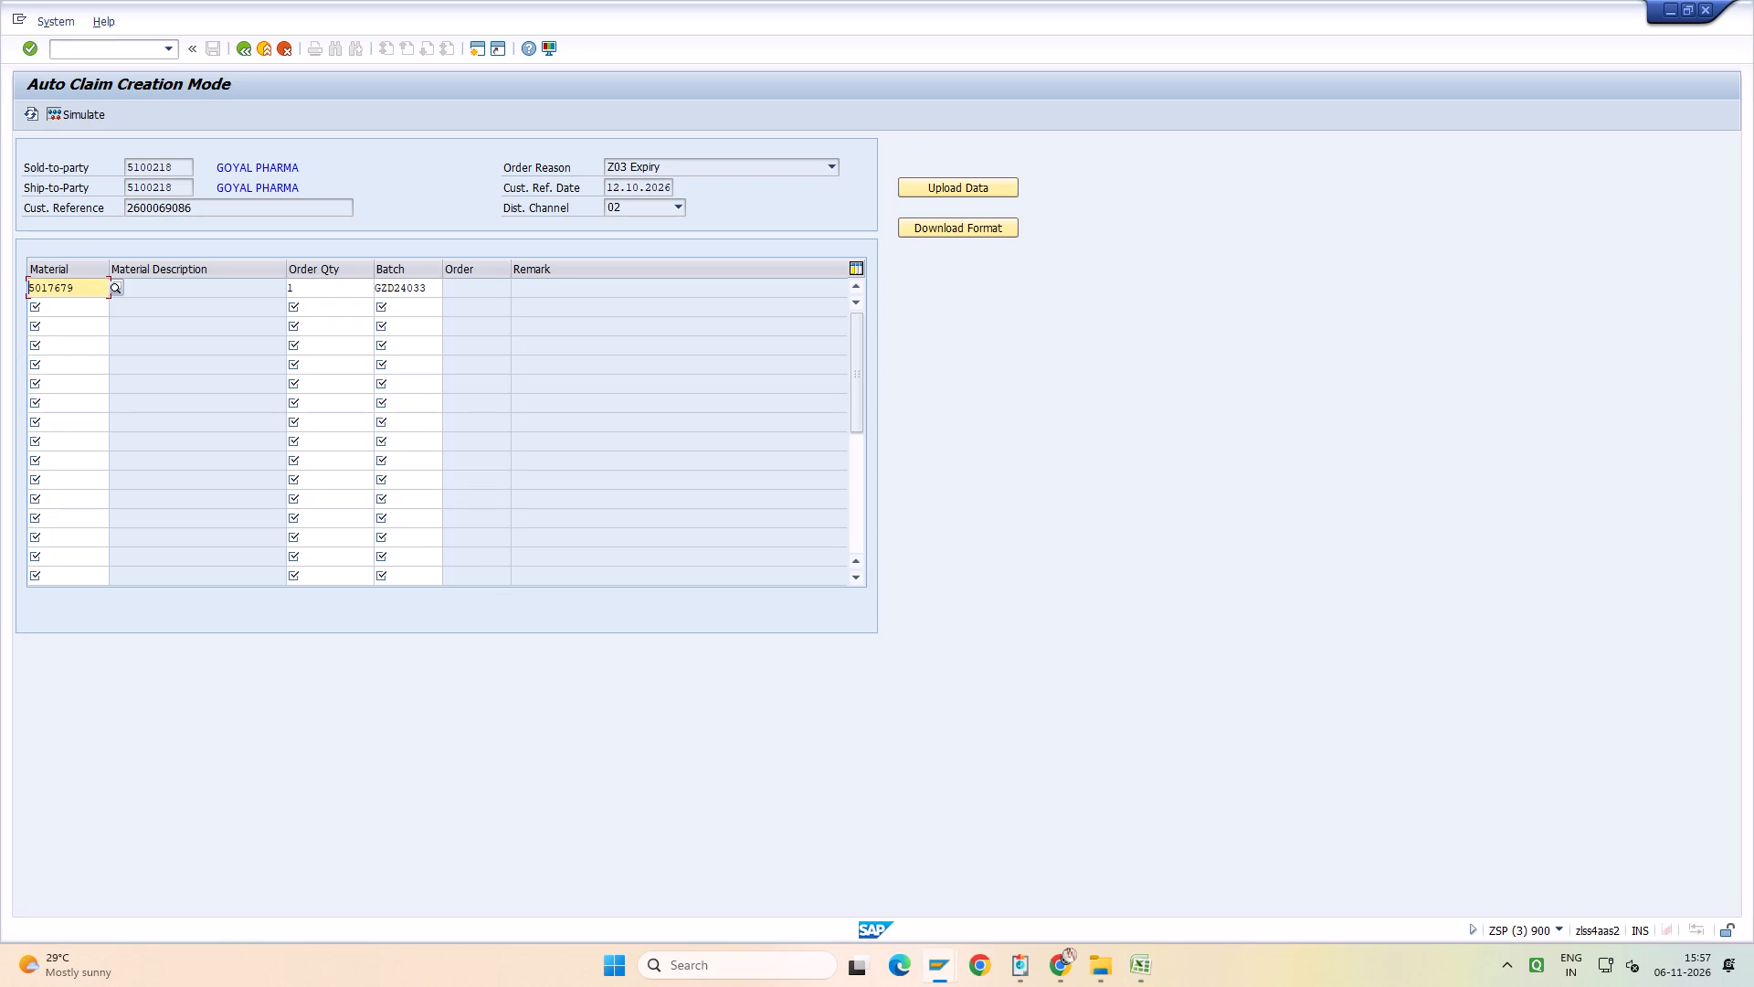
click(80, 305)
key(ctrl+v)
key(Return)
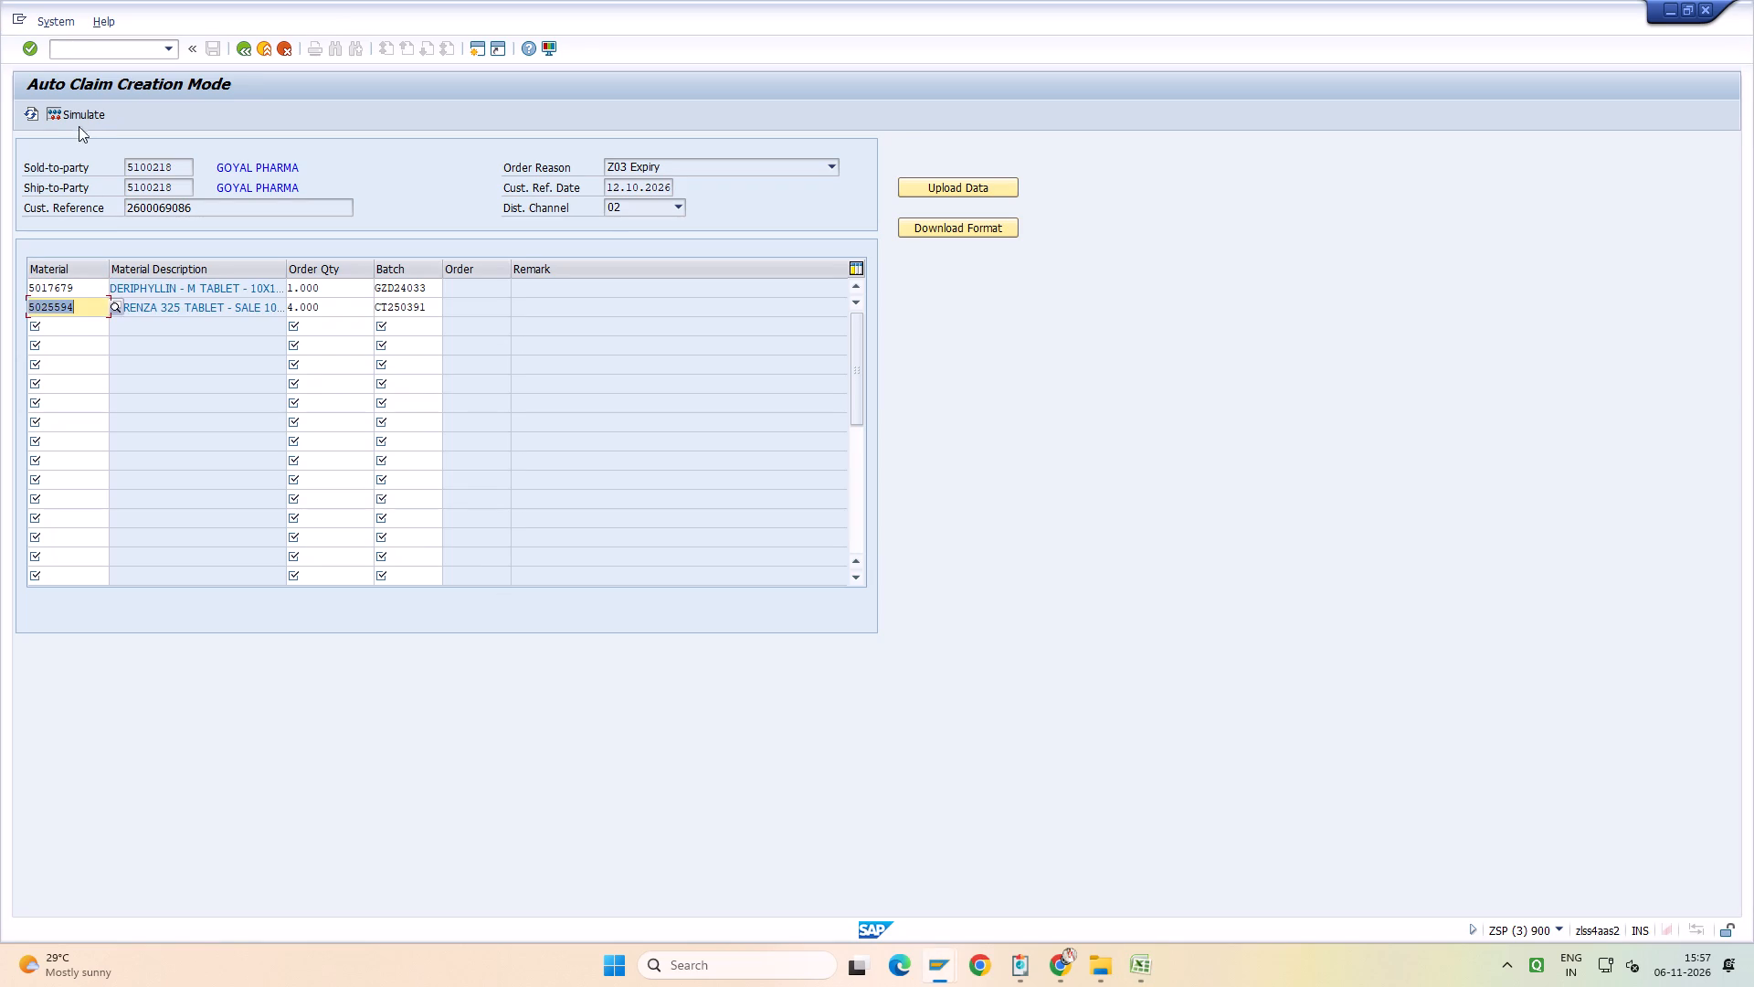
Simulate the two-line claim and generate its claim order.
click(80, 120)
click(80, 120)
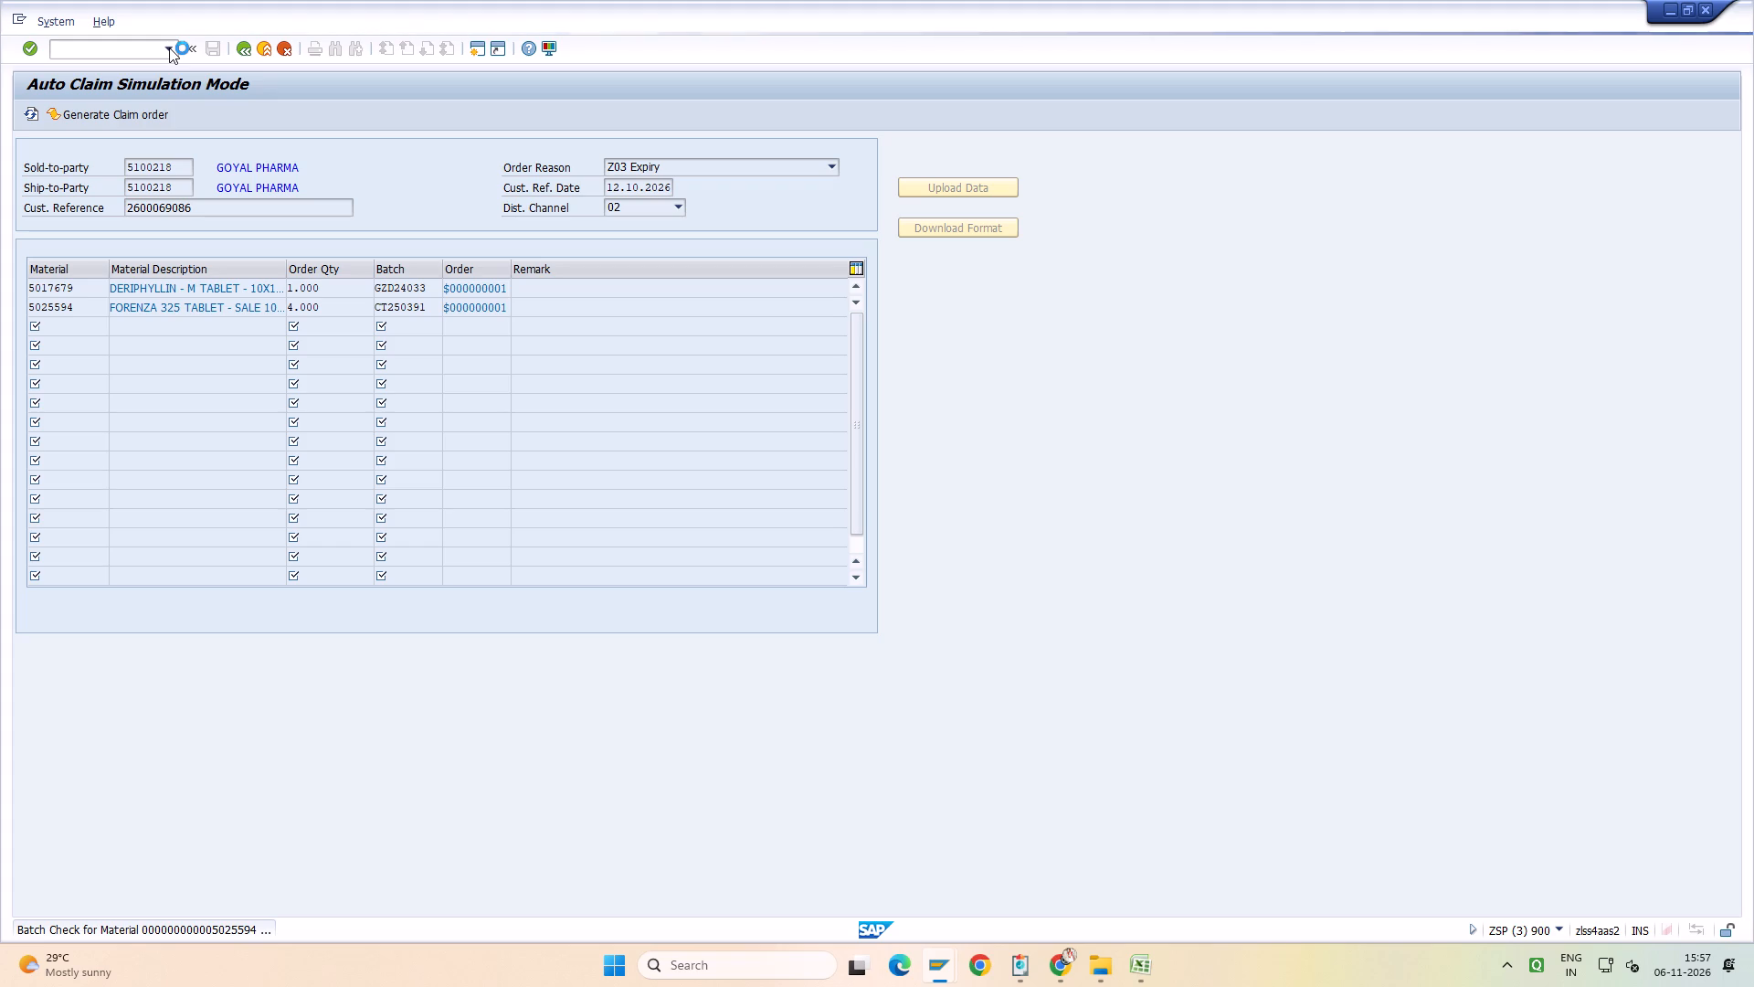
click(169, 48)
click(161, 77)
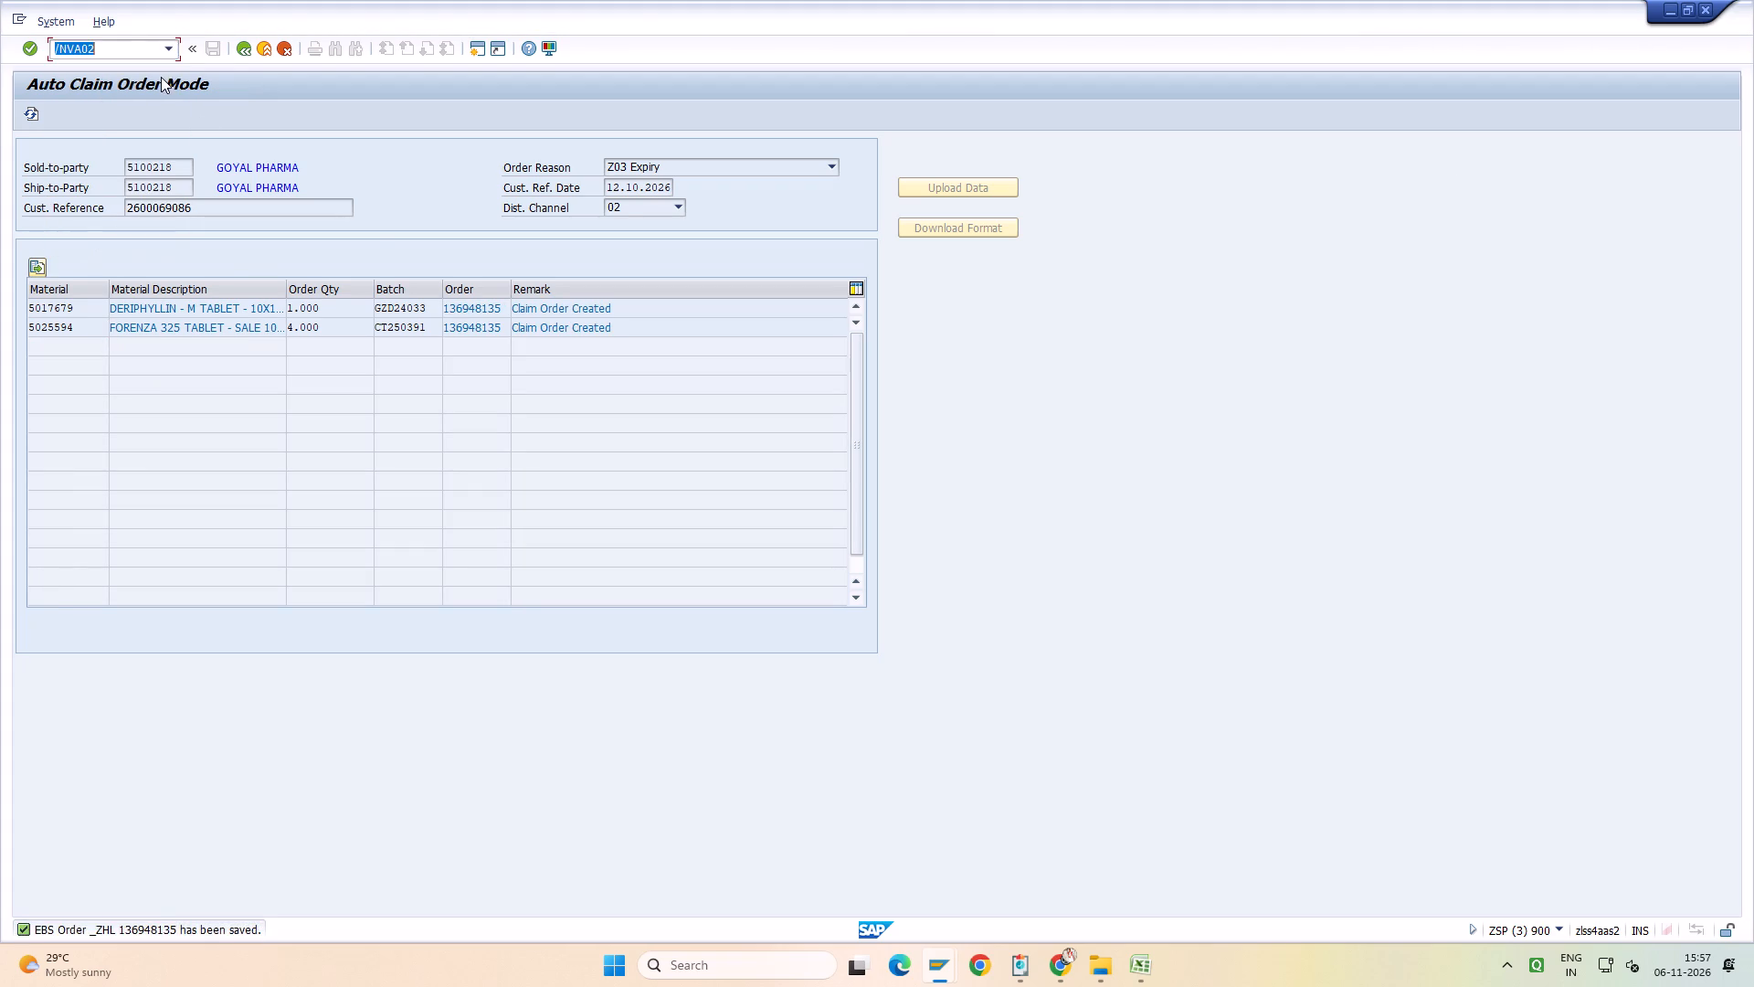
key(Return)
key(Return)
key(Return)
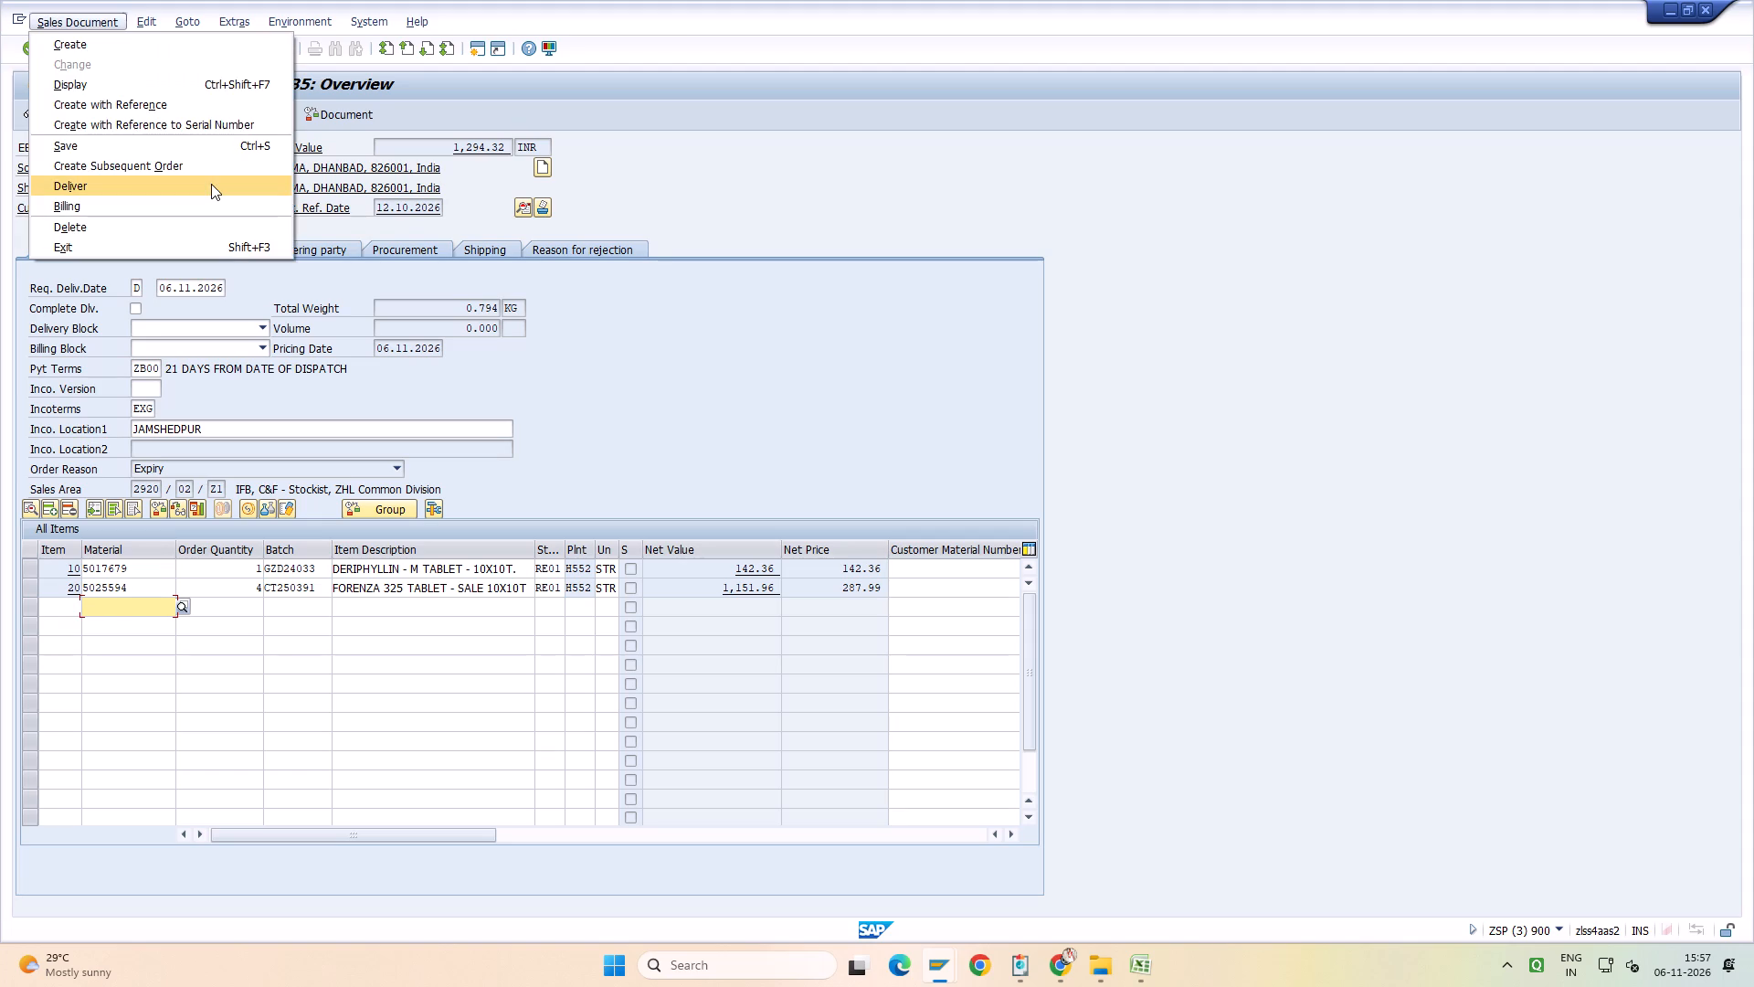
click(211, 184)
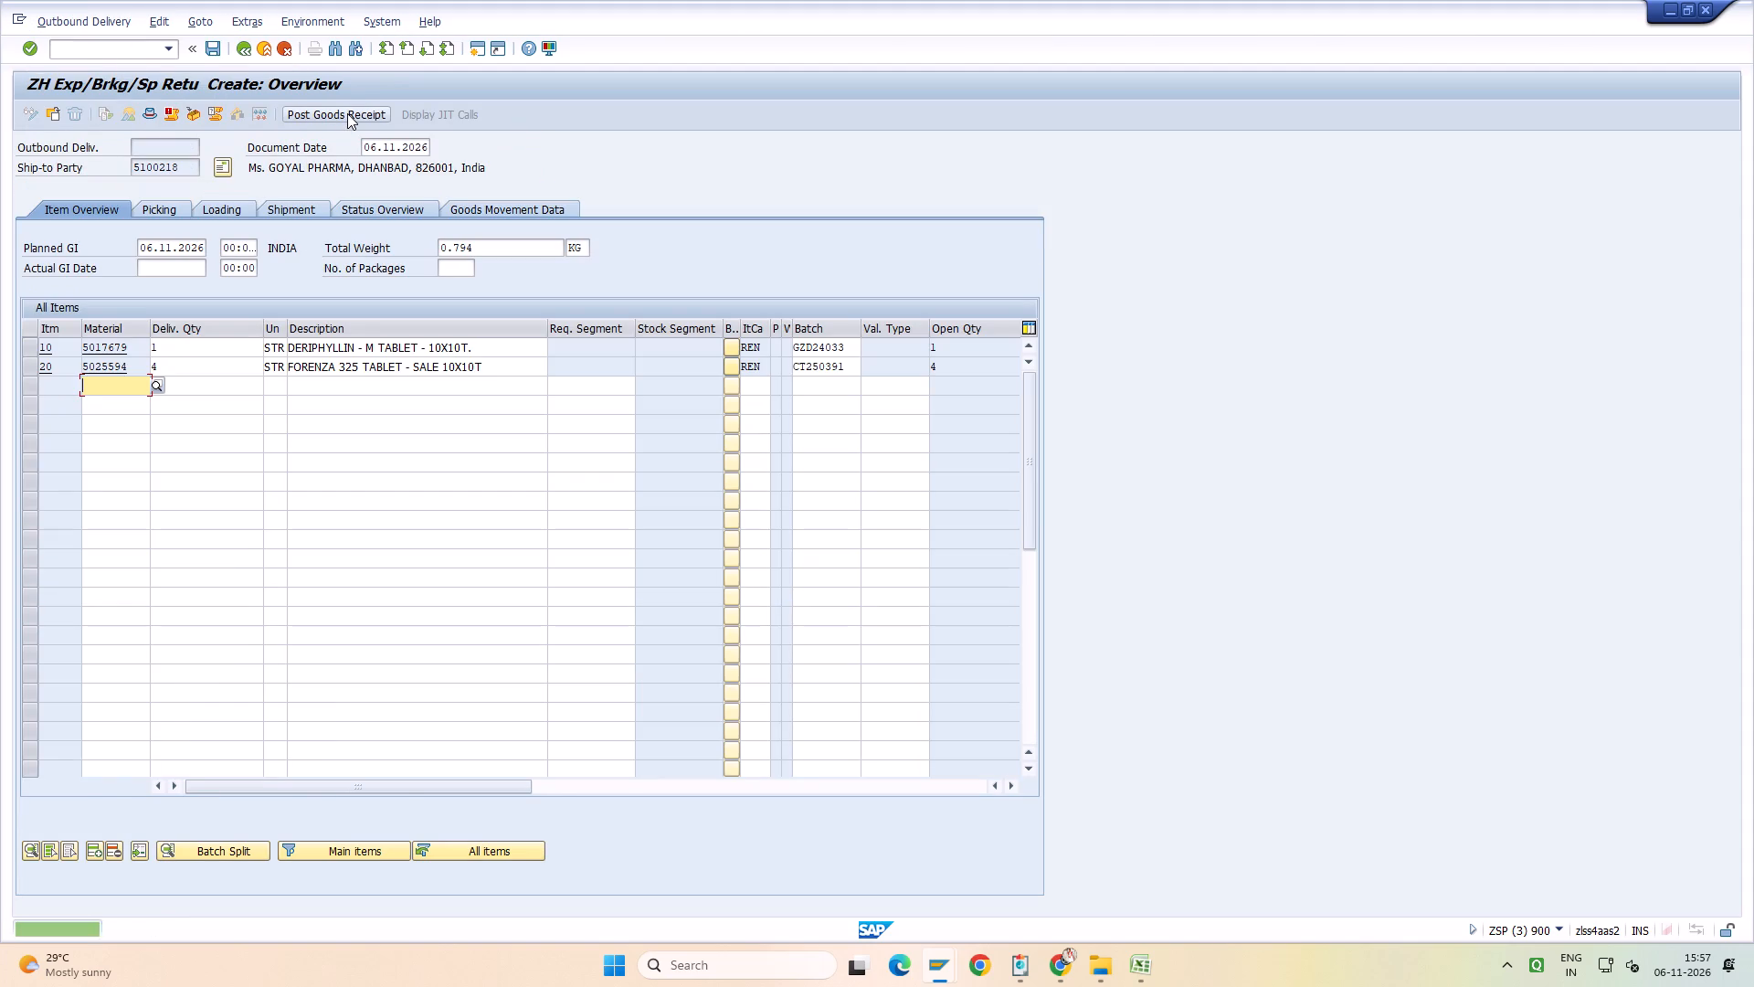
click(347, 113)
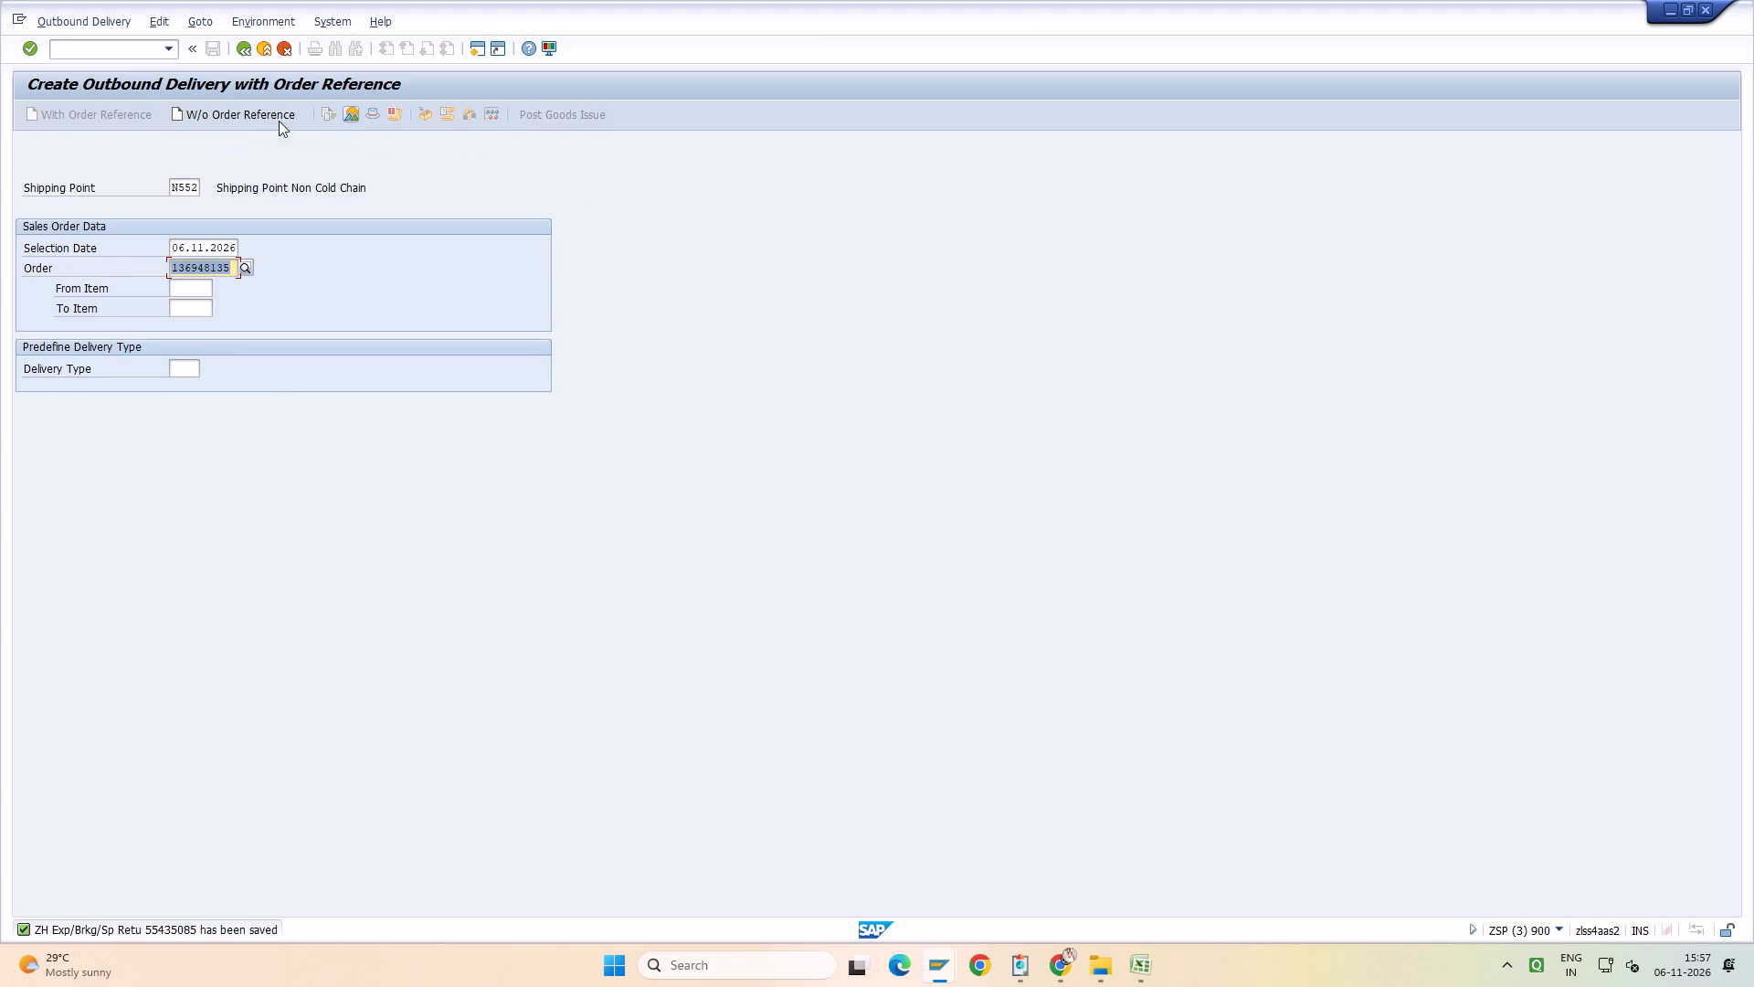
Create and save the billing document for return delivery 55435085.
click(169, 56)
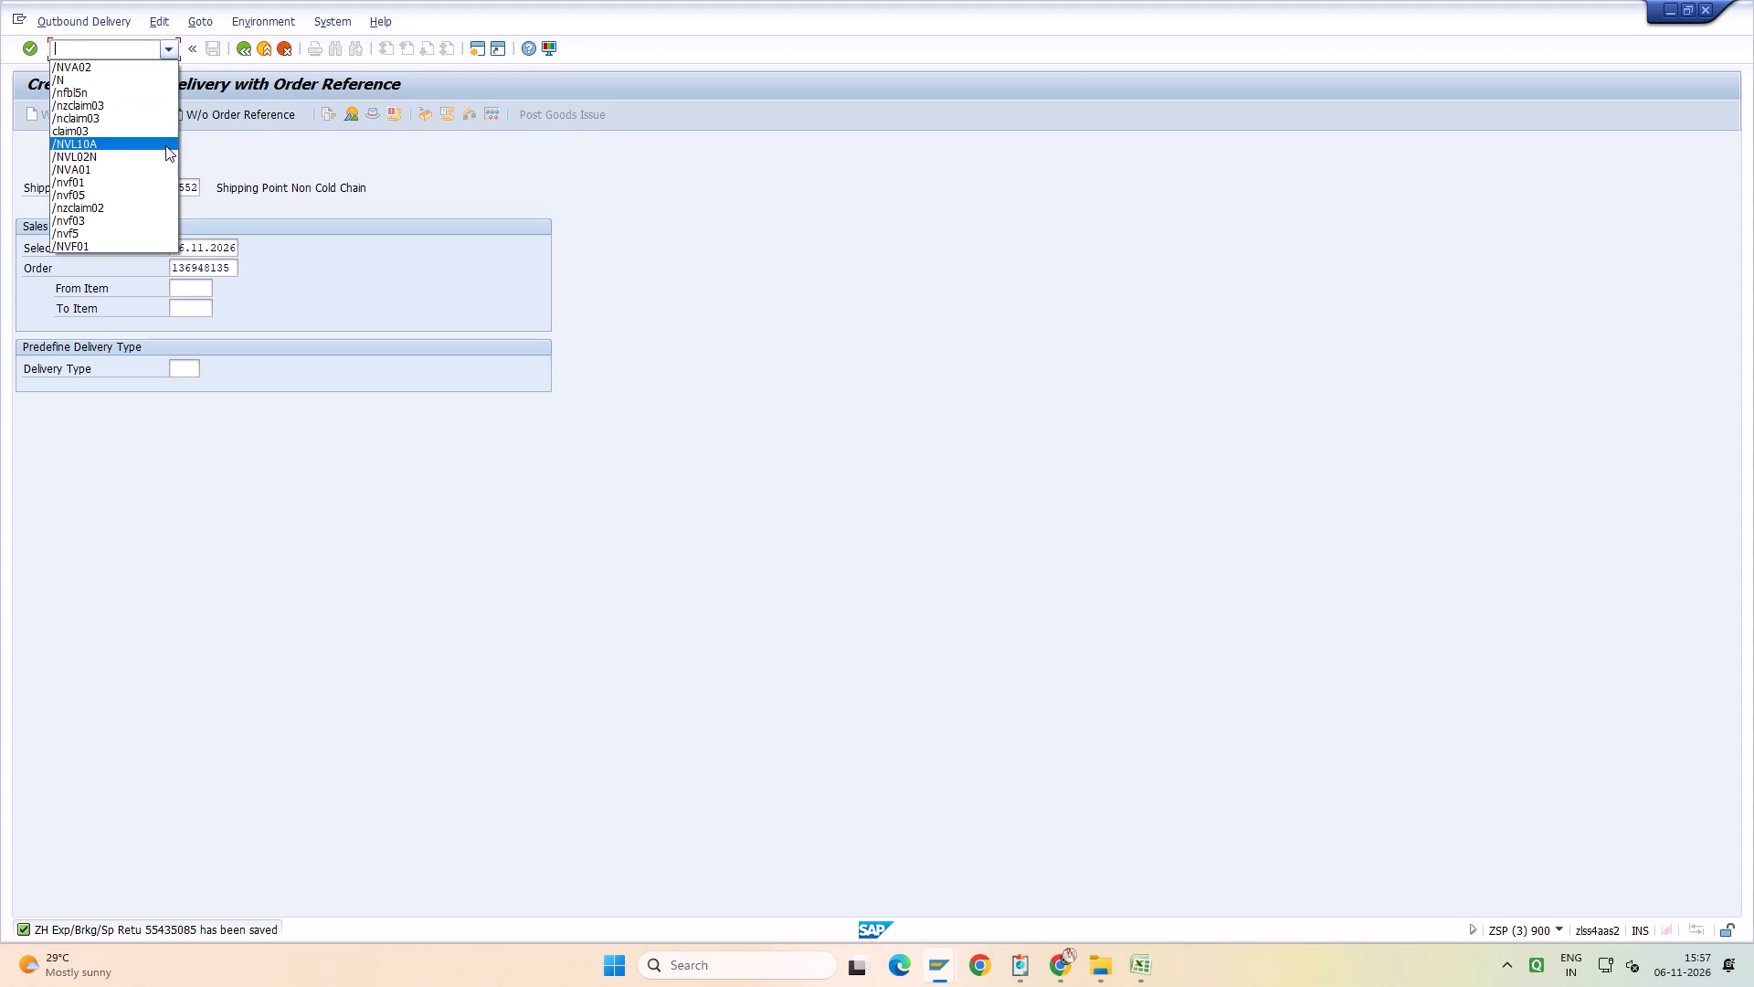
click(162, 181)
key(Return)
key(Return)
key(Return)
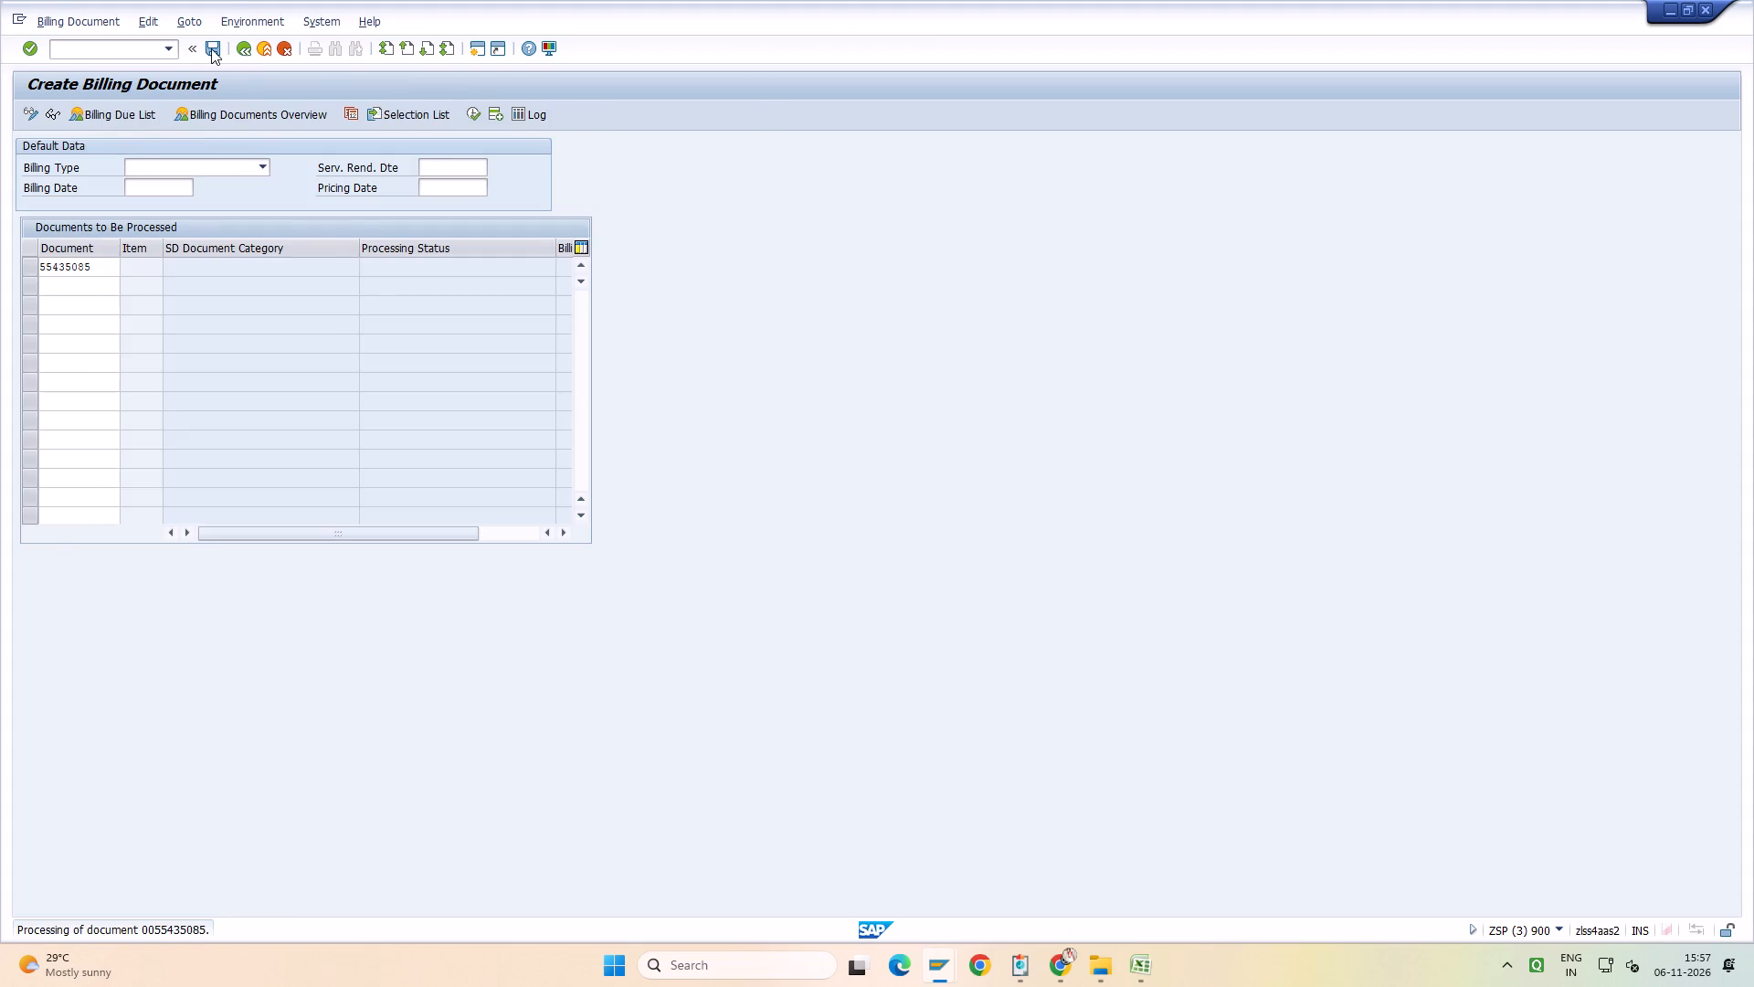
click(211, 48)
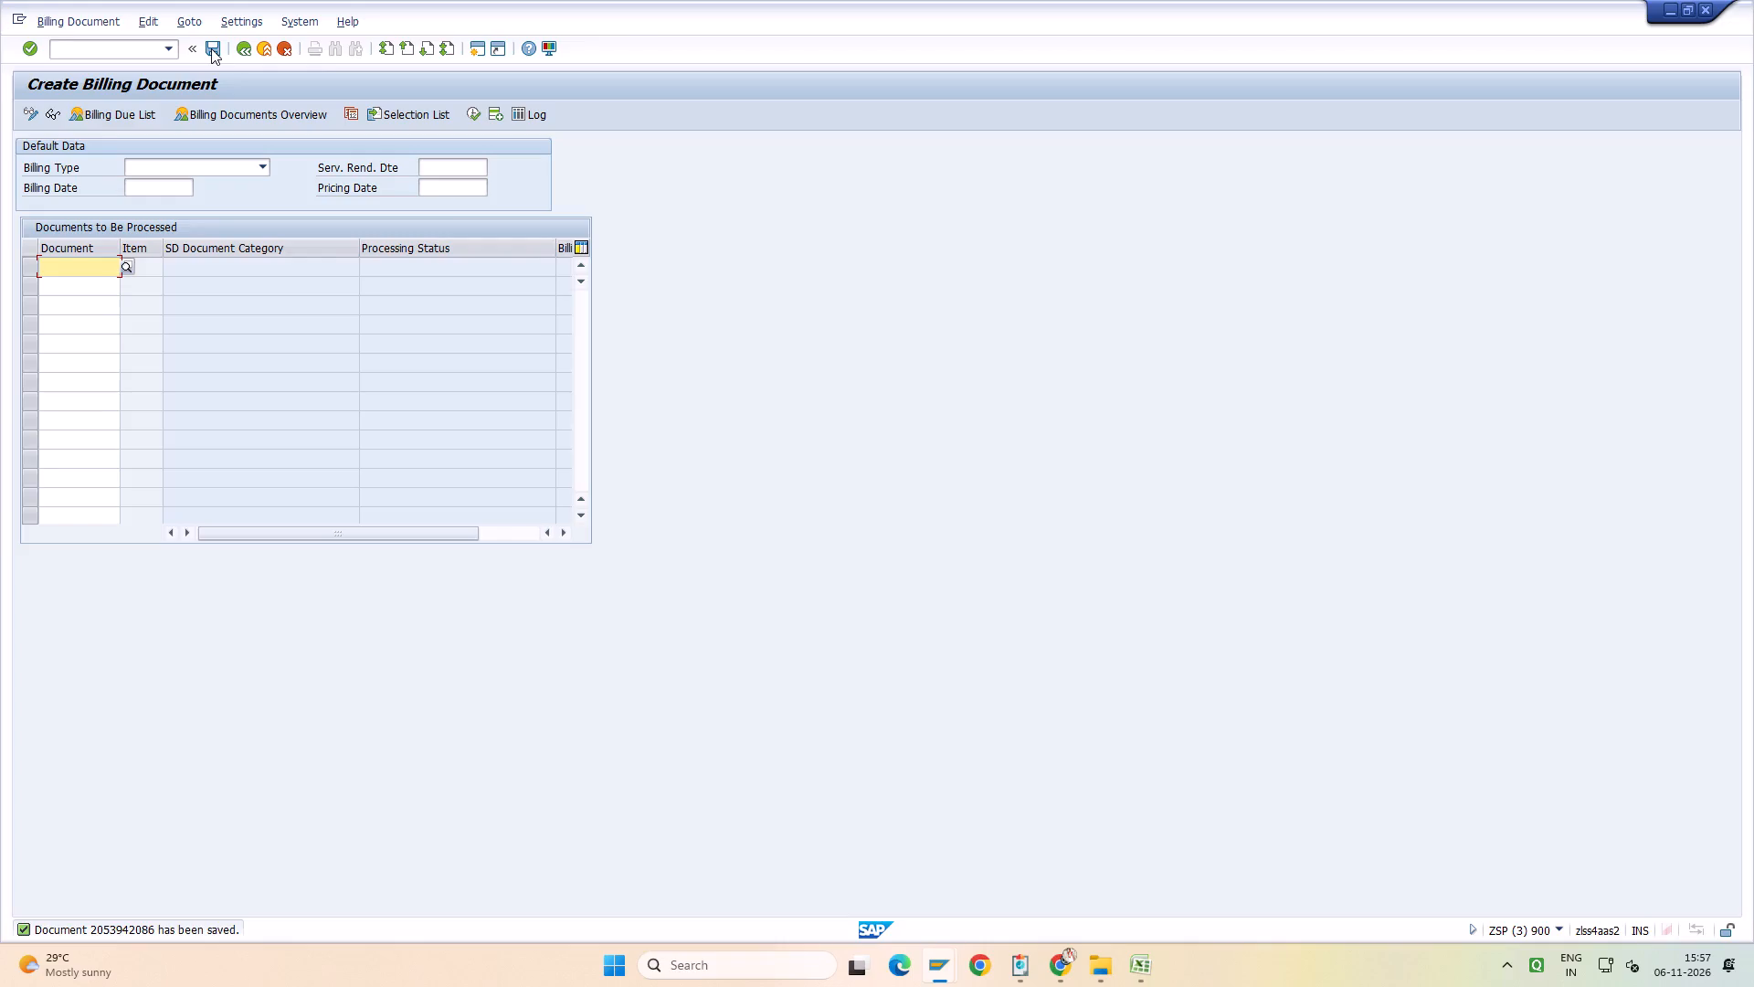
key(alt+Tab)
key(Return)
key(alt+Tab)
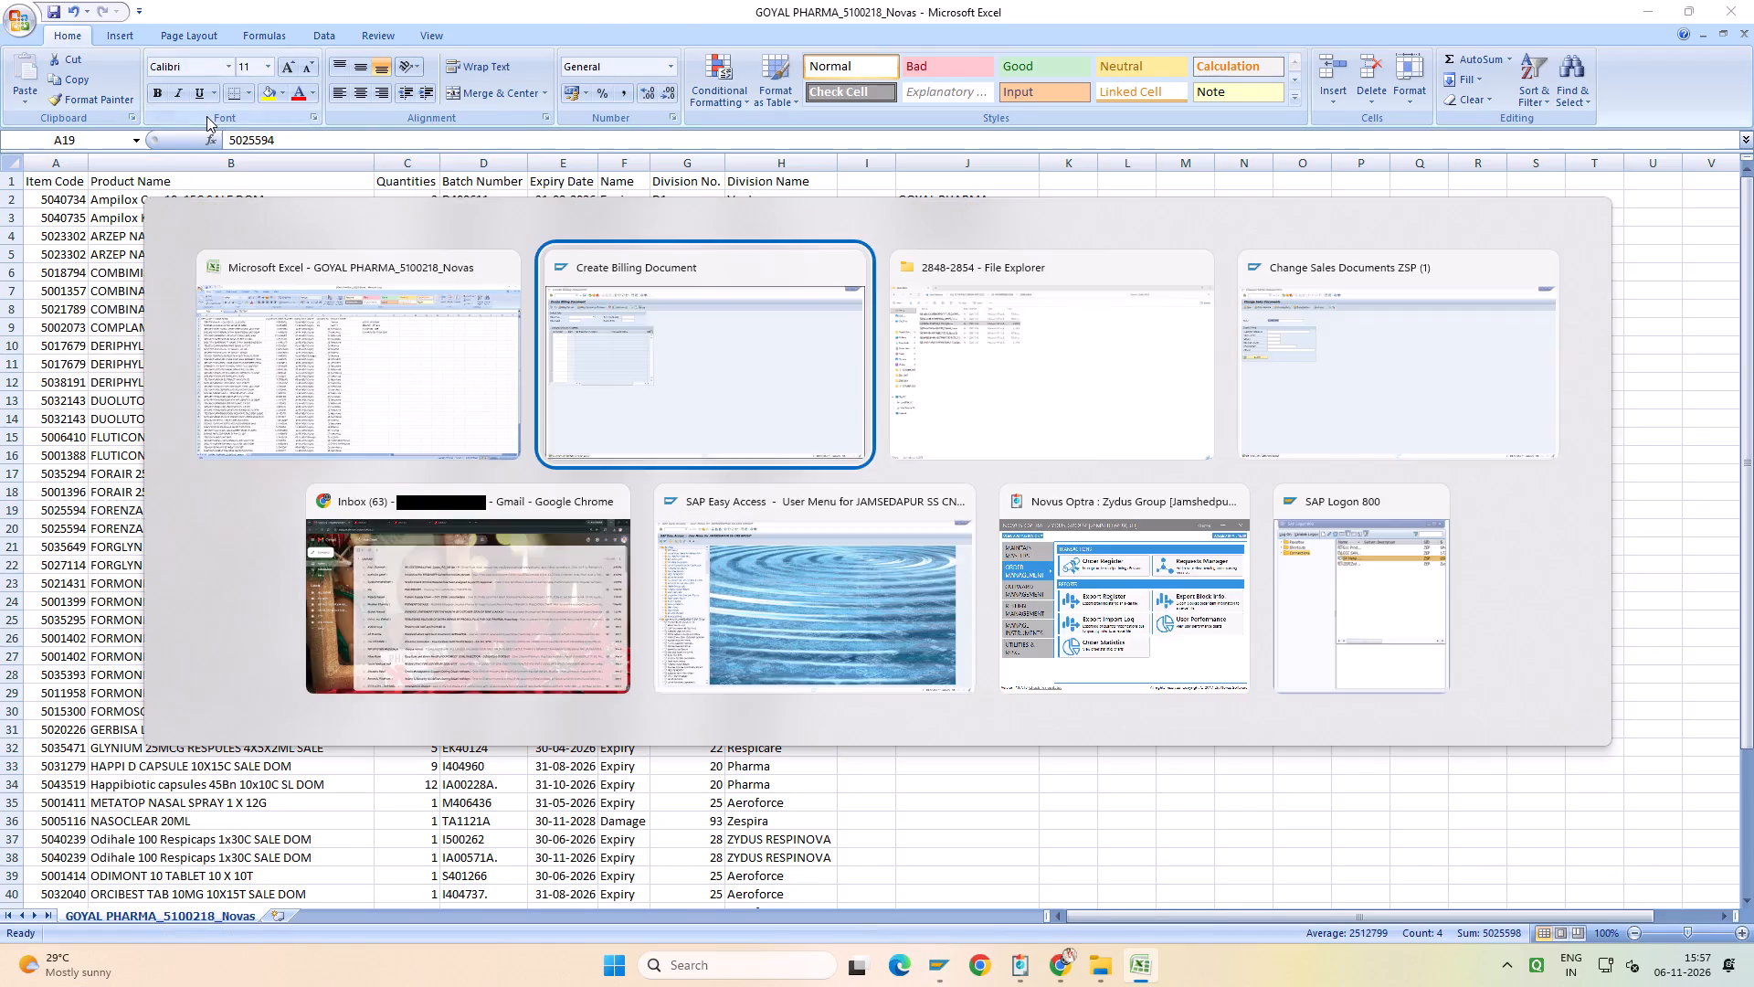
Open transaction VL01N for creating an outbound delivery and set the shipping point to C552.
click(173, 40)
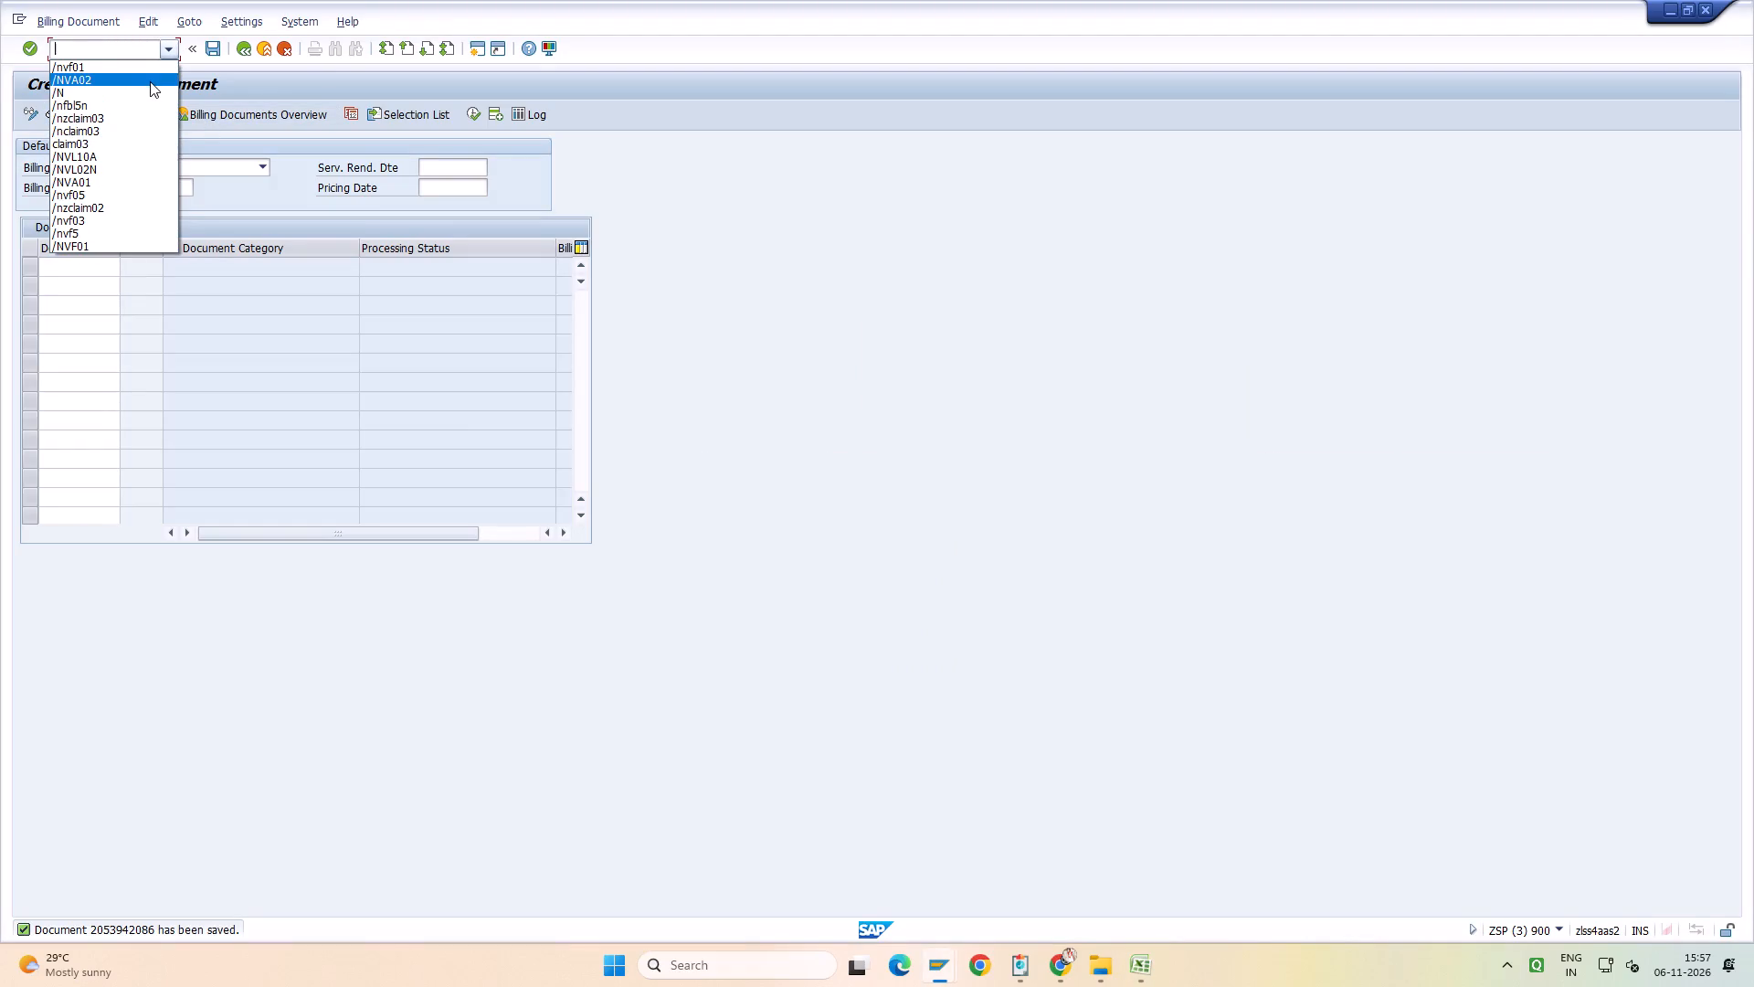
click(126, 47)
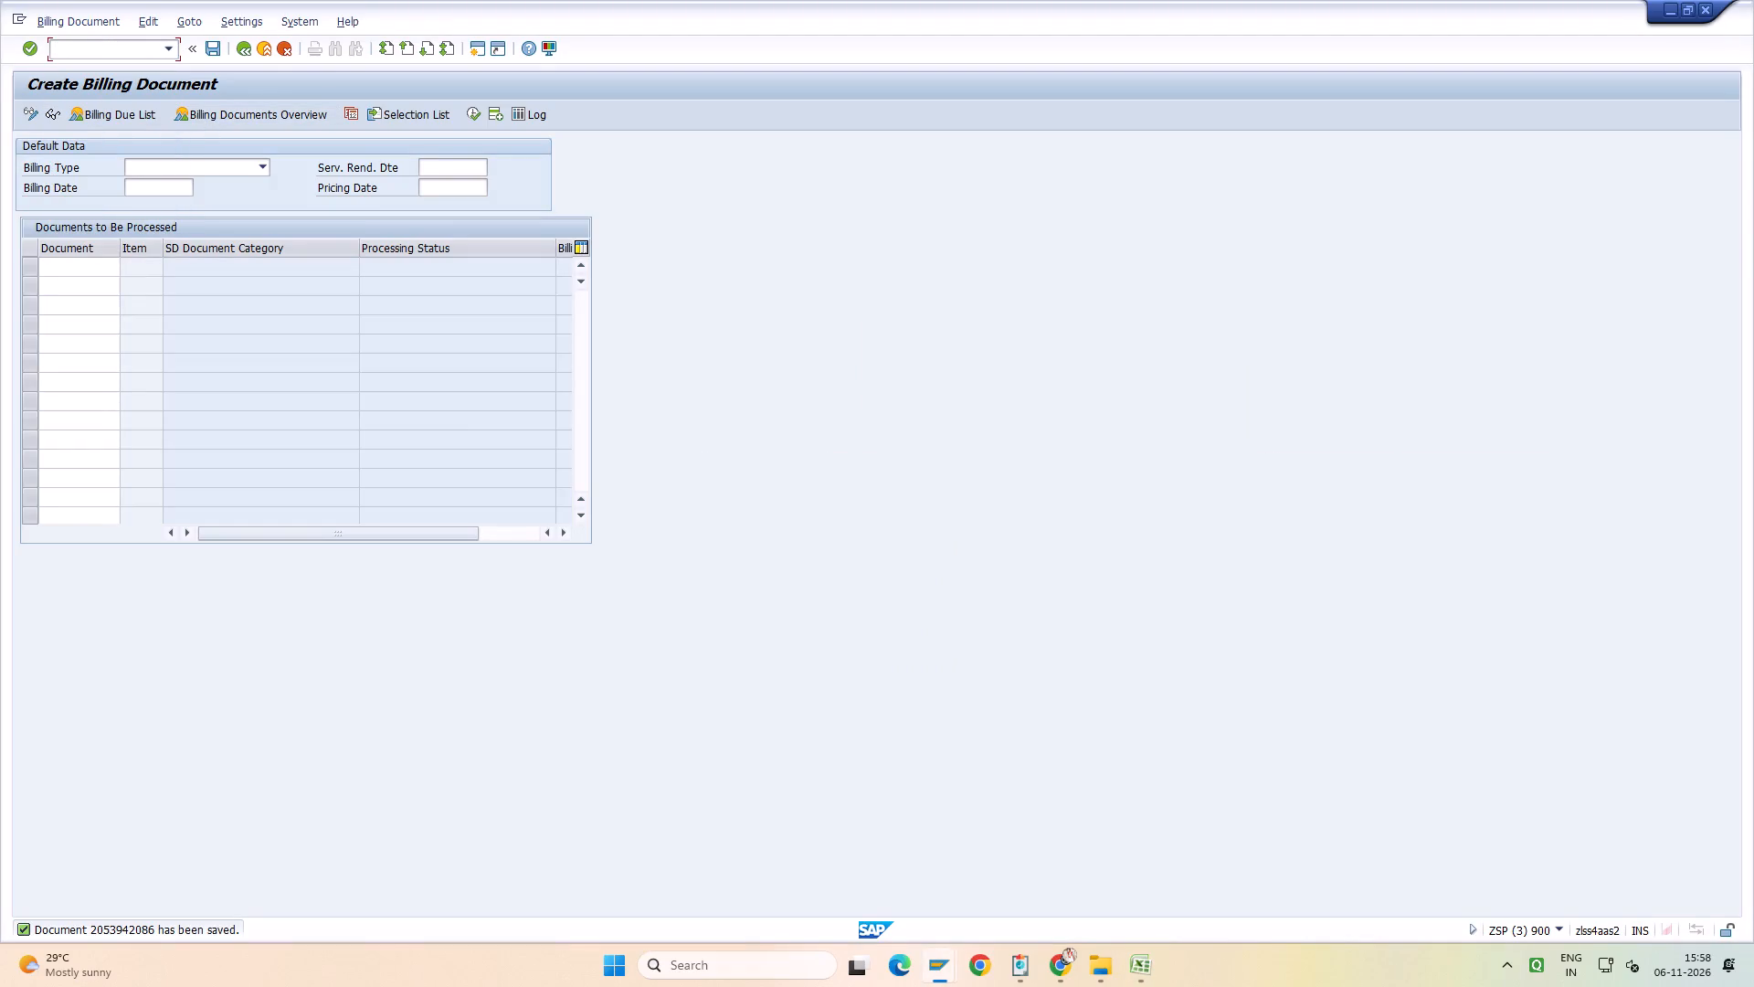
text(/NVL)
key(1)
key(BackSpace)
text(01N)
key(Return)
key(Return)
click(248, 44)
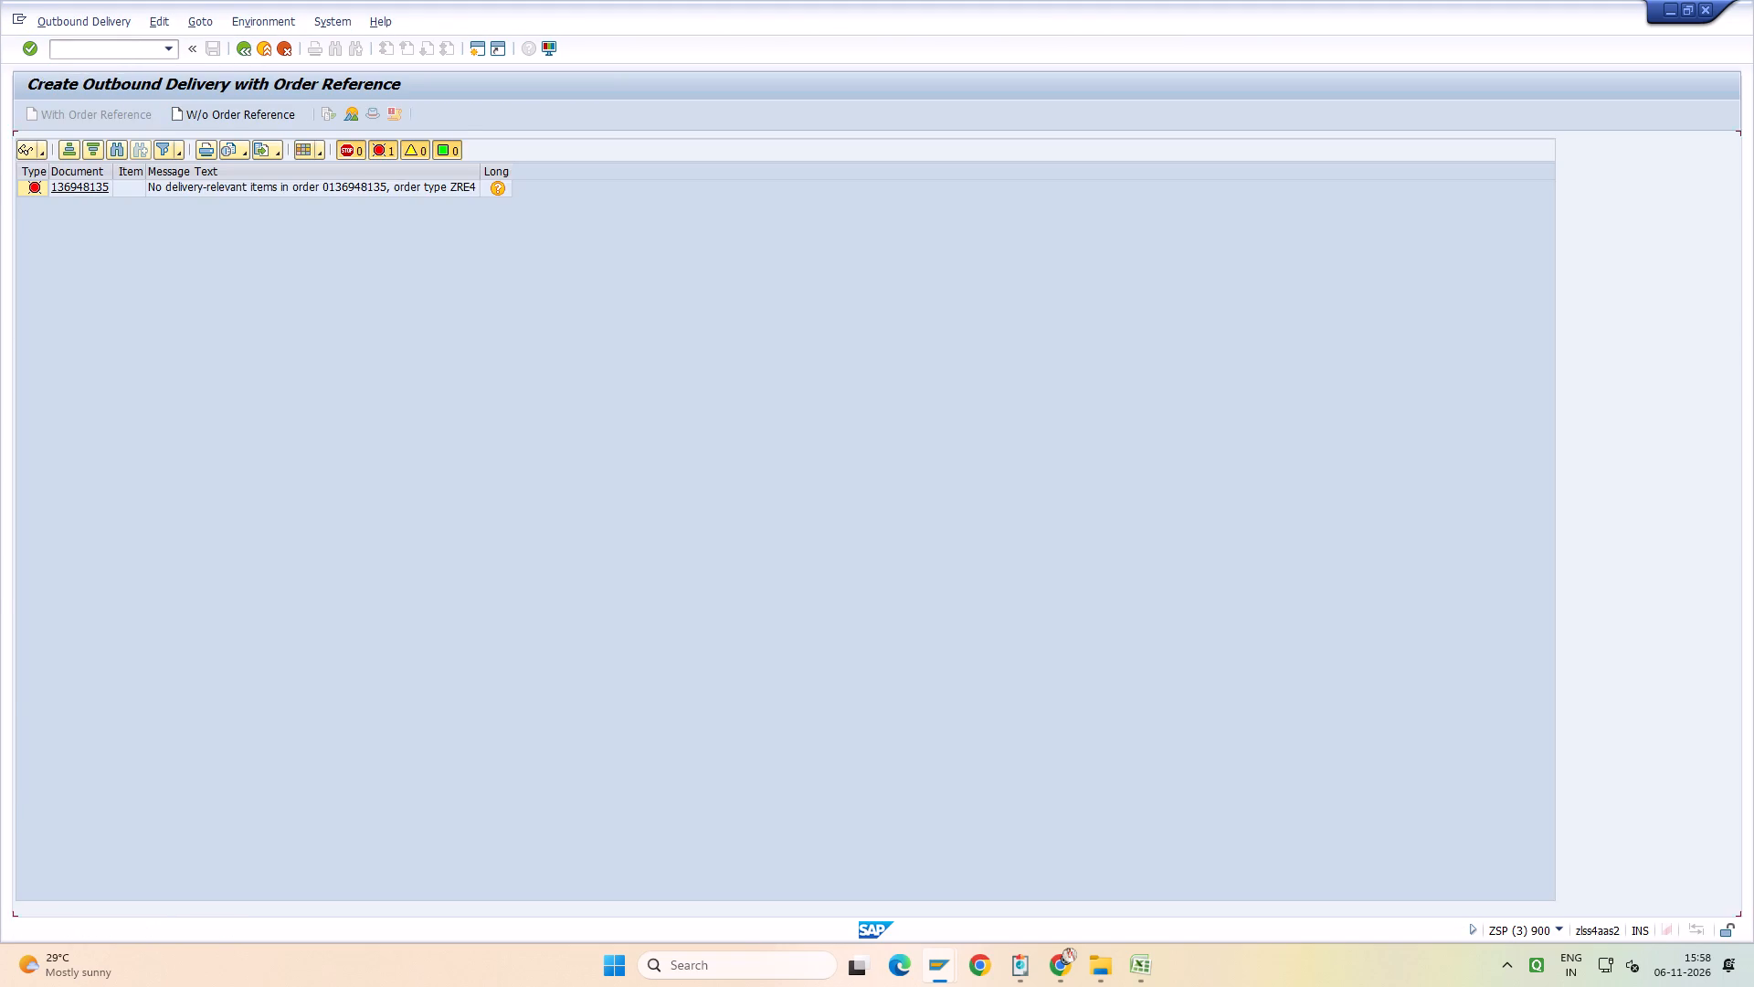
drag(195, 186, 149, 192)
key(BackSpace)
key(space)
click(193, 206)
key(Return)
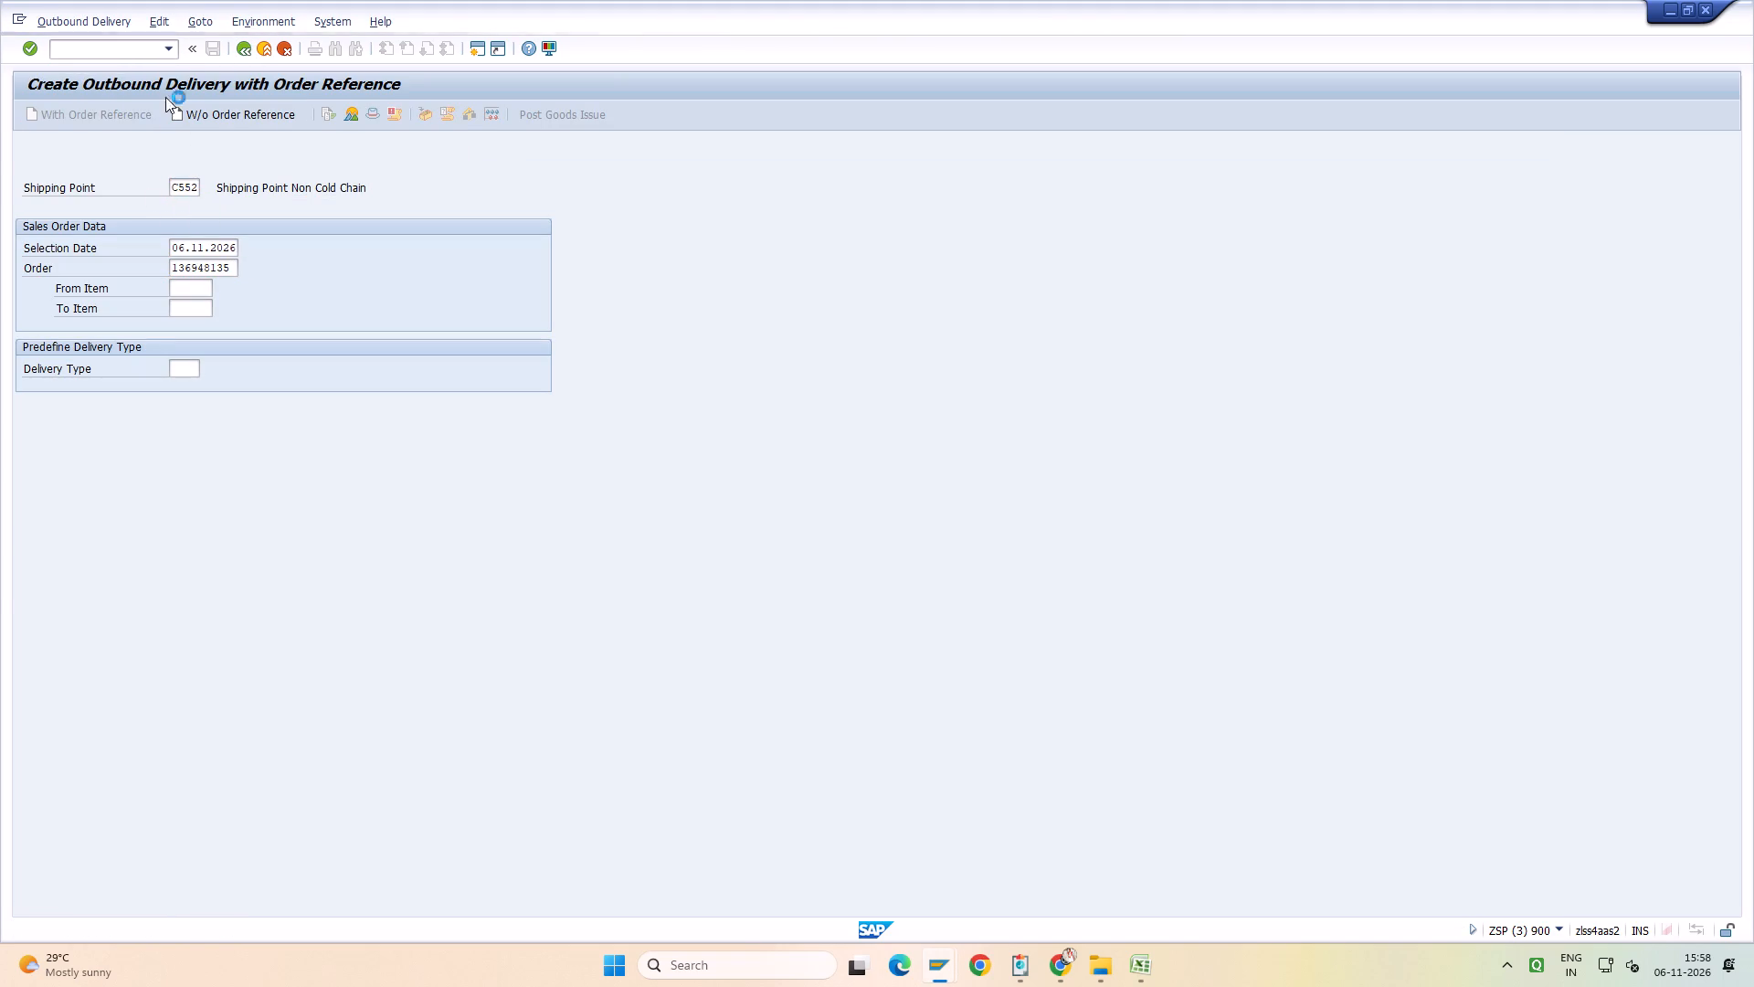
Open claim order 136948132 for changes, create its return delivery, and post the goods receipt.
click(169, 55)
click(164, 89)
key(Return)
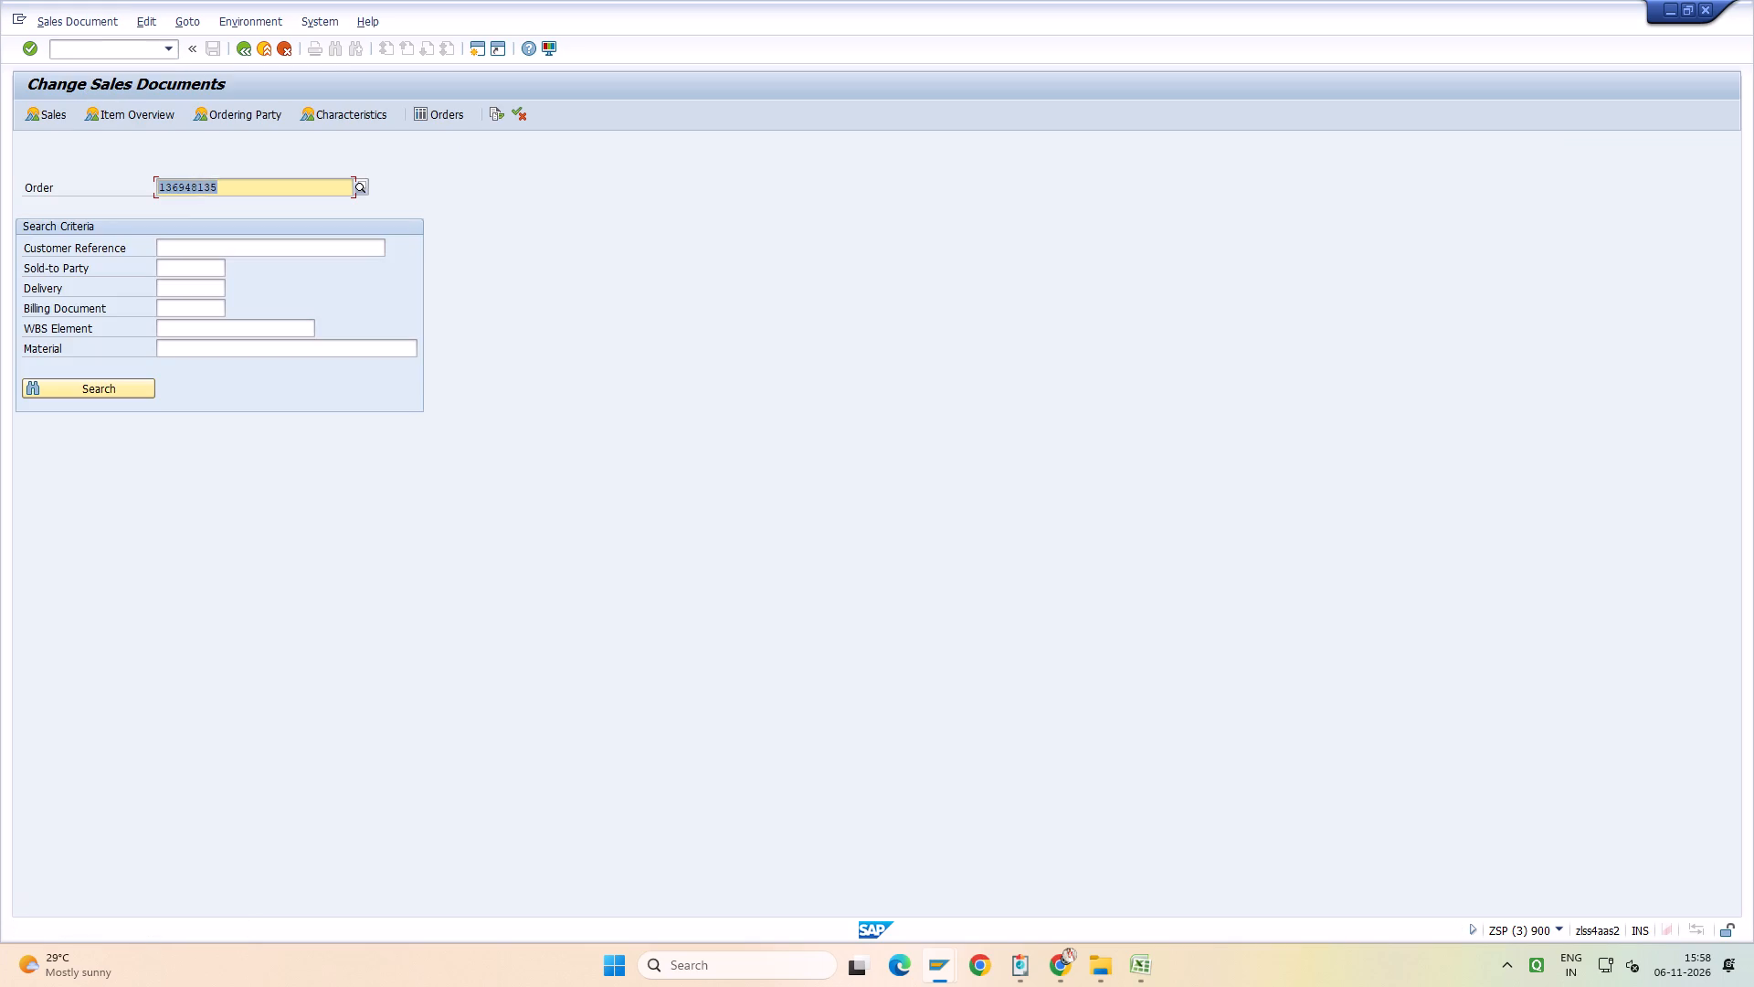
click(227, 188)
key(BackSpace)
key(2)
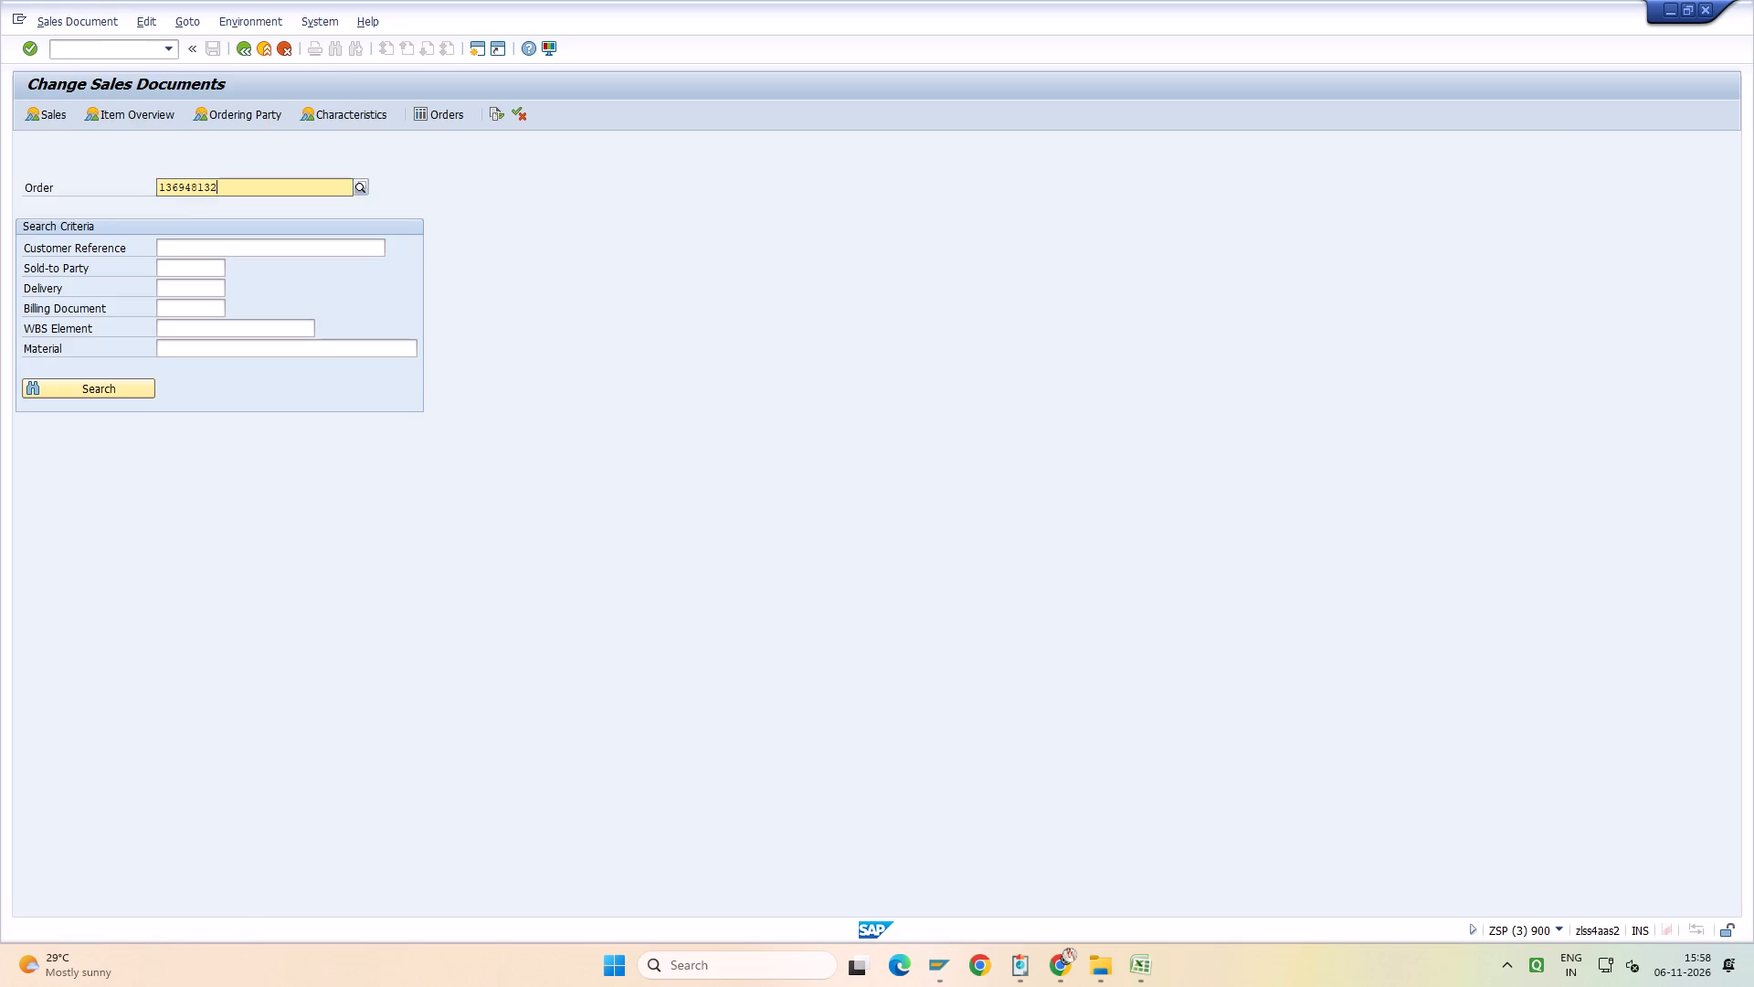
key(Return)
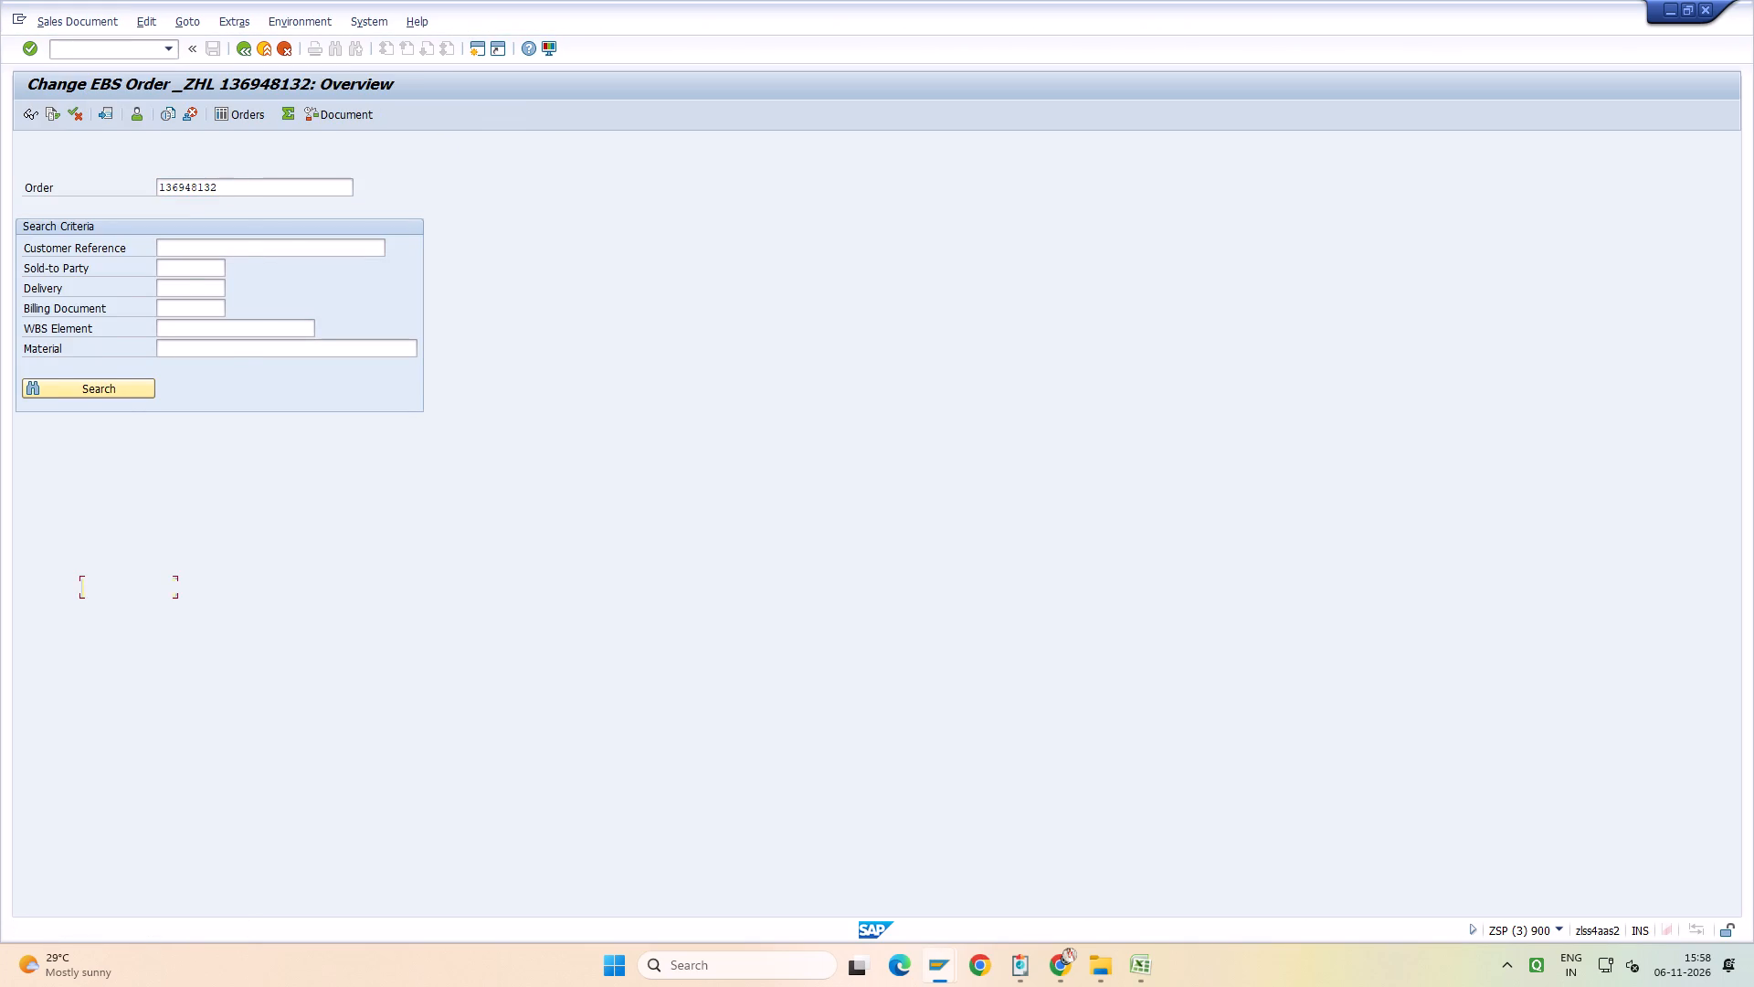
click(238, 192)
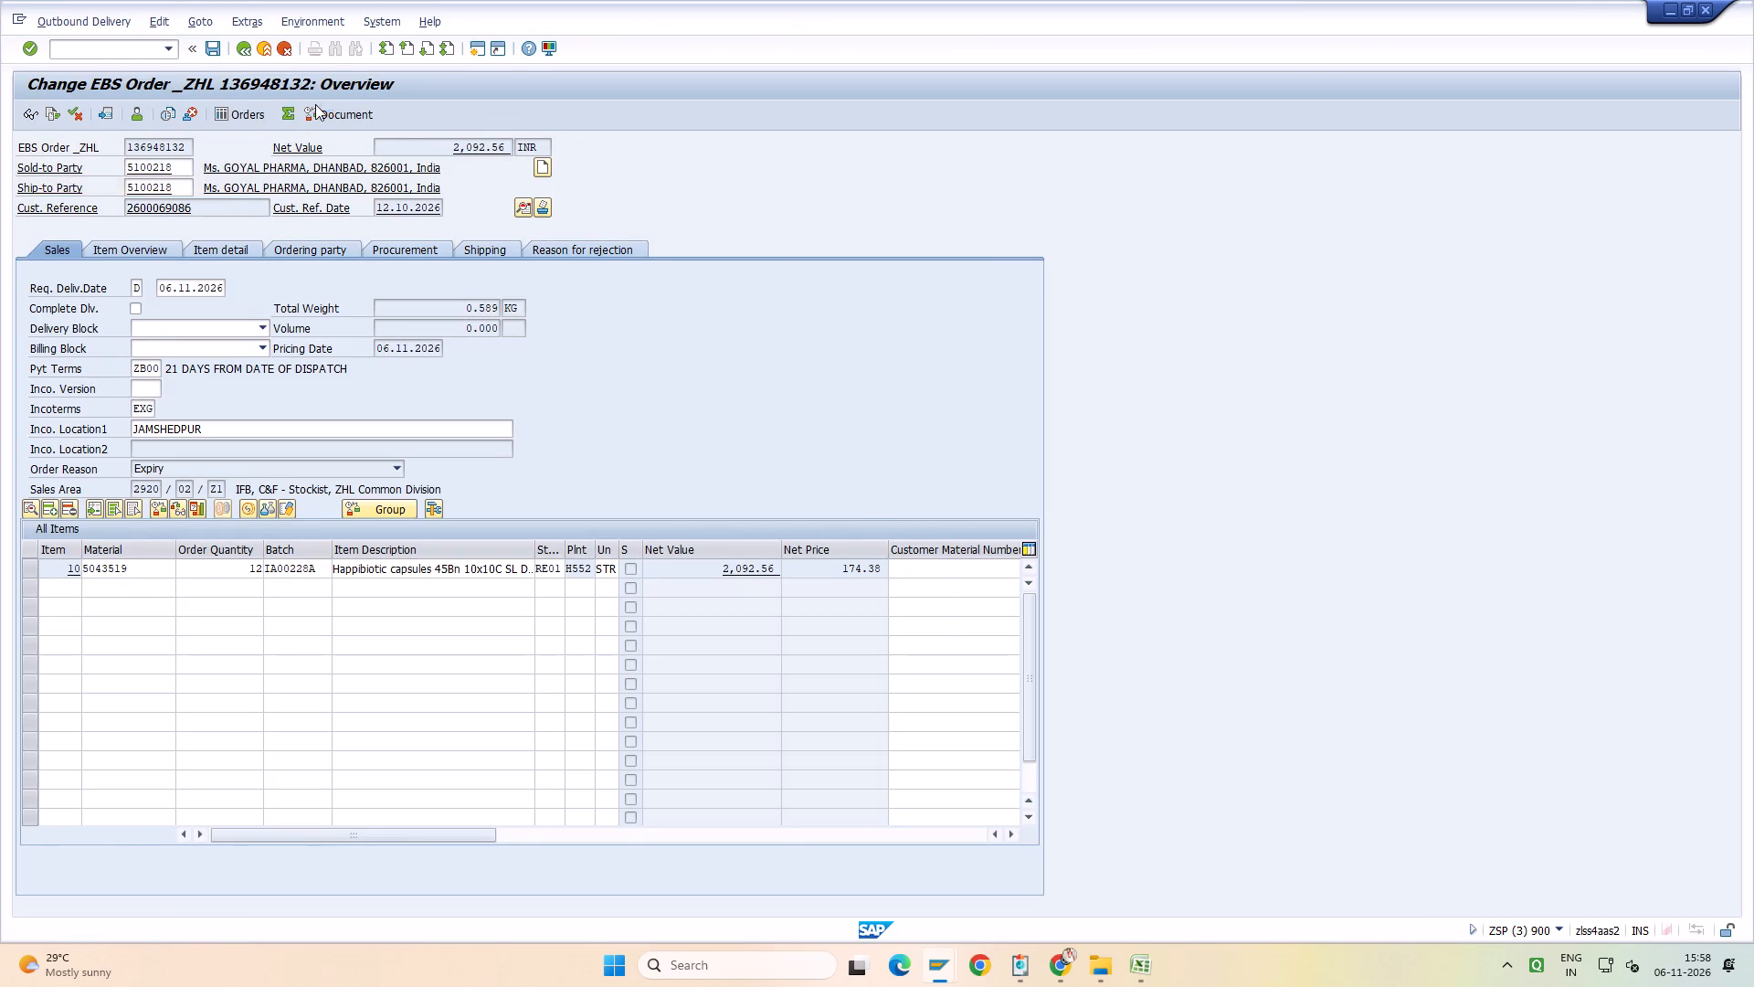
click(321, 112)
key(alt+Tab)
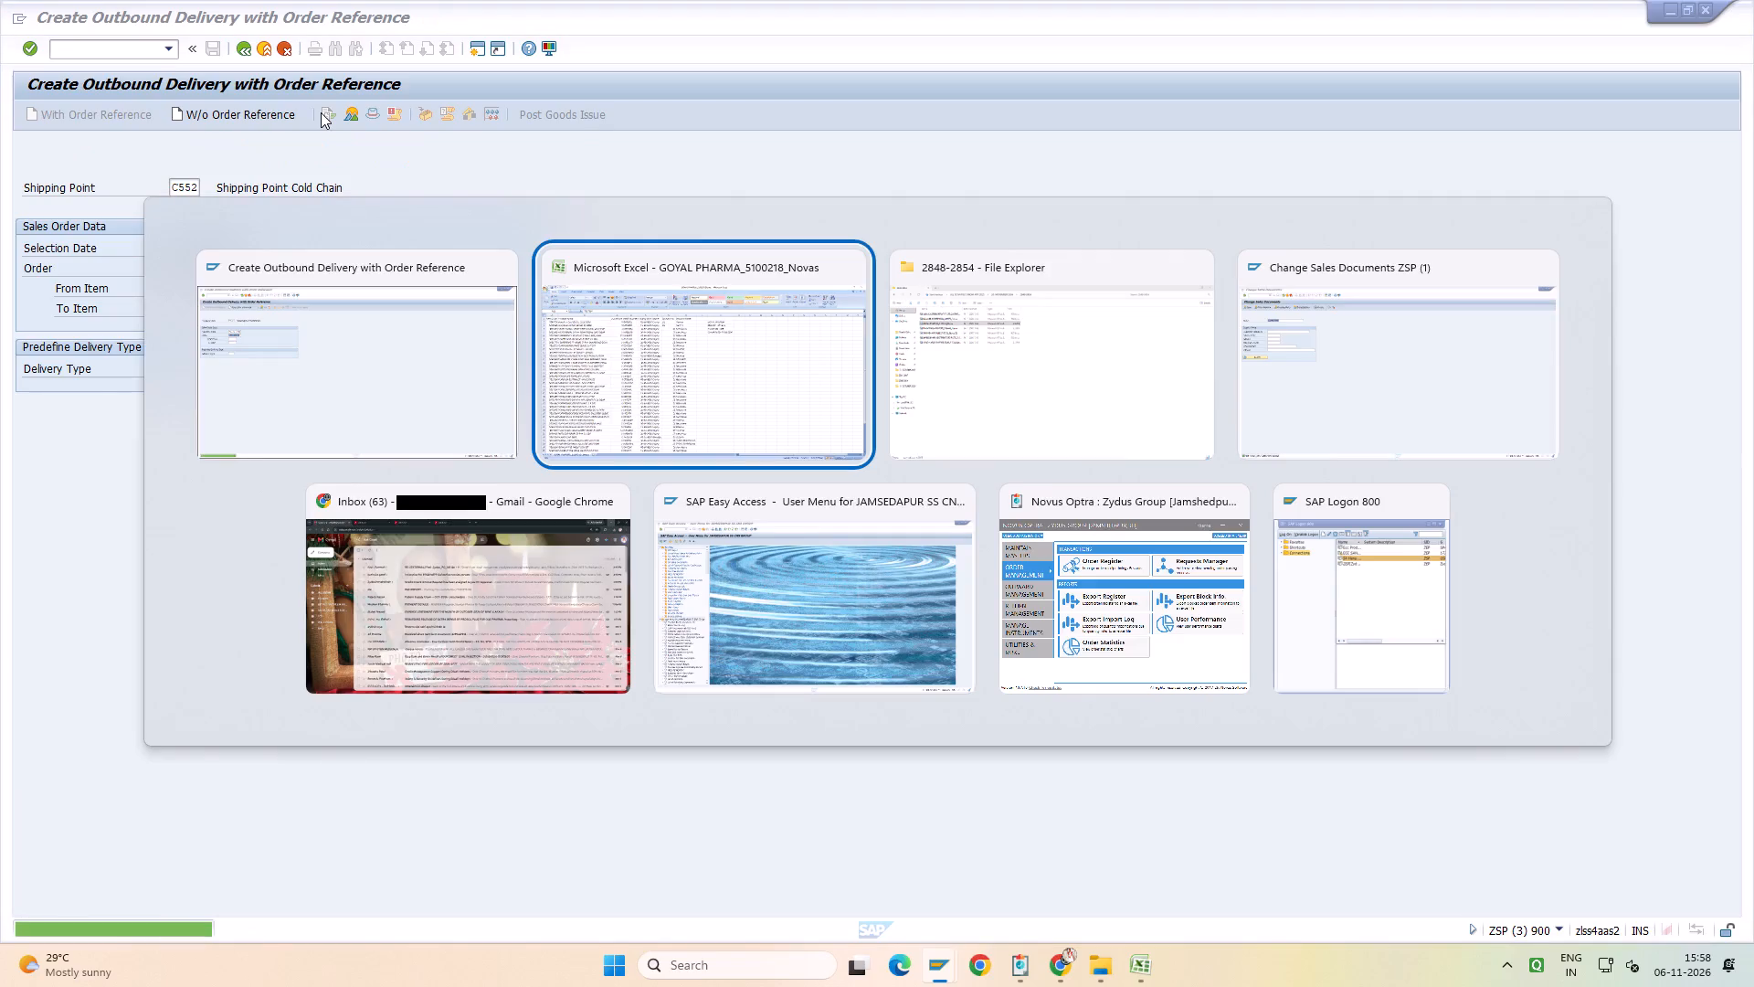
key(alt+Right)
key(alt+Right)
click(169, 47)
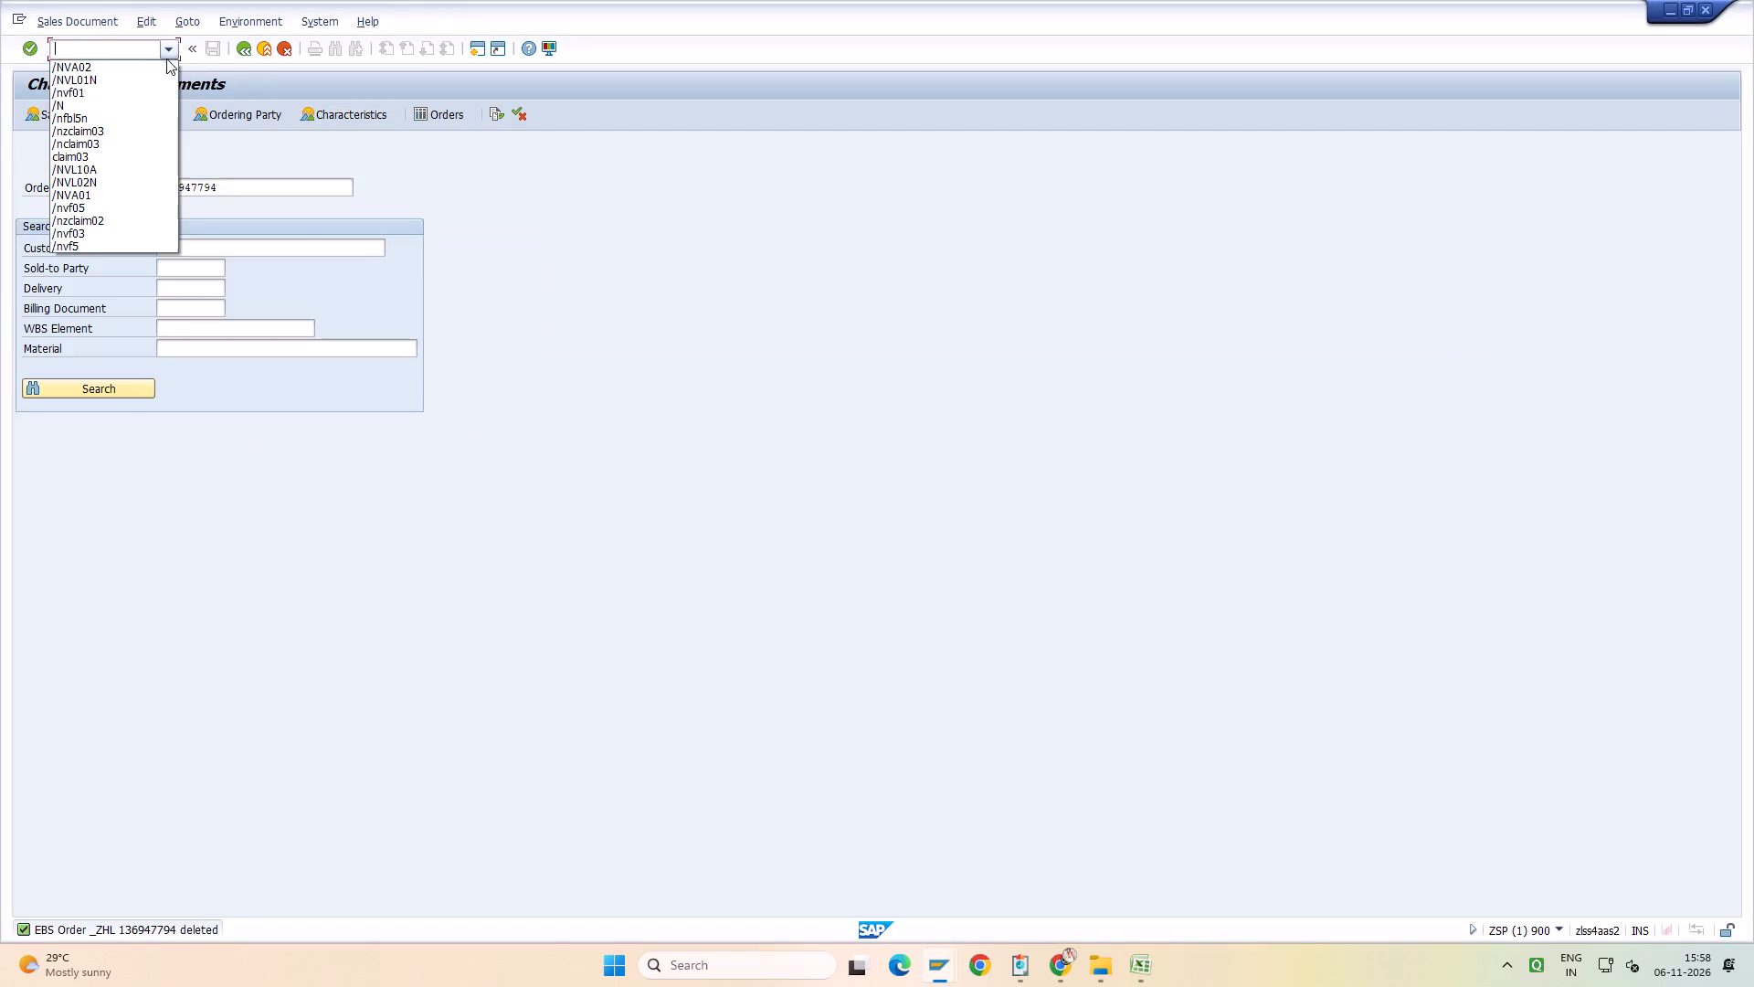
click(166, 90)
key(Return)
key(Return)
key(Return)
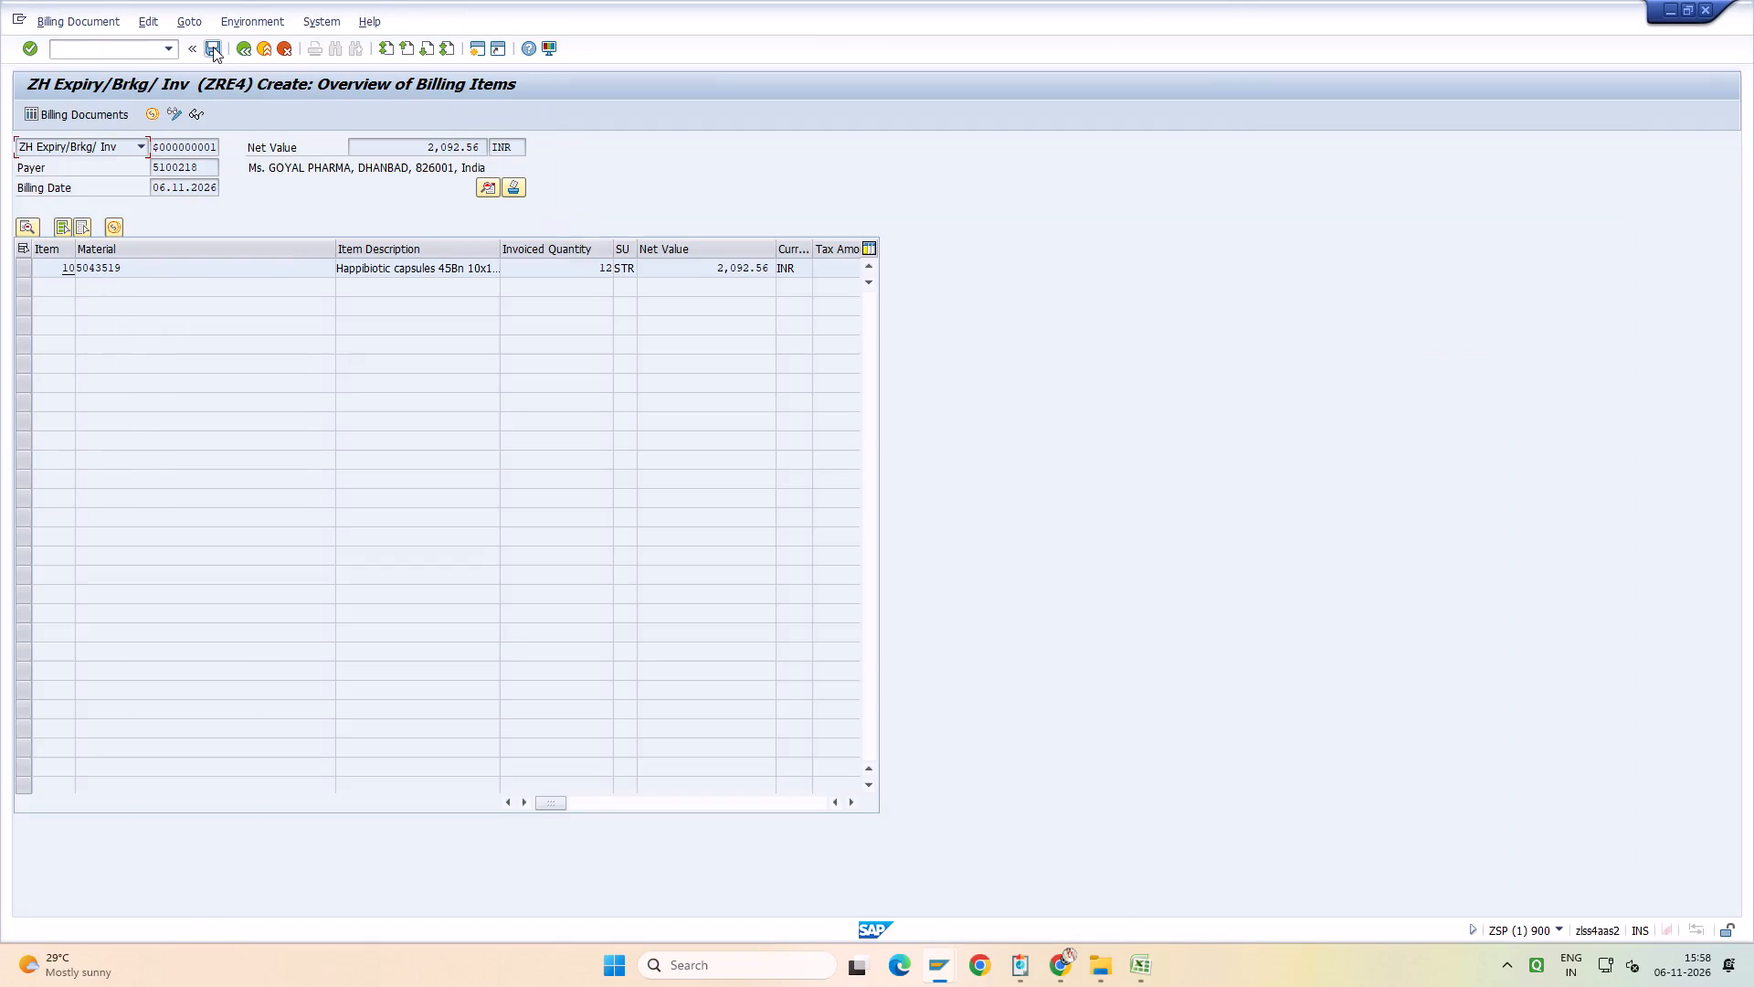
click(213, 47)
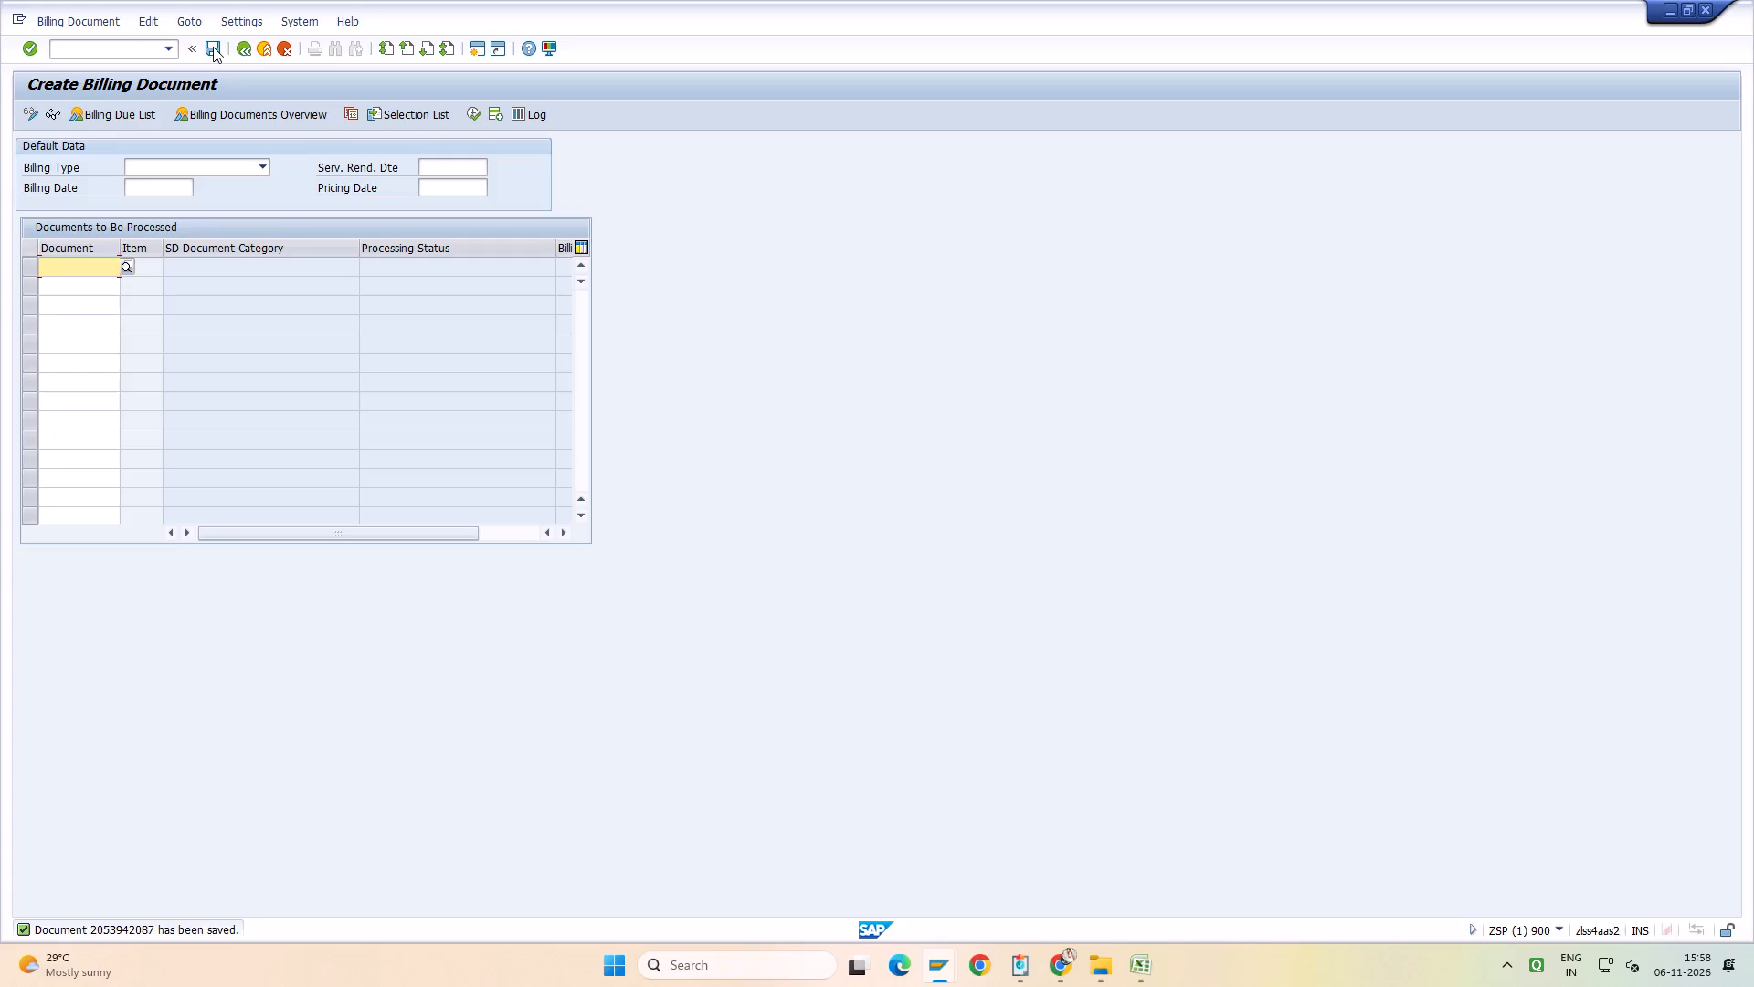
key(alt+Tab)
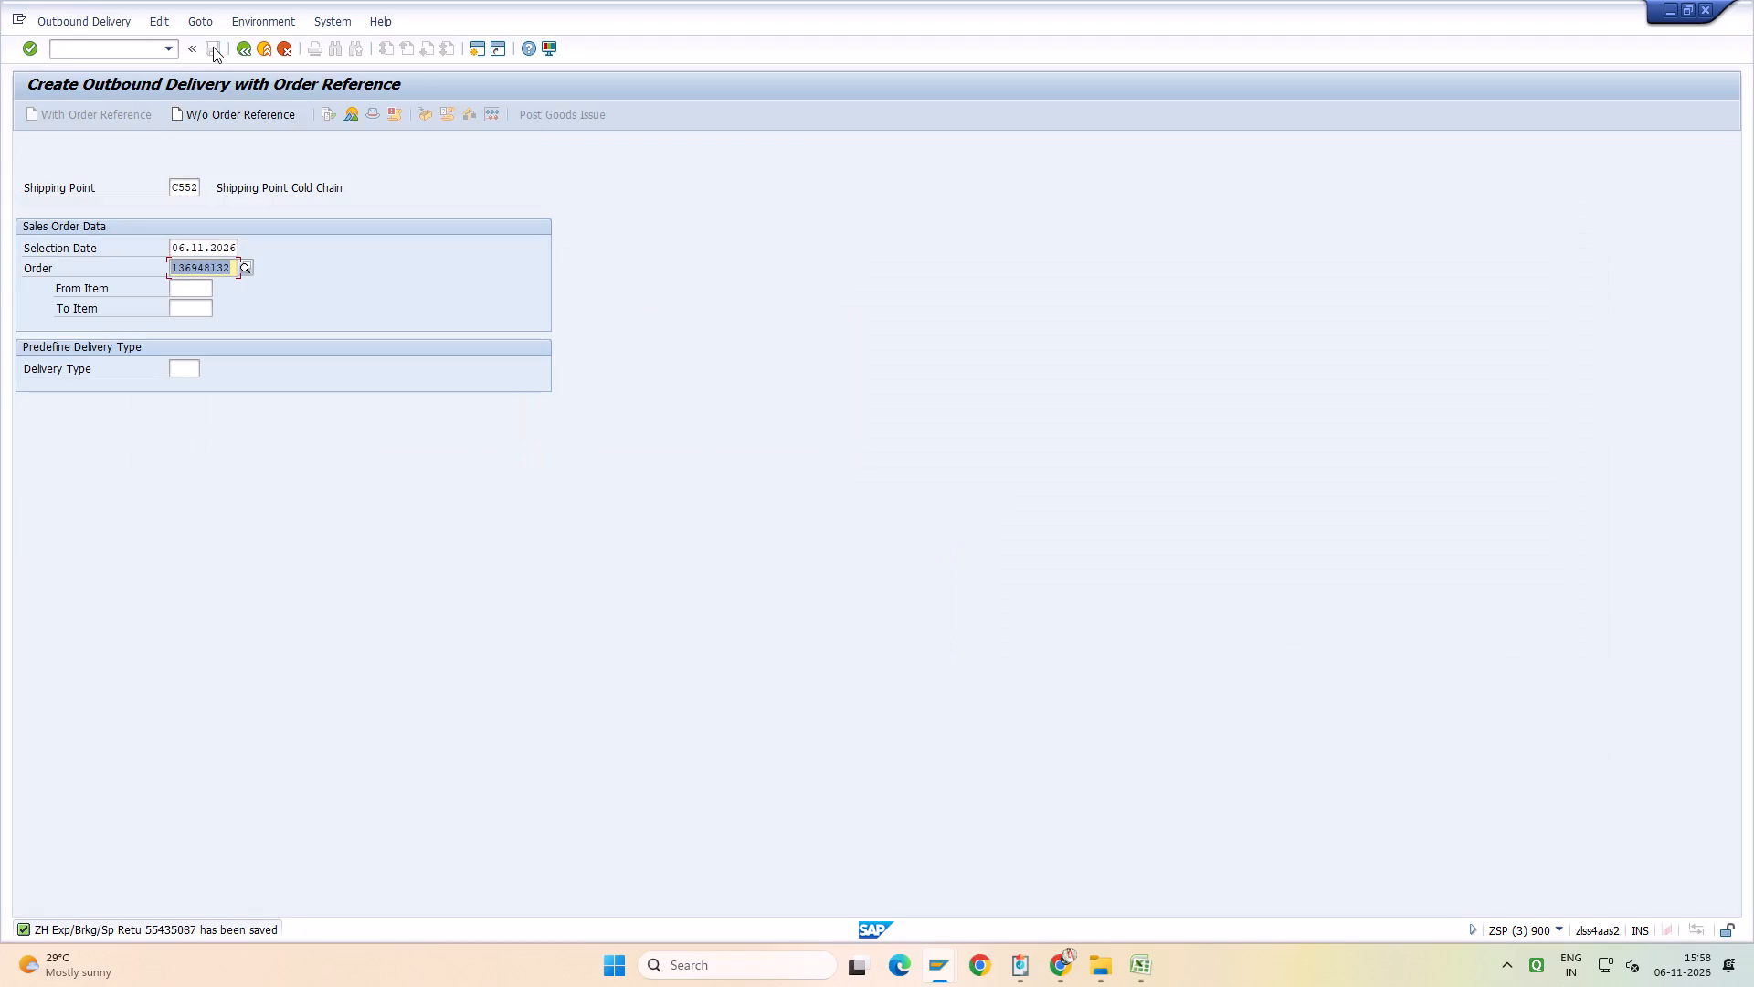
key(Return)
click(169, 54)
click(169, 82)
key(Return)
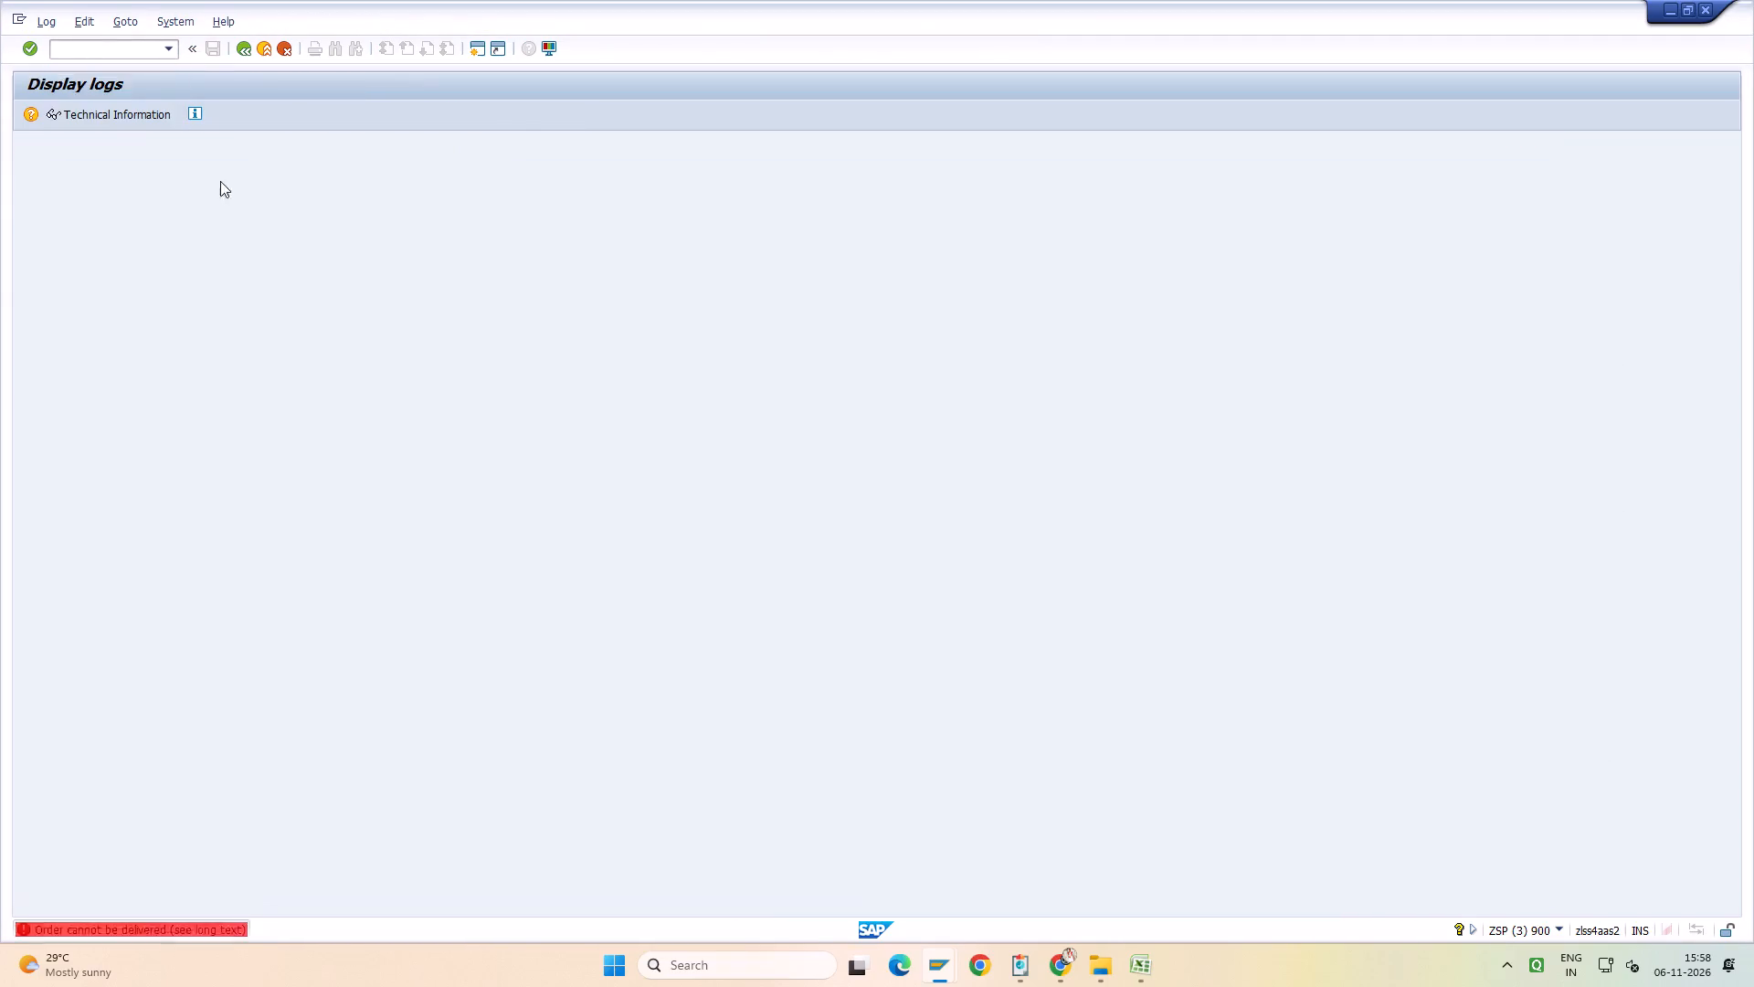
click(236, 185)
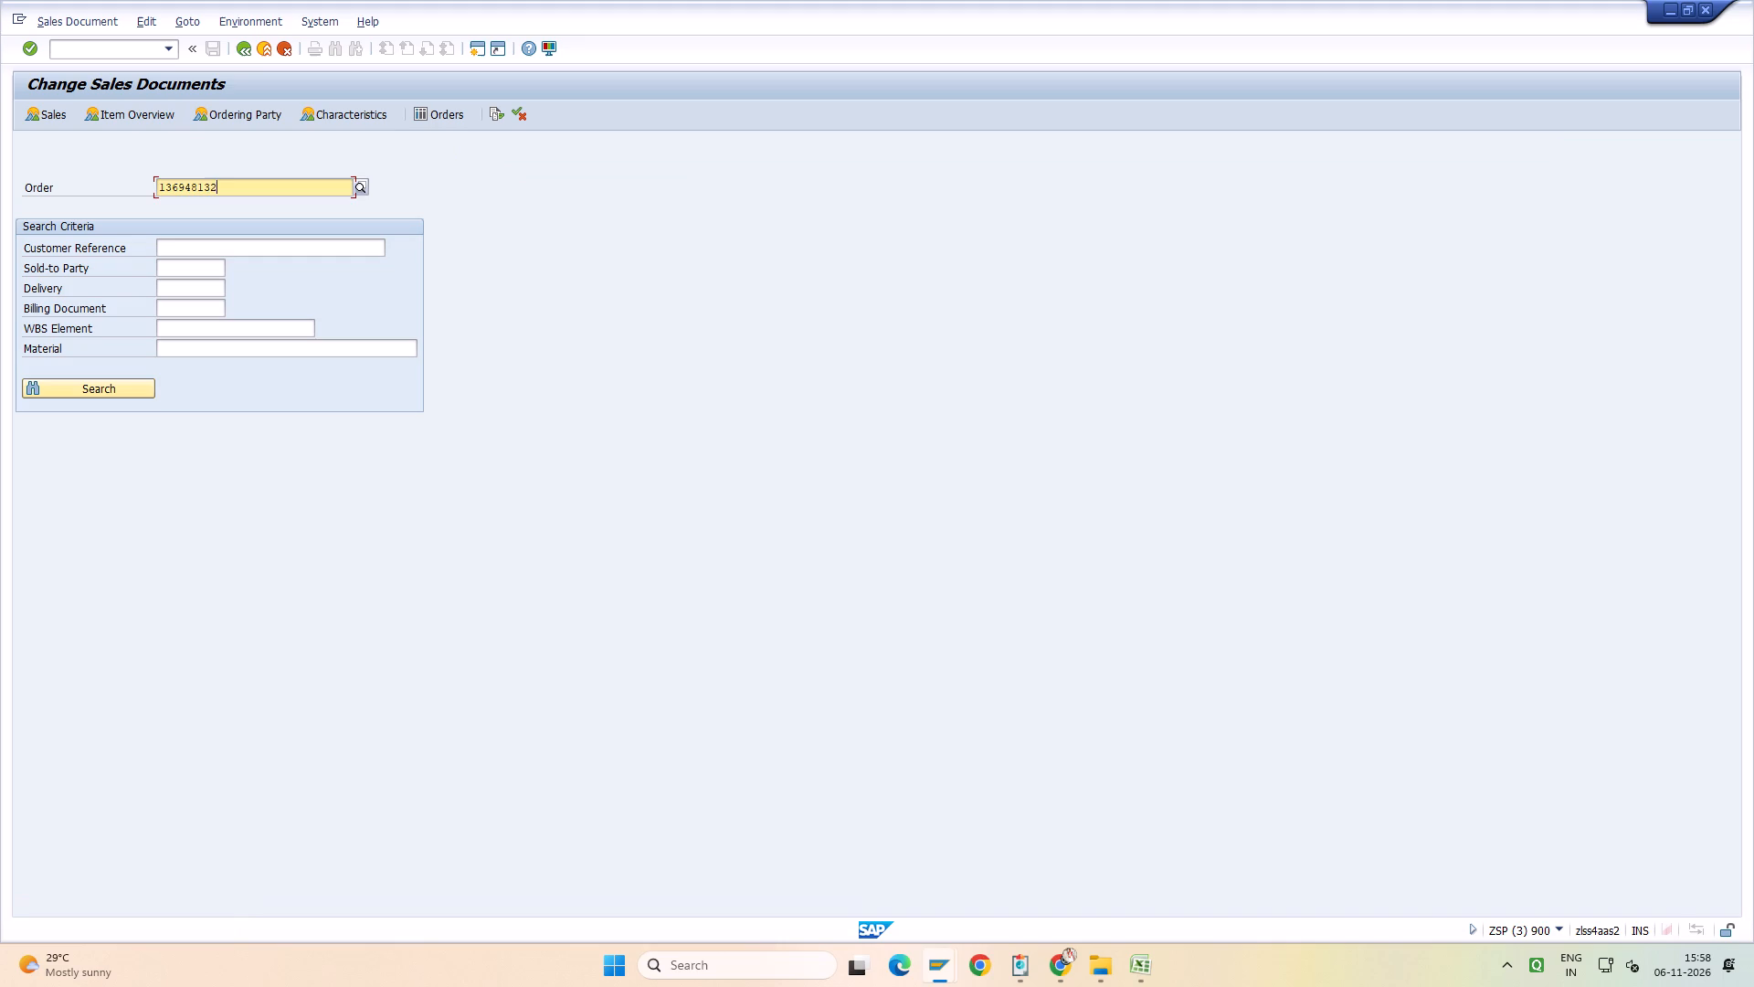
key(BackSpace)
key(BackSpace)
text(11)
key(Return)
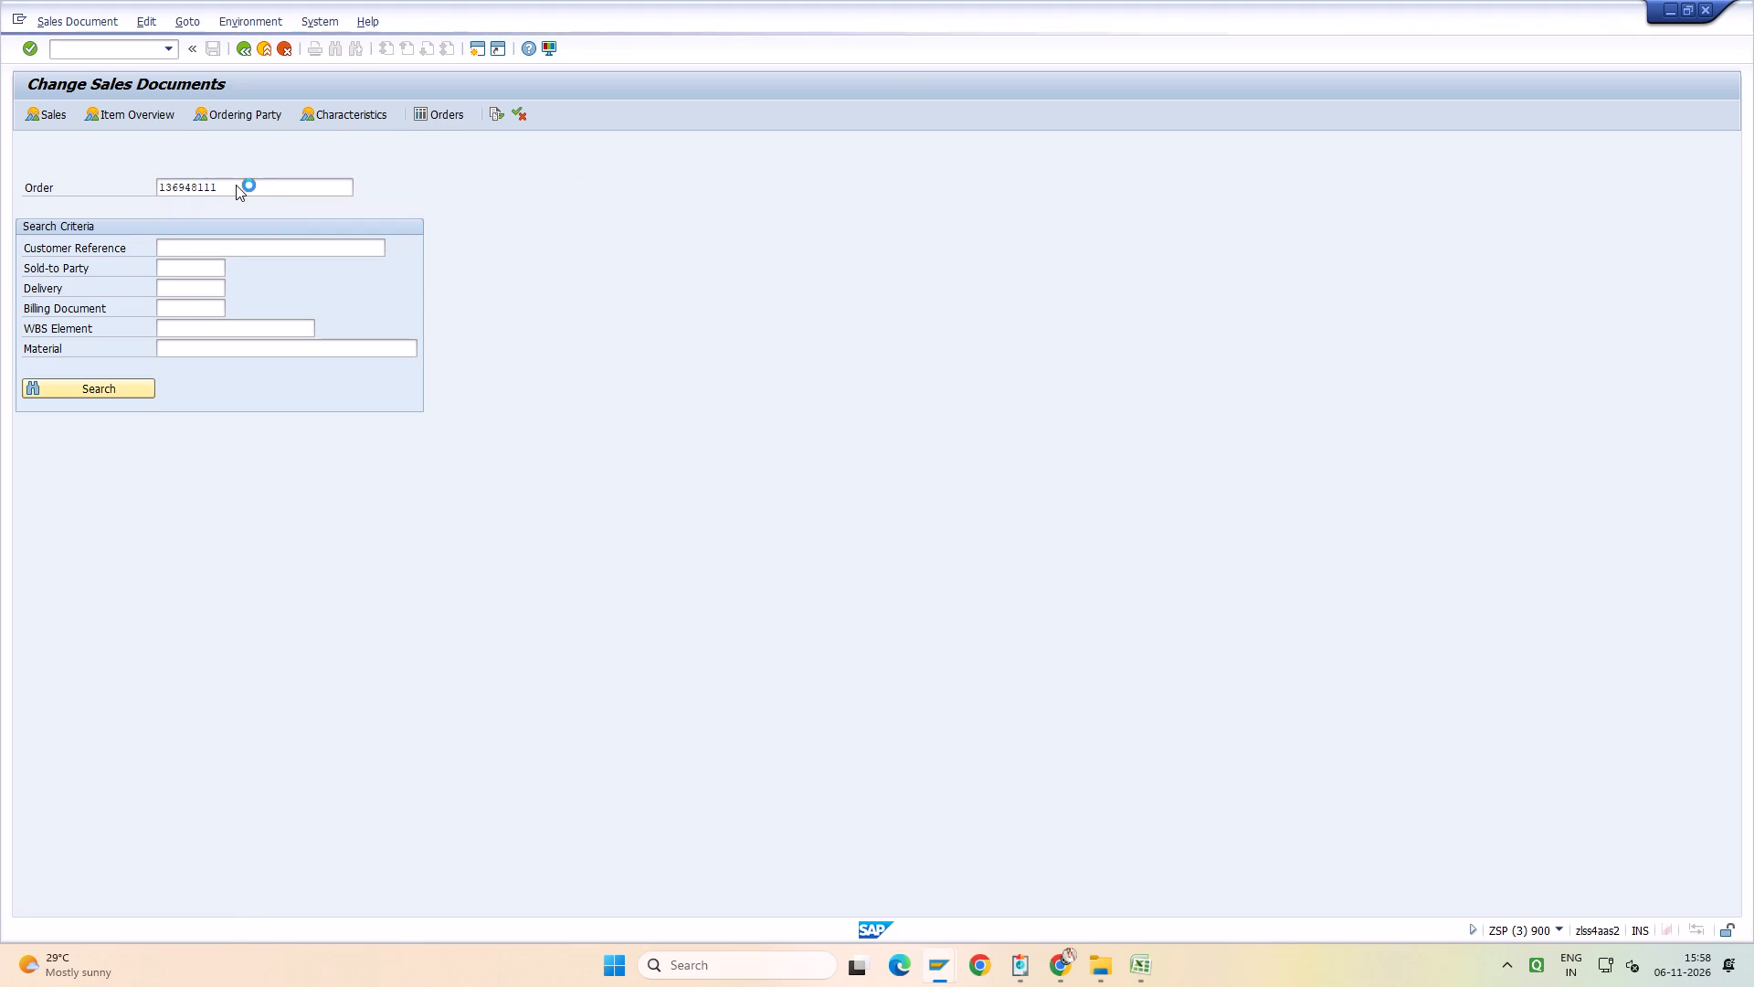
key(Page_Down)
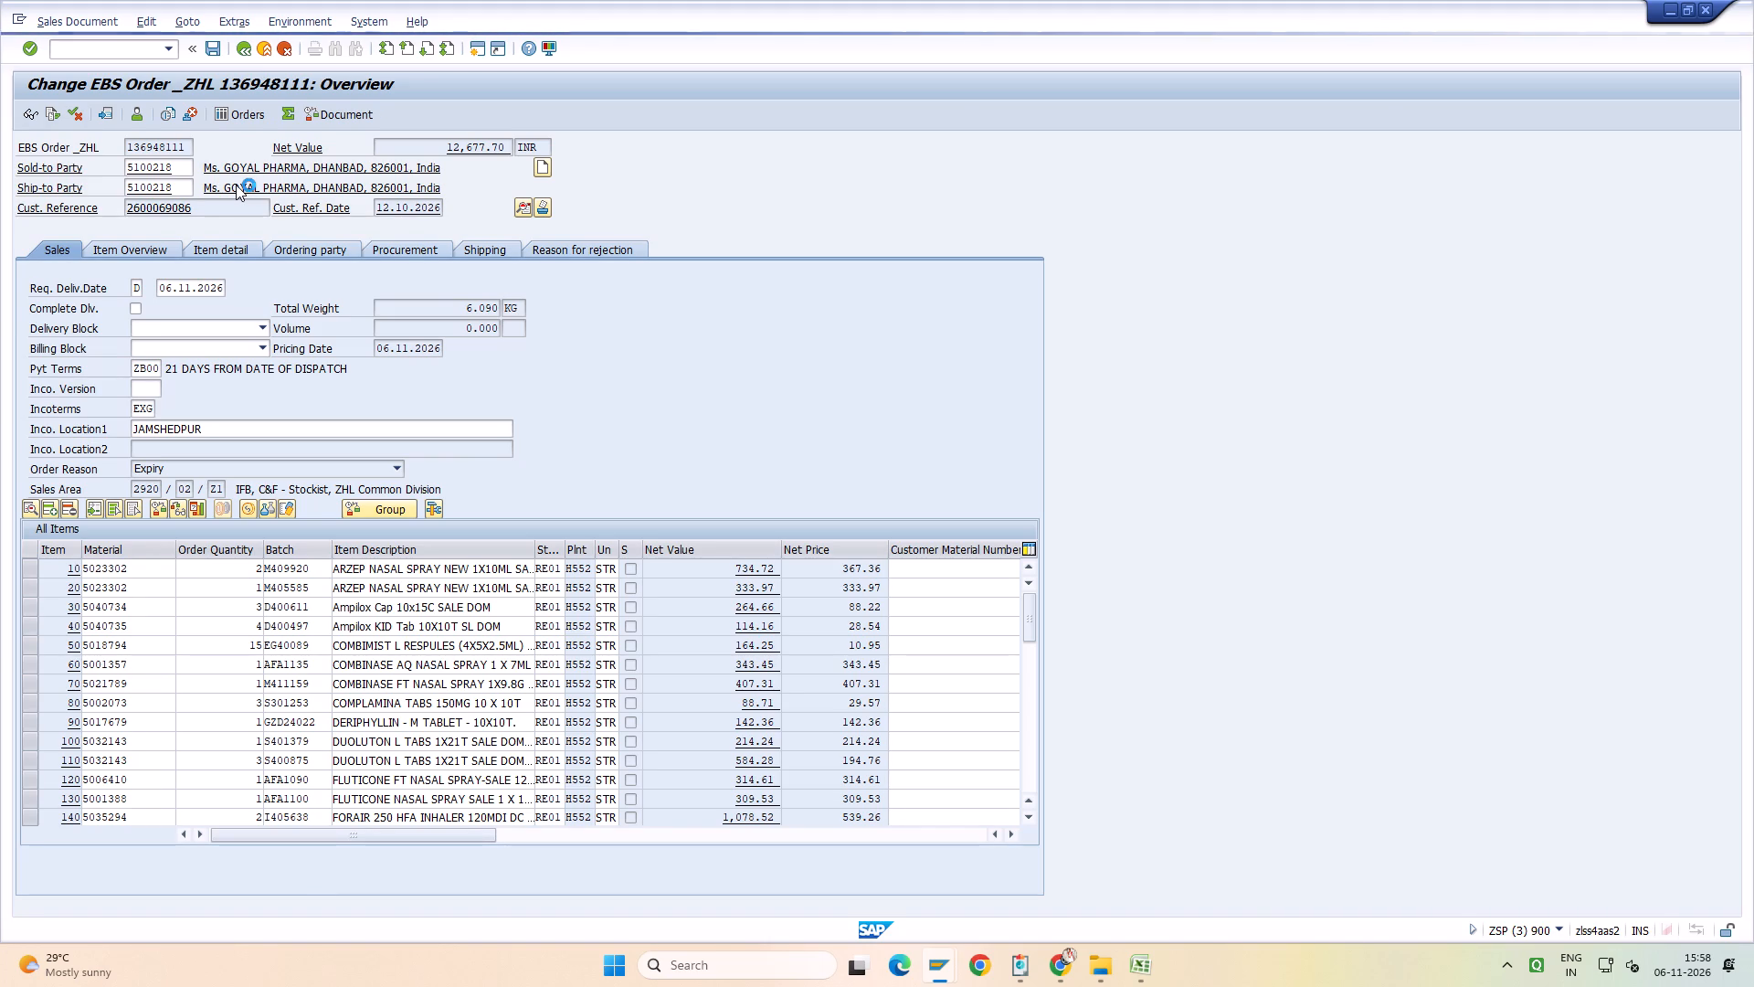
key(Page_Down)
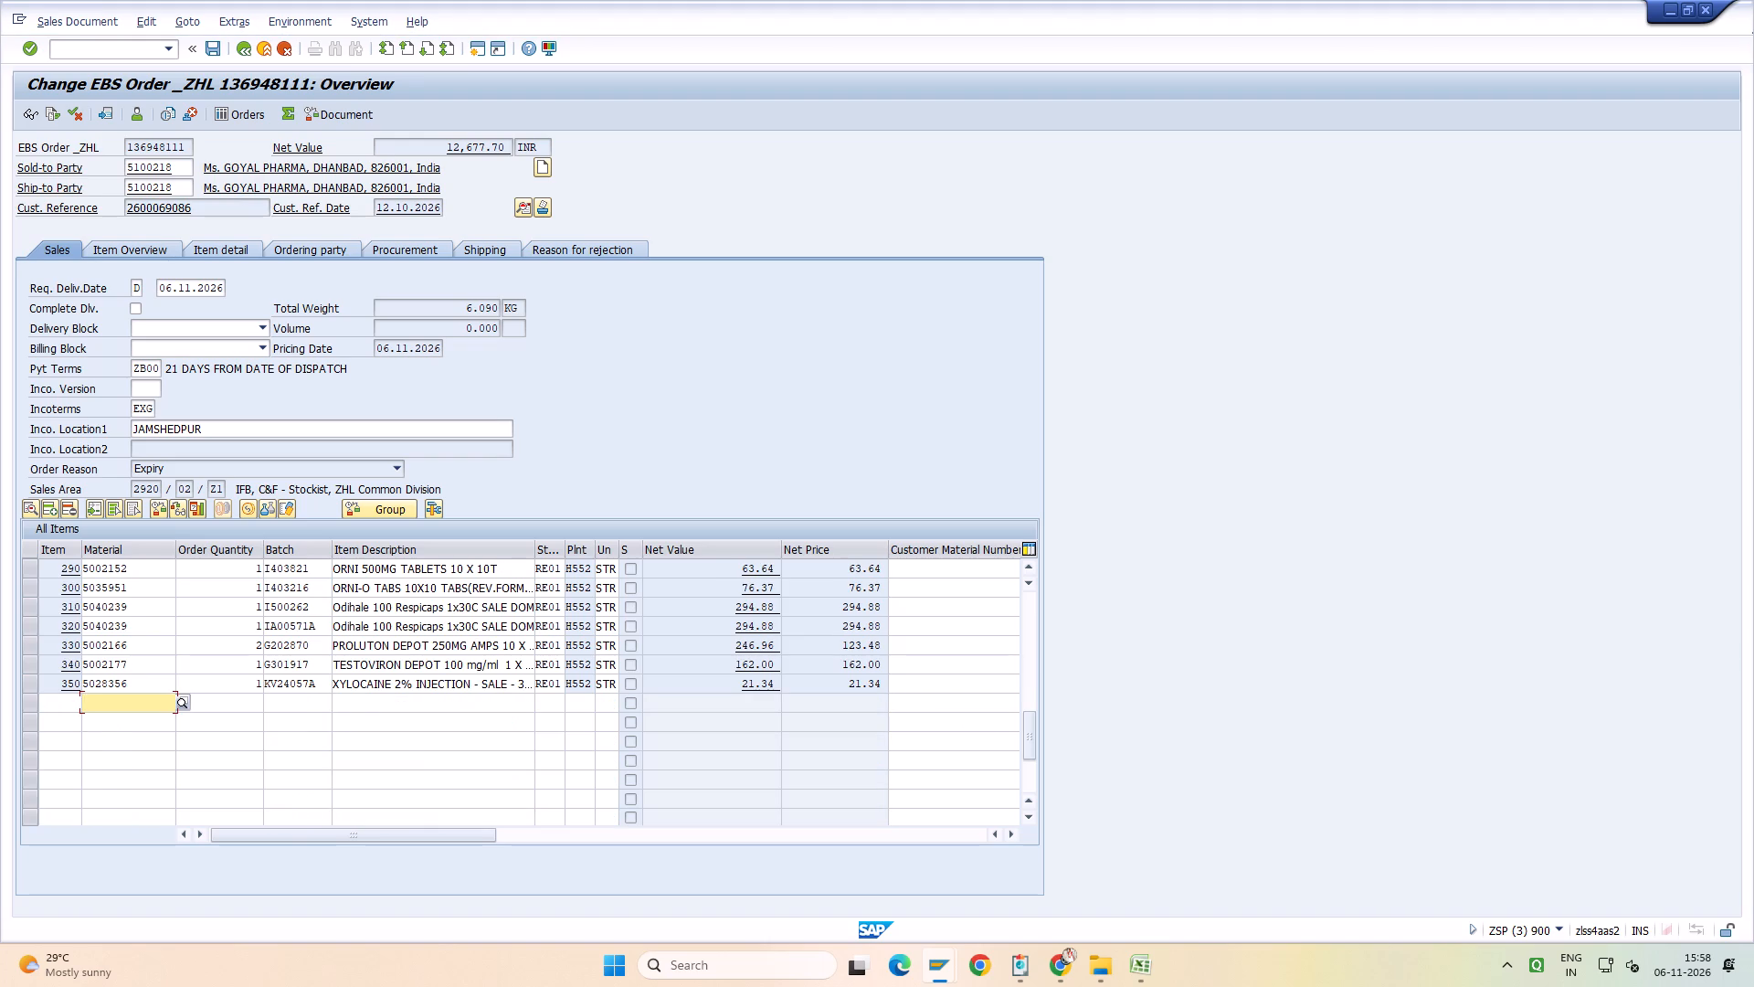
click(223, 185)
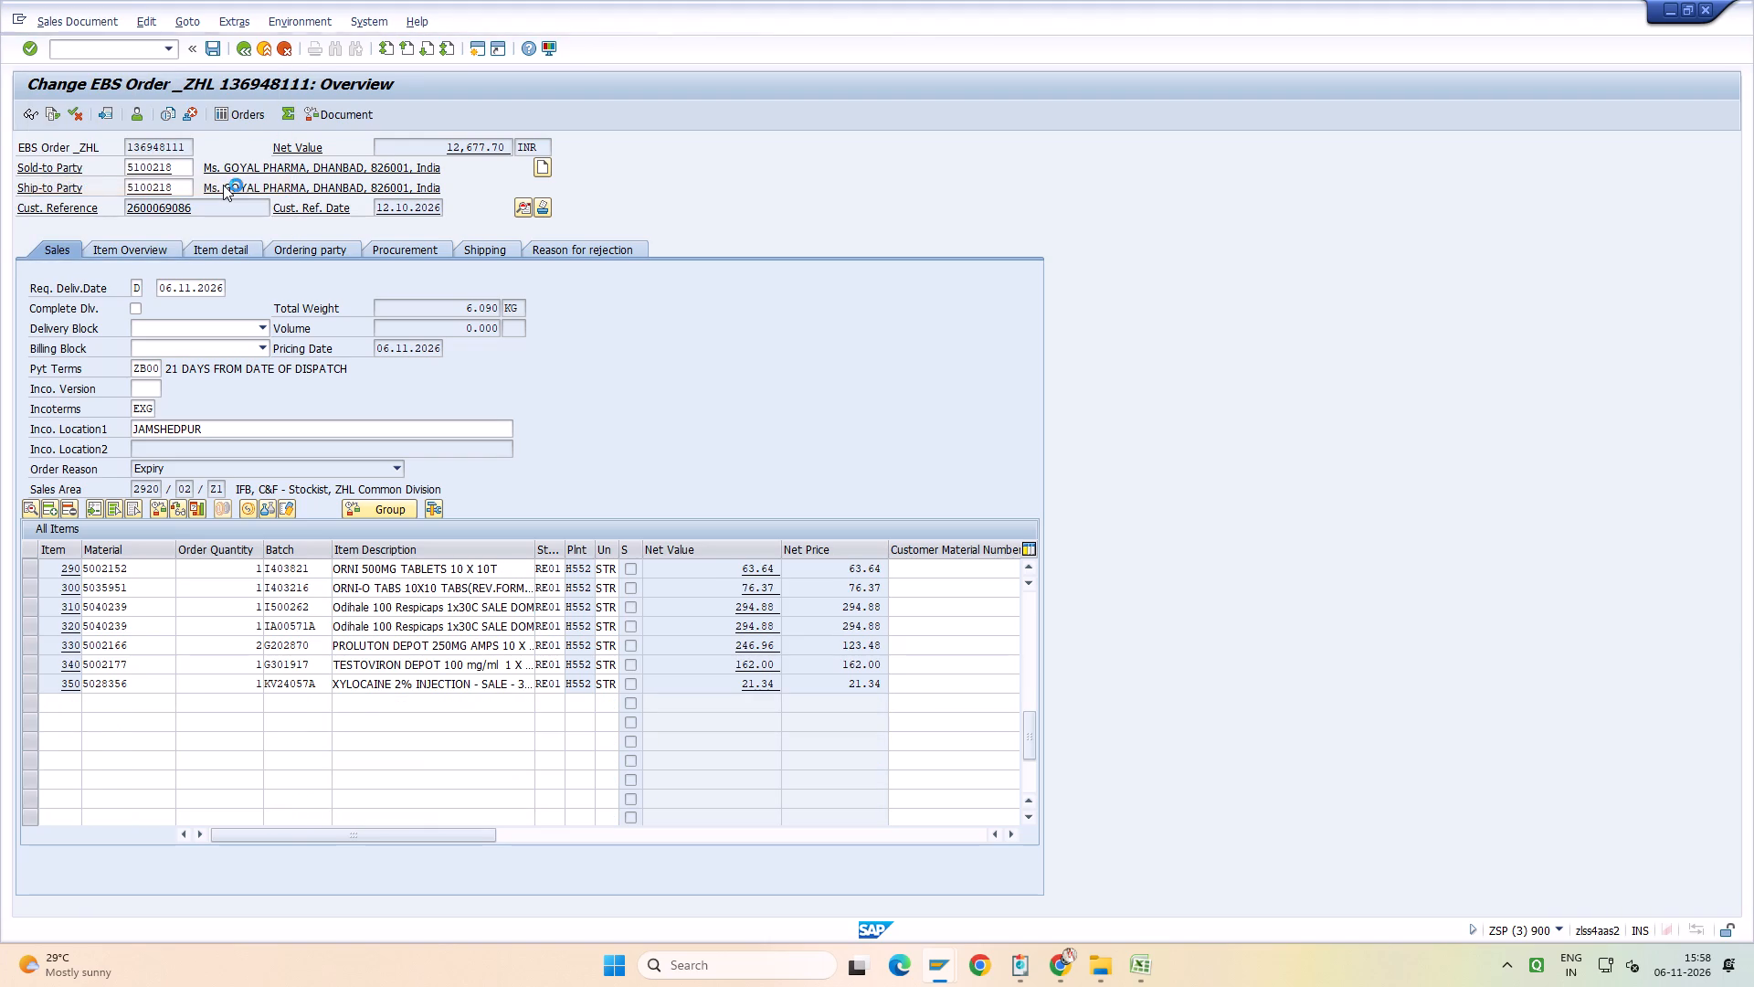
click(362, 116)
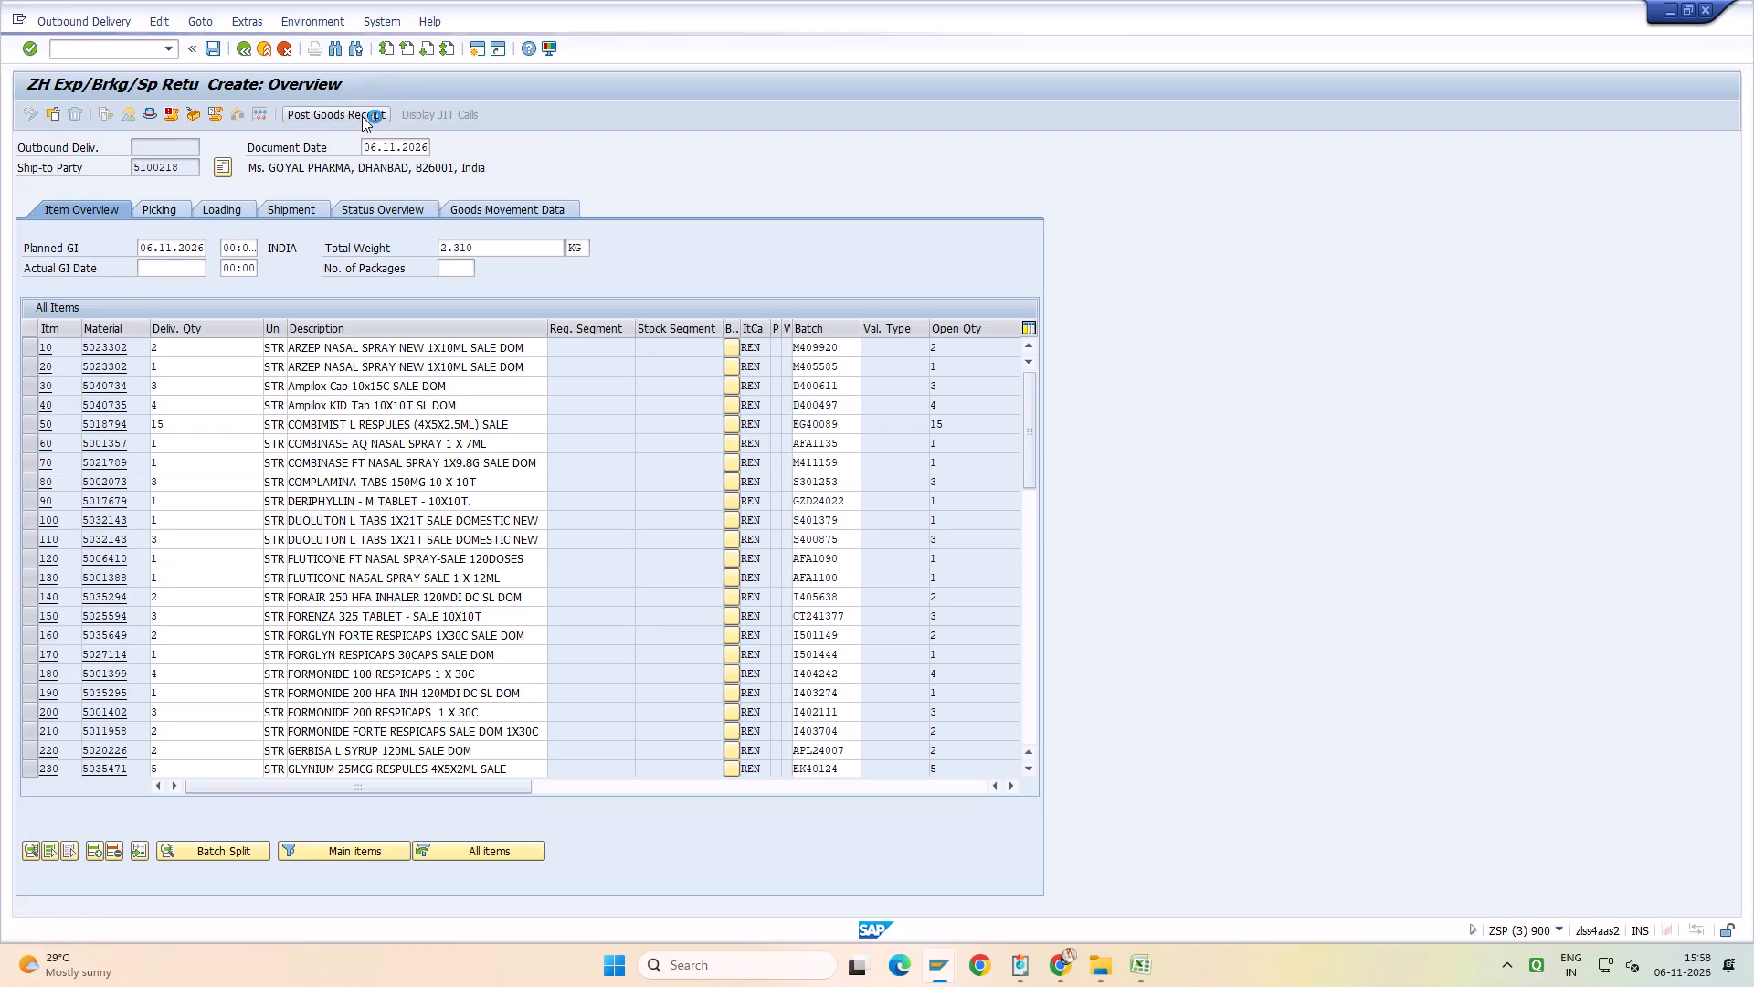
In the other SAP session, create and save the billing document for return delivery 55435090.
key(alt+Tab)
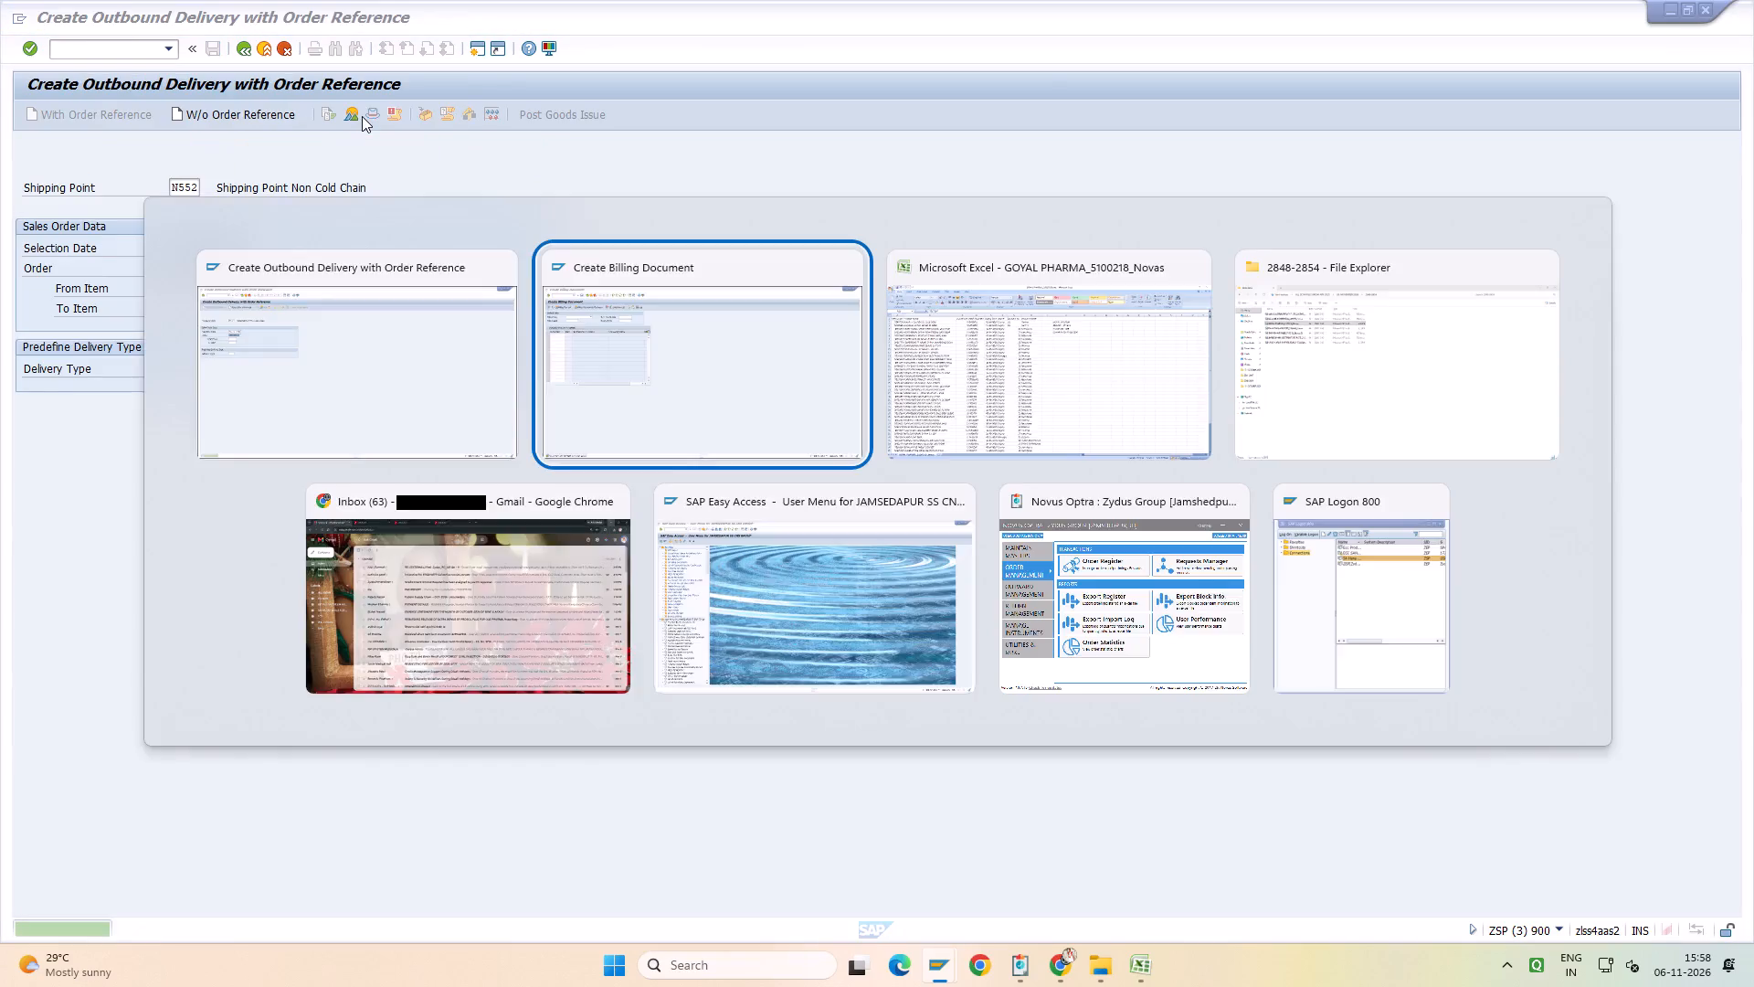
click(167, 53)
click(165, 73)
key(Return)
key(Return)
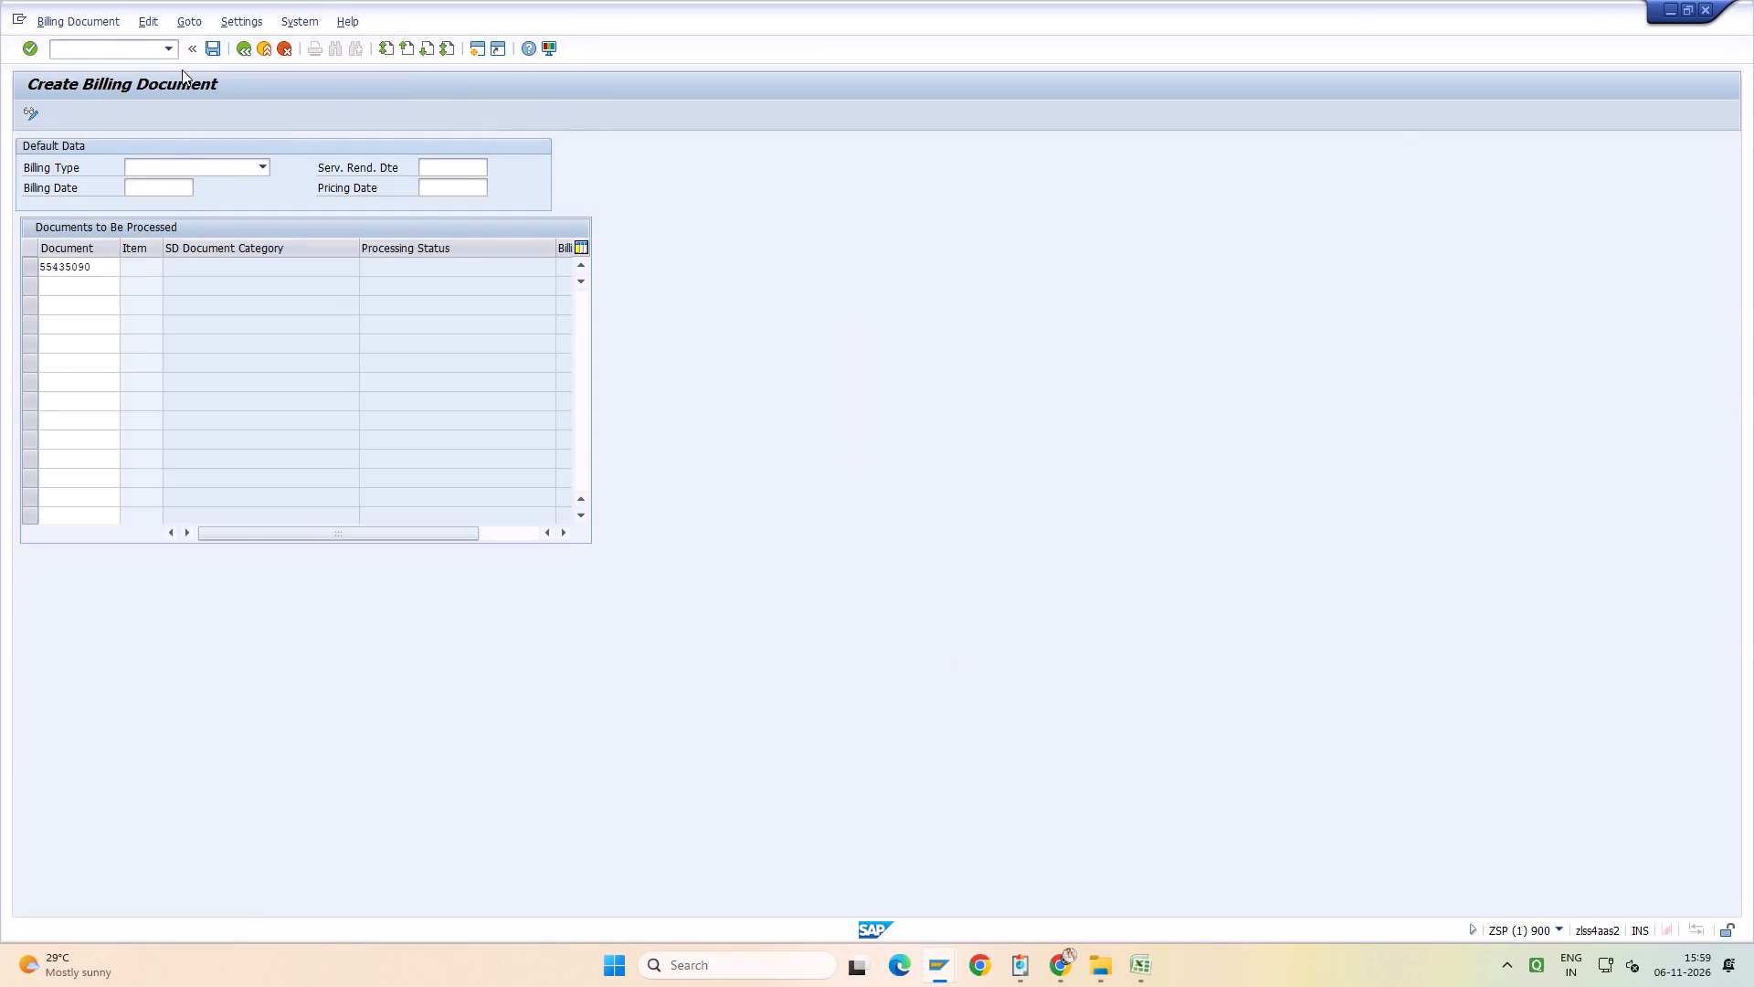
key(Return)
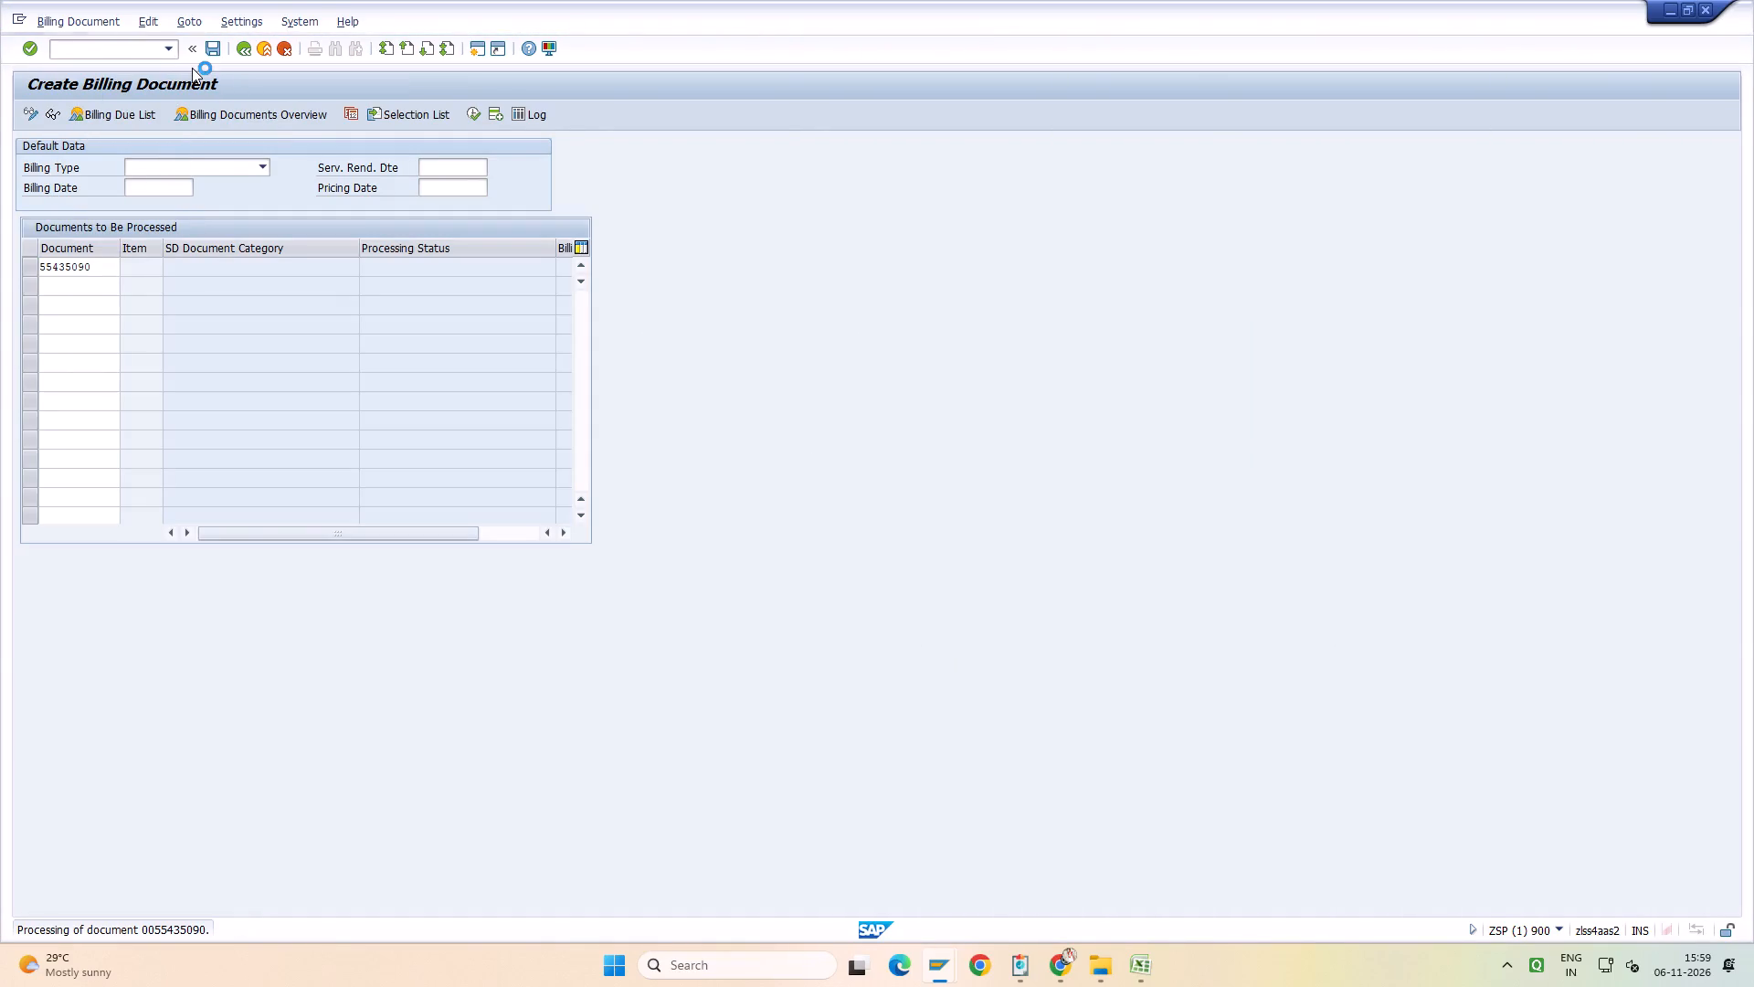
key(Page_Down)
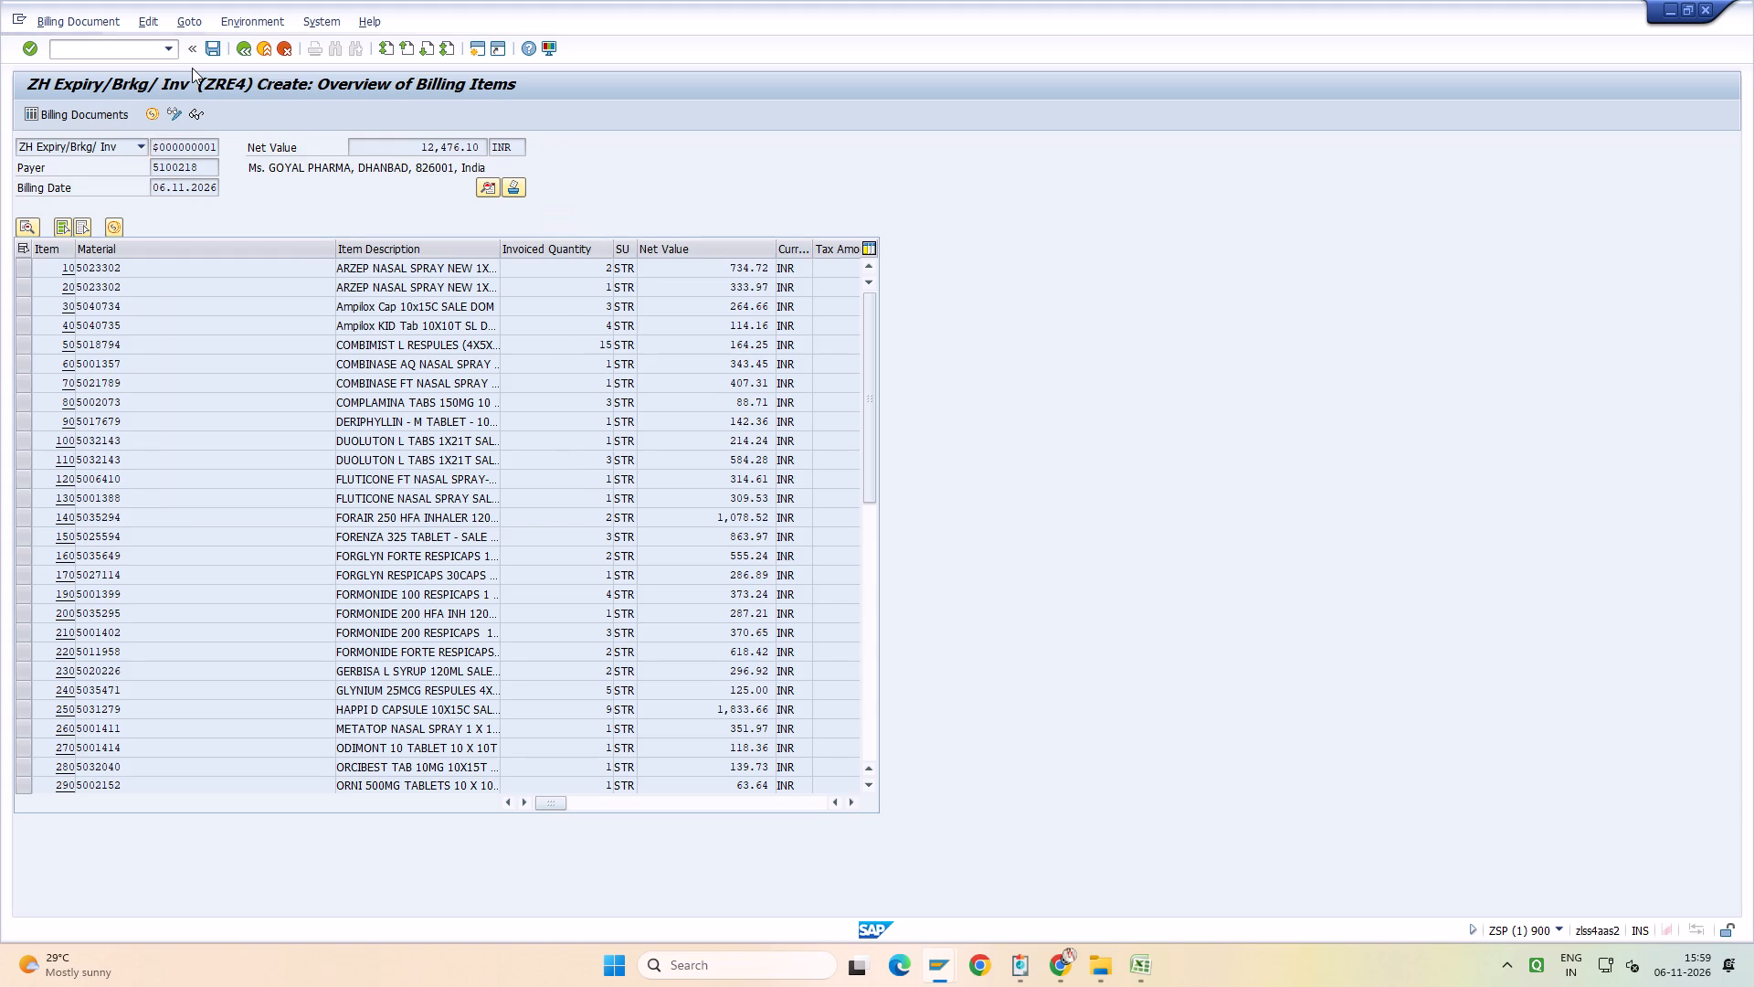
click(217, 53)
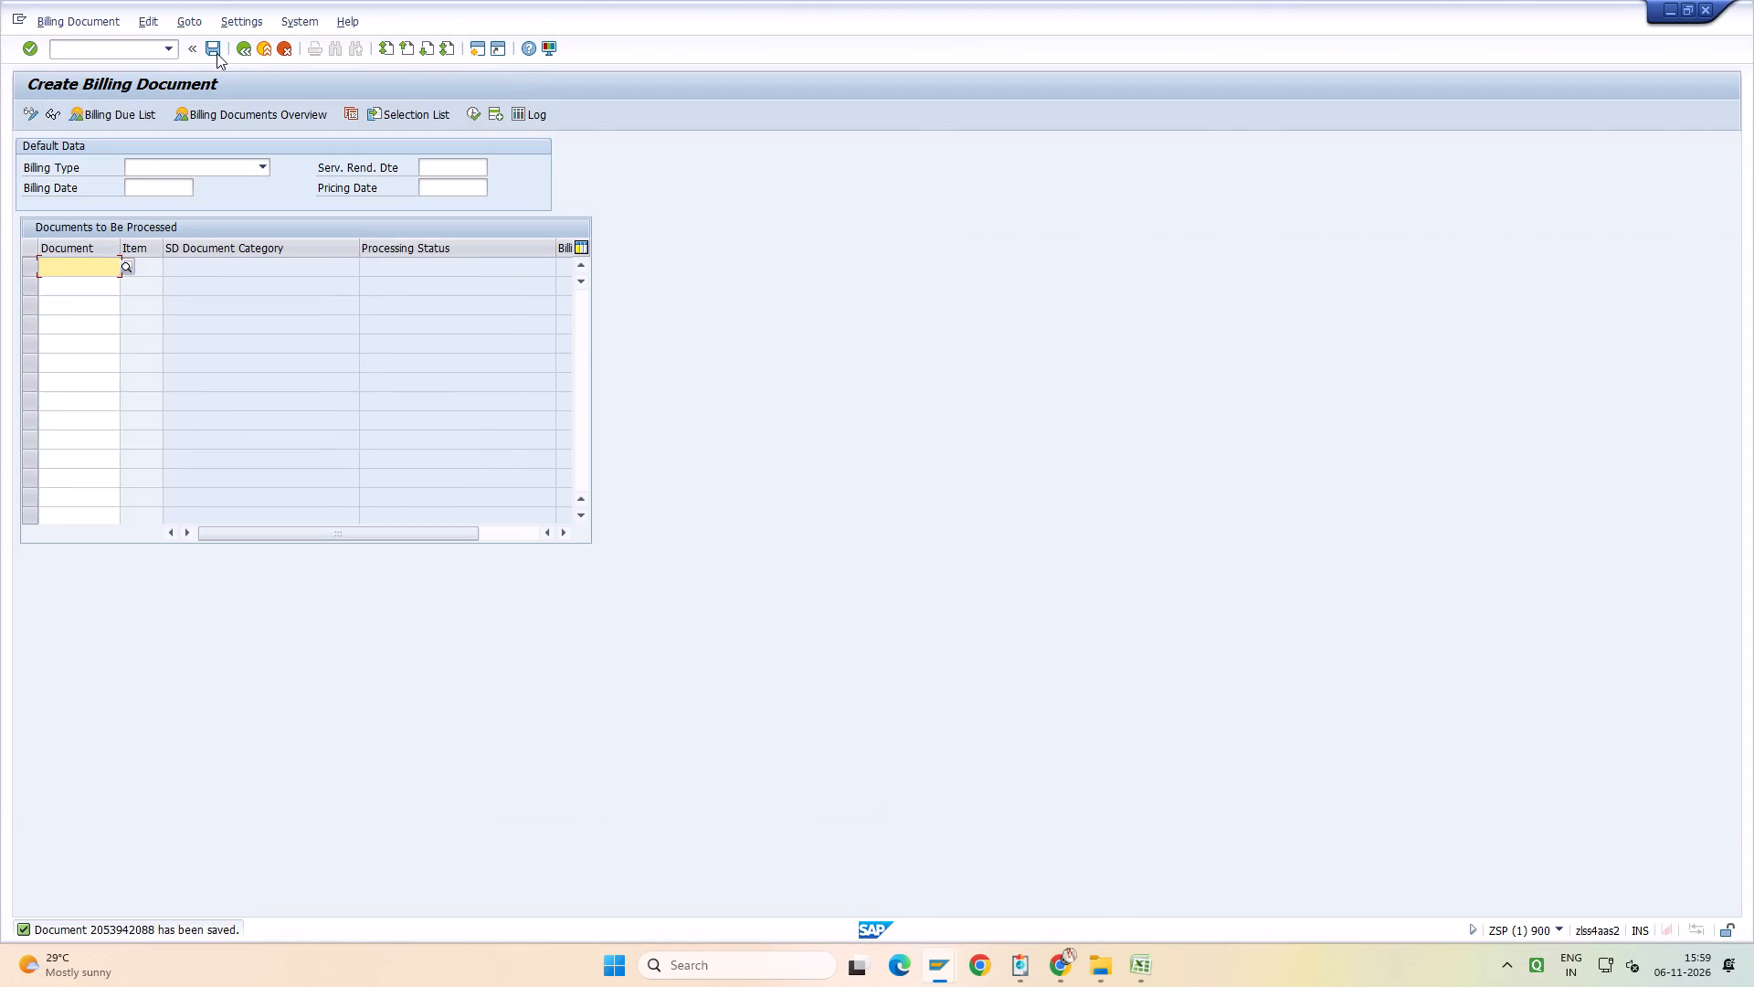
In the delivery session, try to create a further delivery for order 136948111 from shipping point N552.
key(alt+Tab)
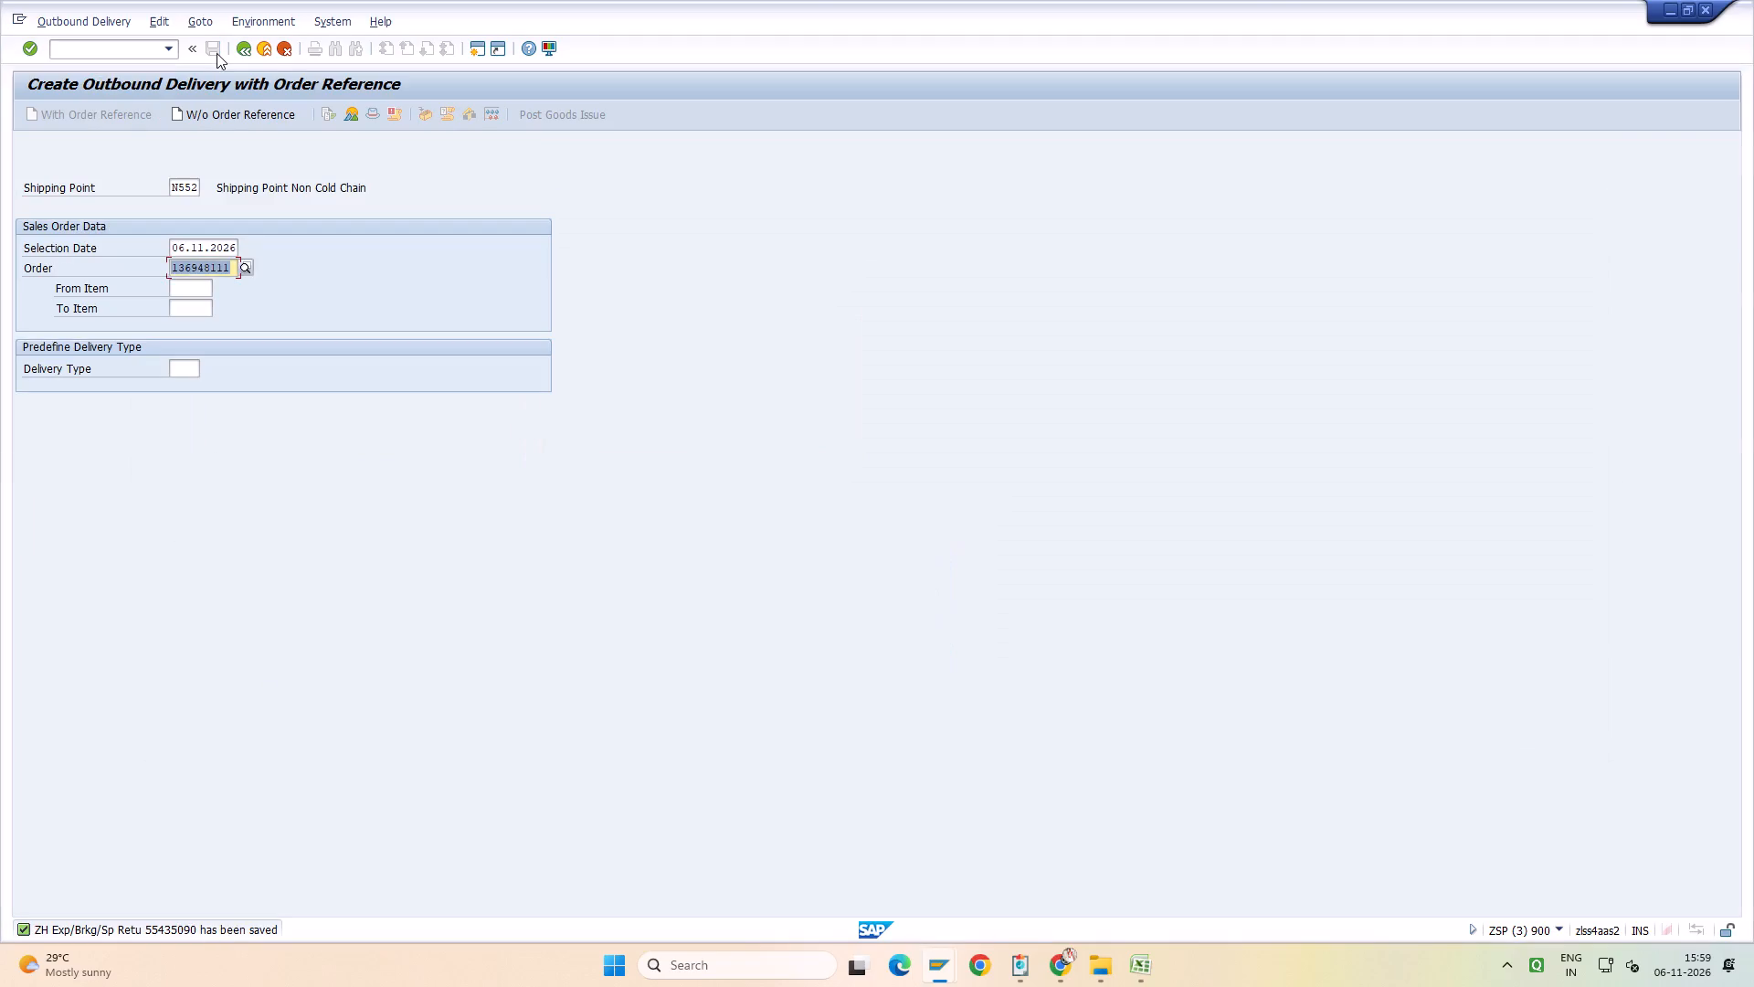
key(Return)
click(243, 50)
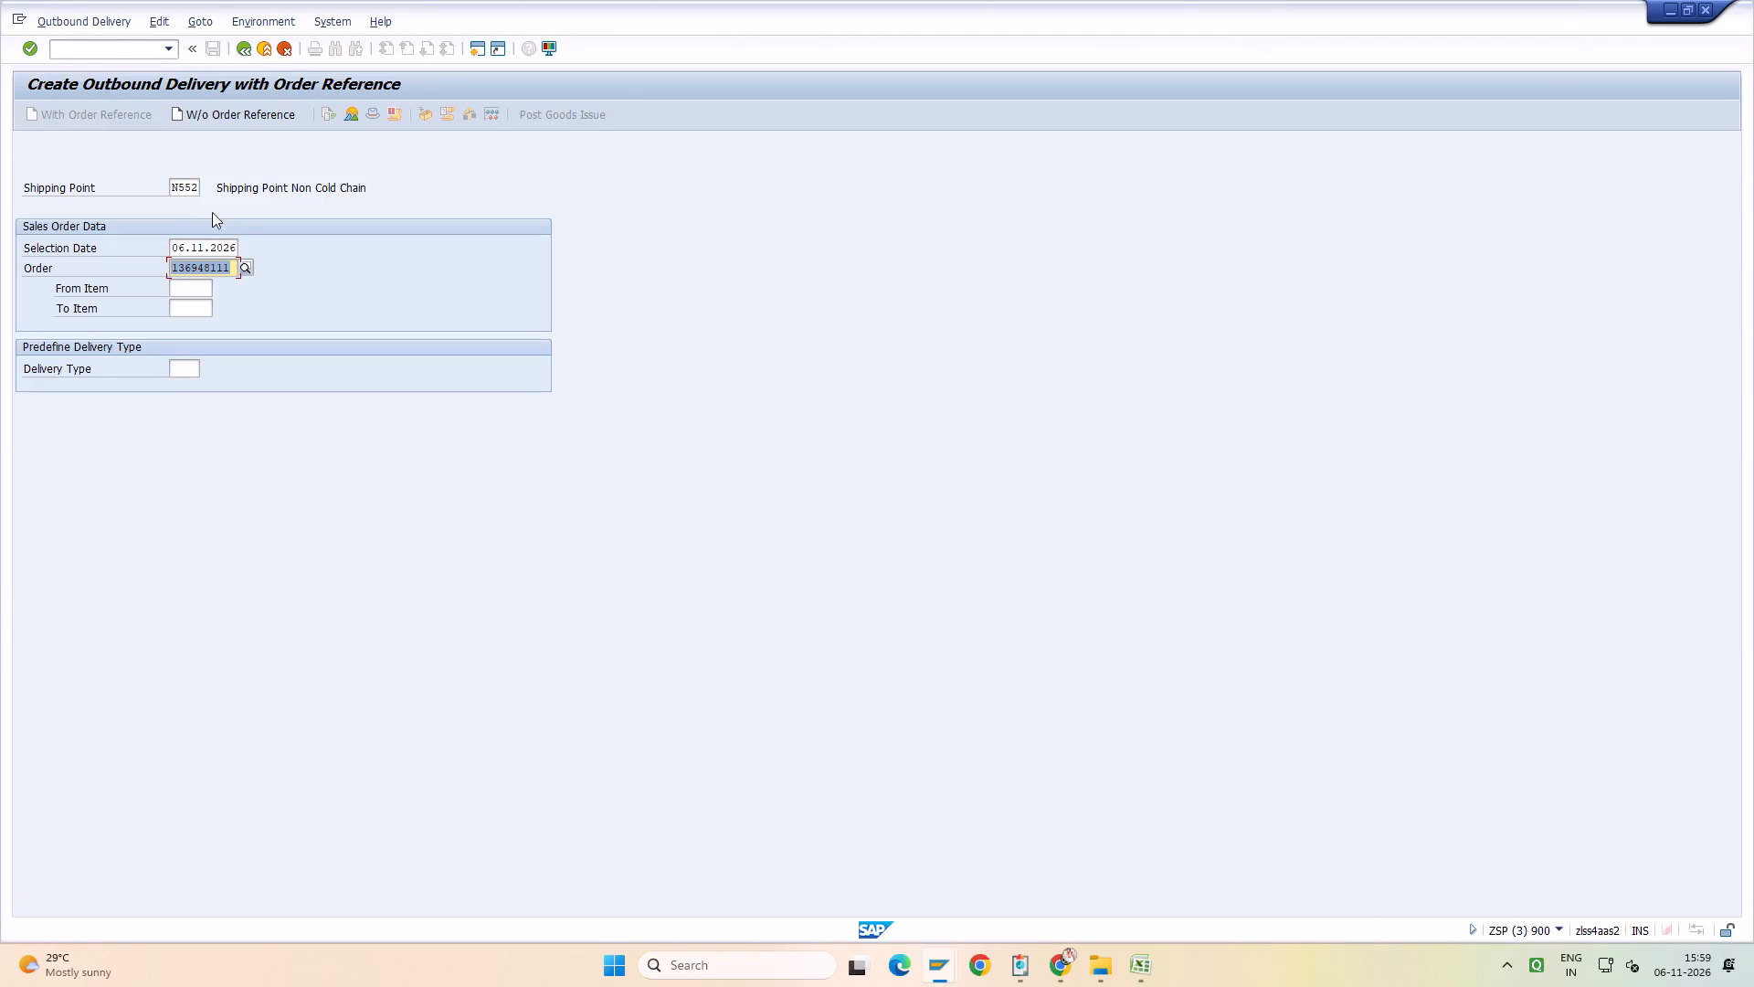
drag(196, 188, 153, 191)
key(BackSpace)
key(space)
click(192, 208)
key(Return)
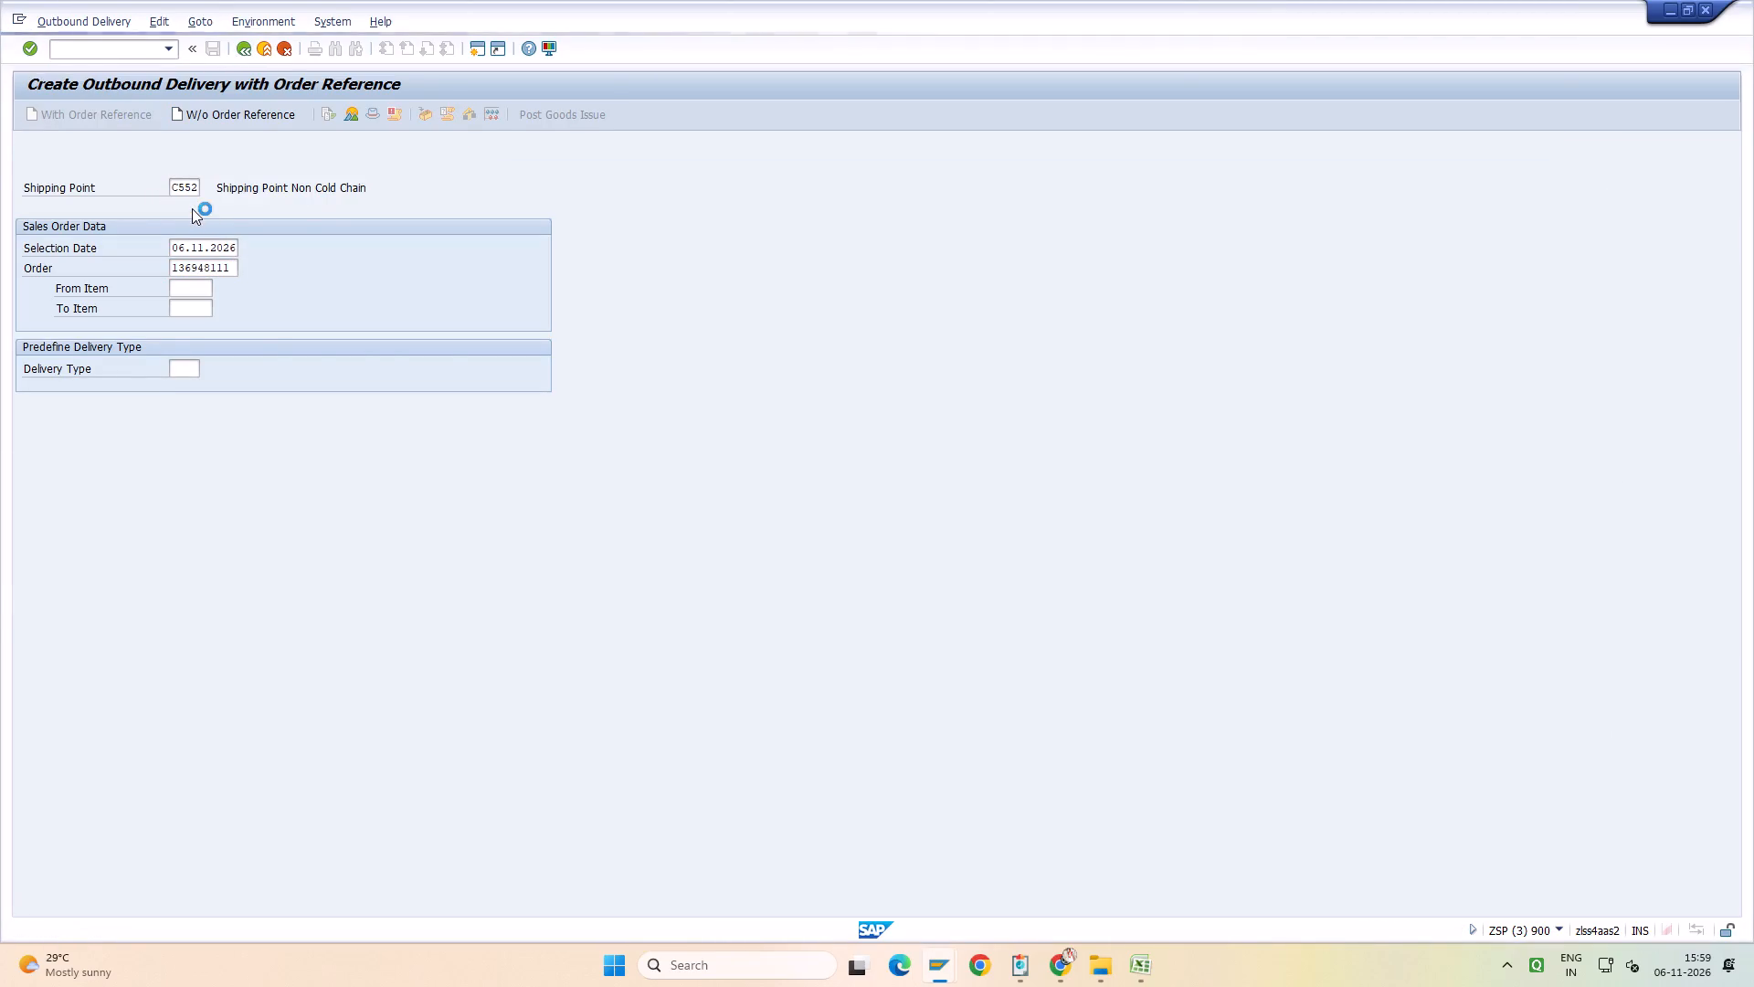
click(321, 116)
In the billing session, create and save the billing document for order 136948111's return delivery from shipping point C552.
key(alt+Tab)
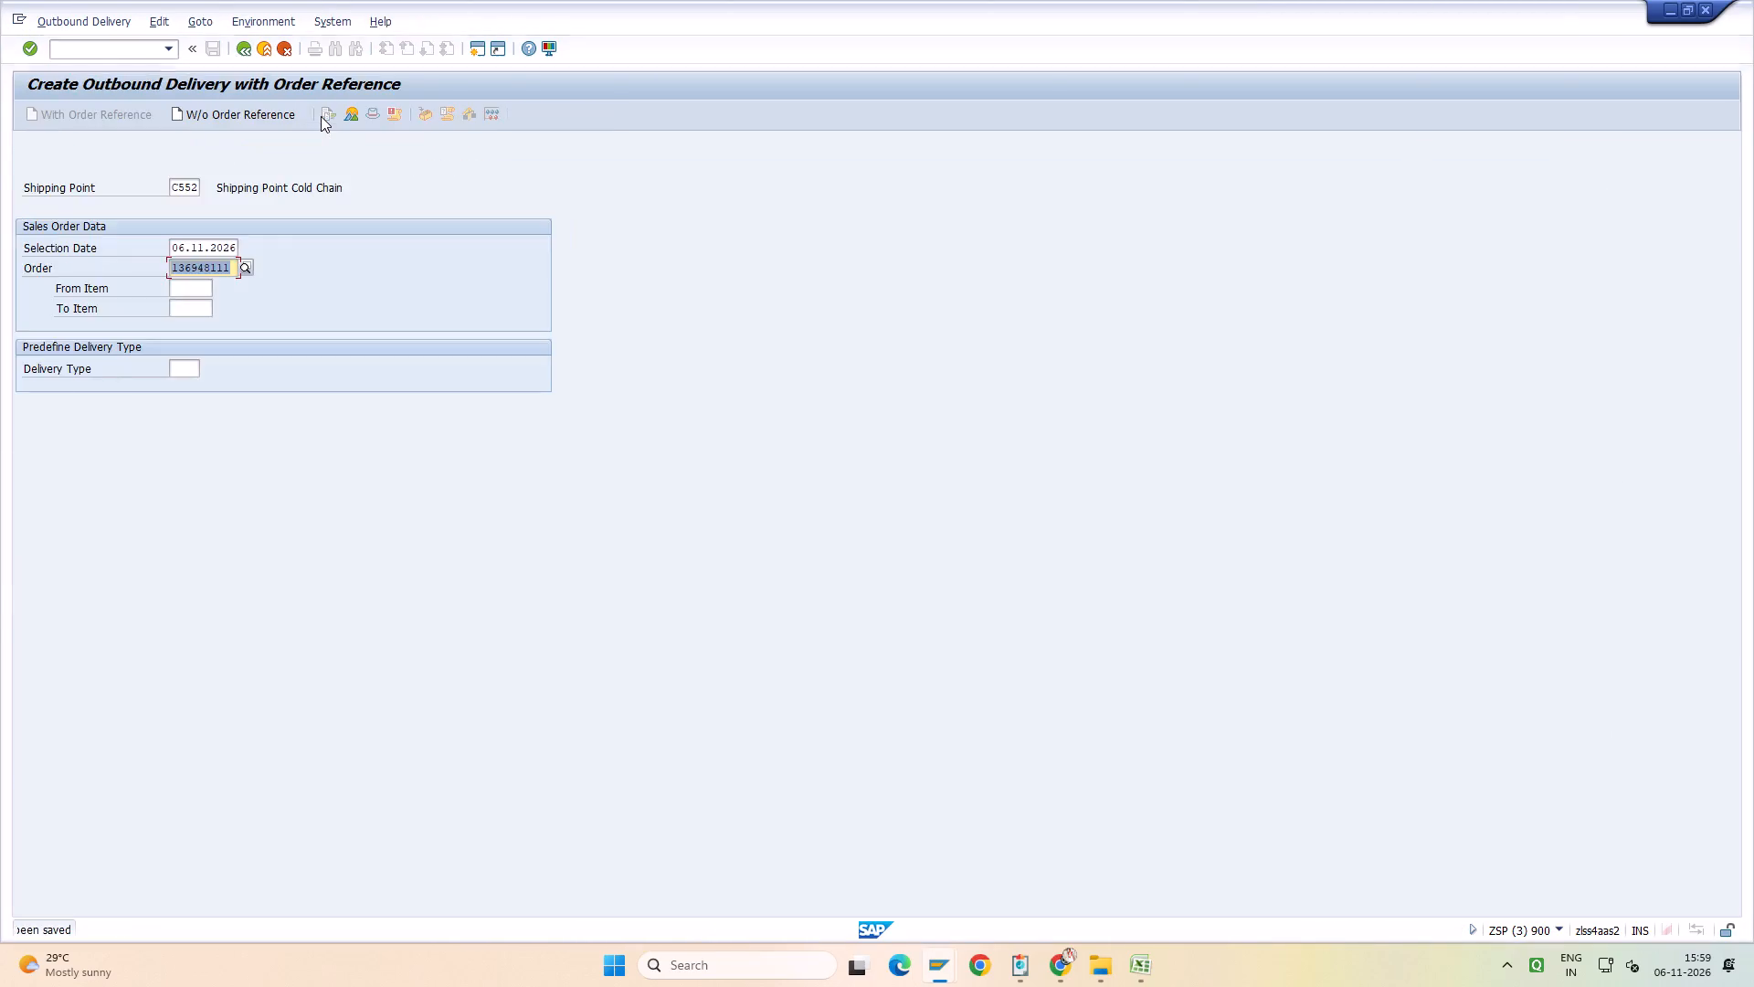
click(169, 49)
click(163, 77)
click(169, 50)
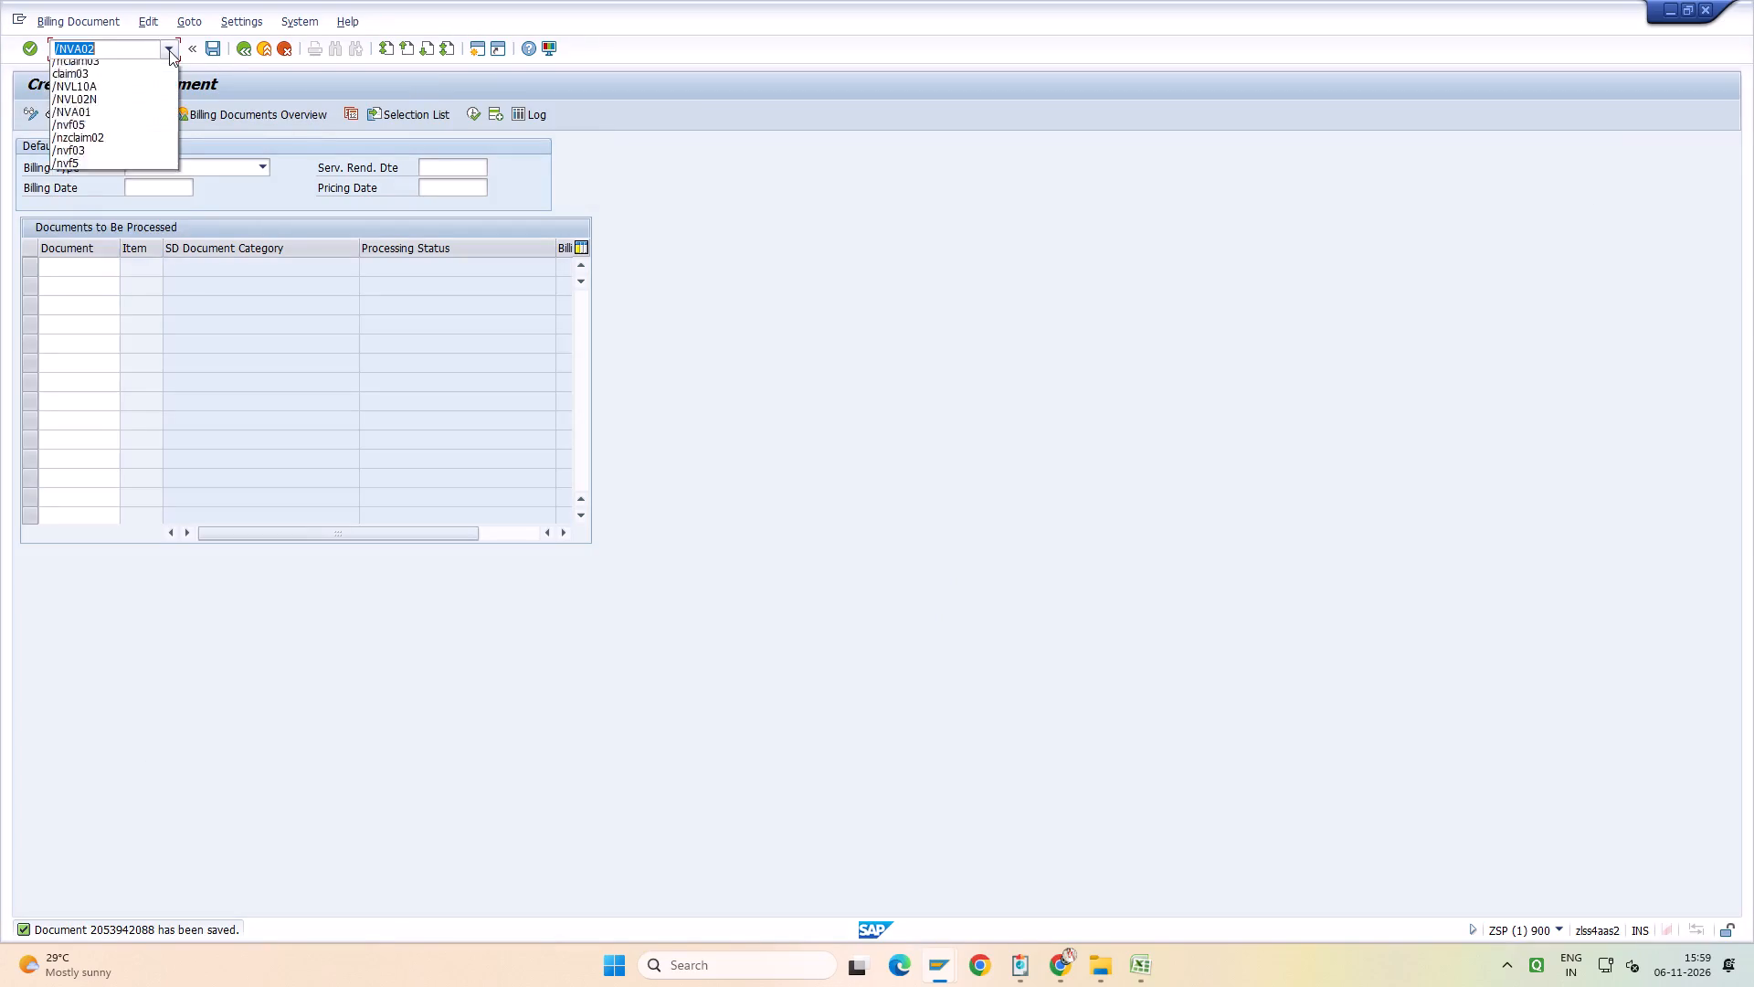
click(165, 68)
key(Return)
key(Return)
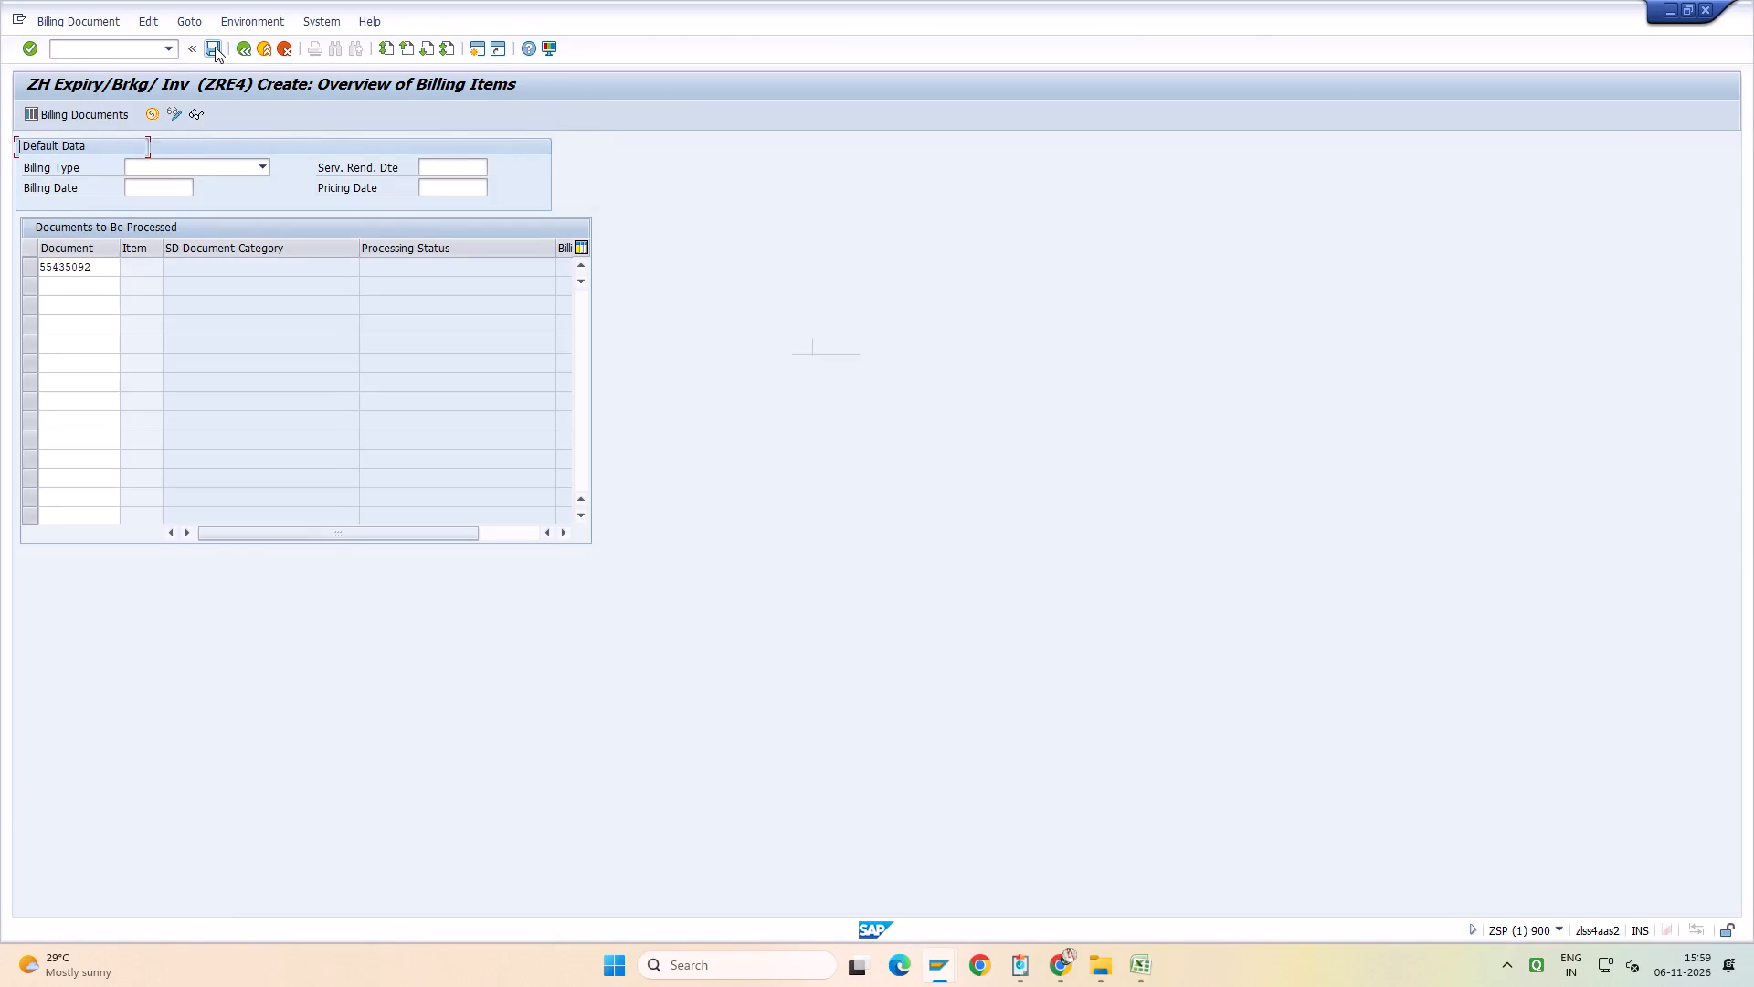
click(215, 47)
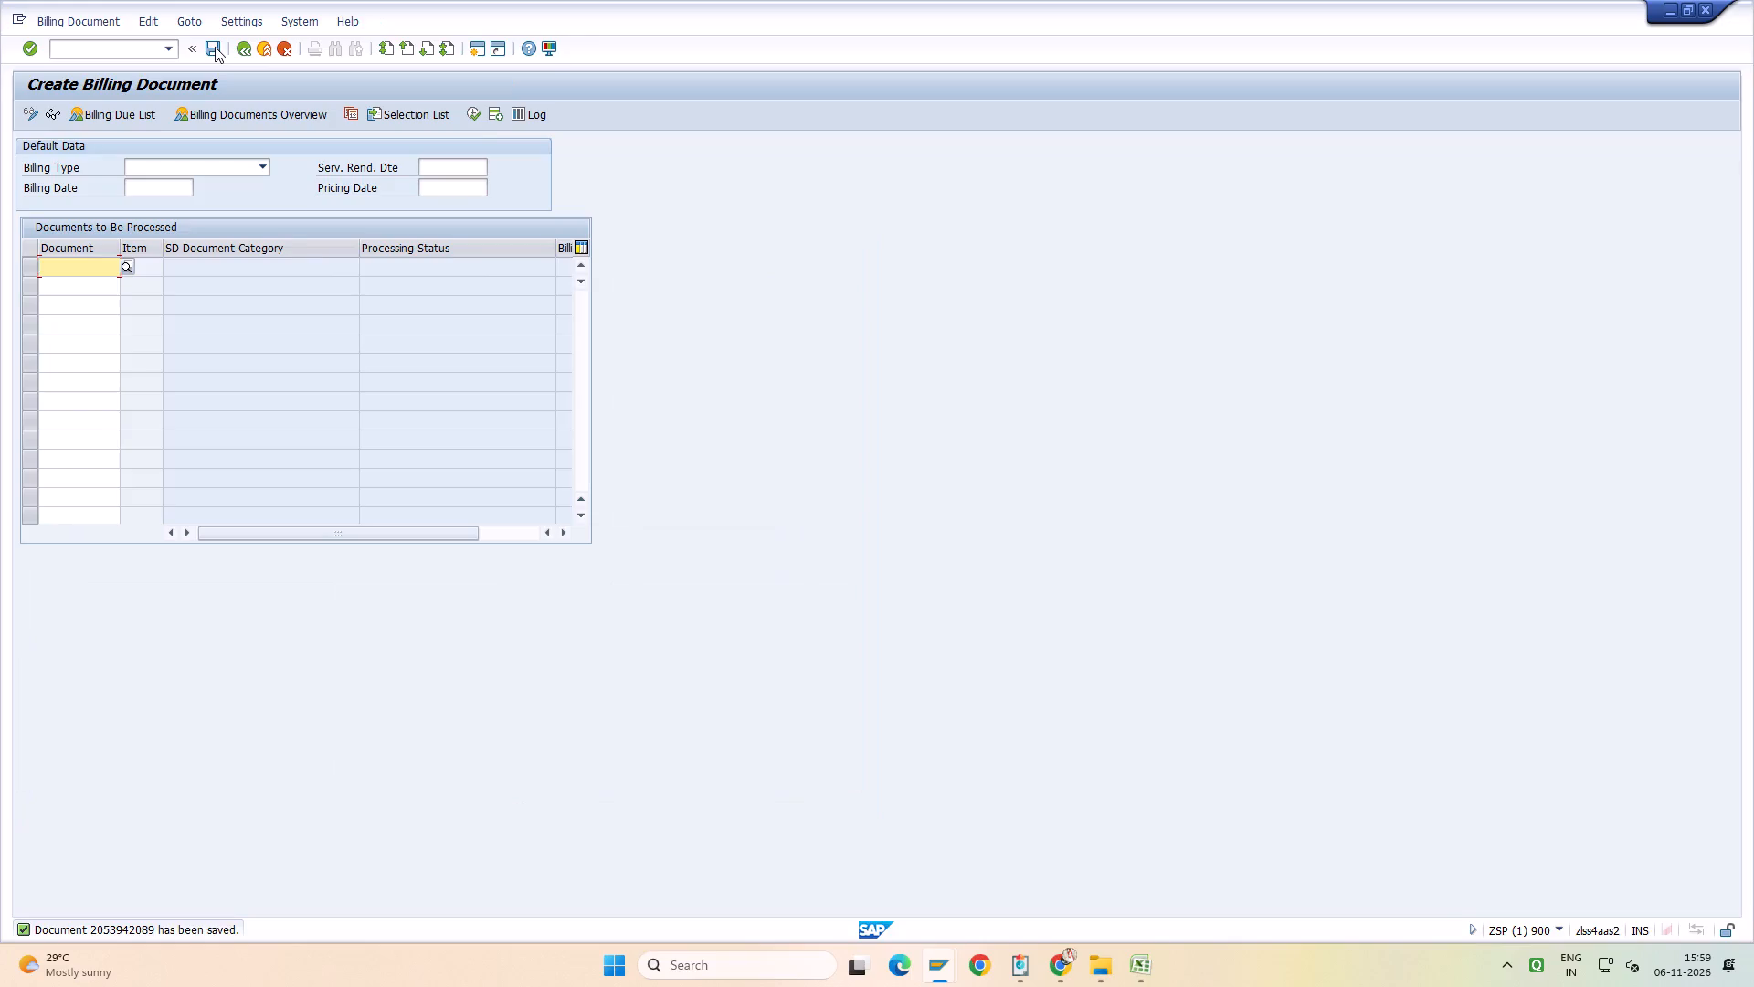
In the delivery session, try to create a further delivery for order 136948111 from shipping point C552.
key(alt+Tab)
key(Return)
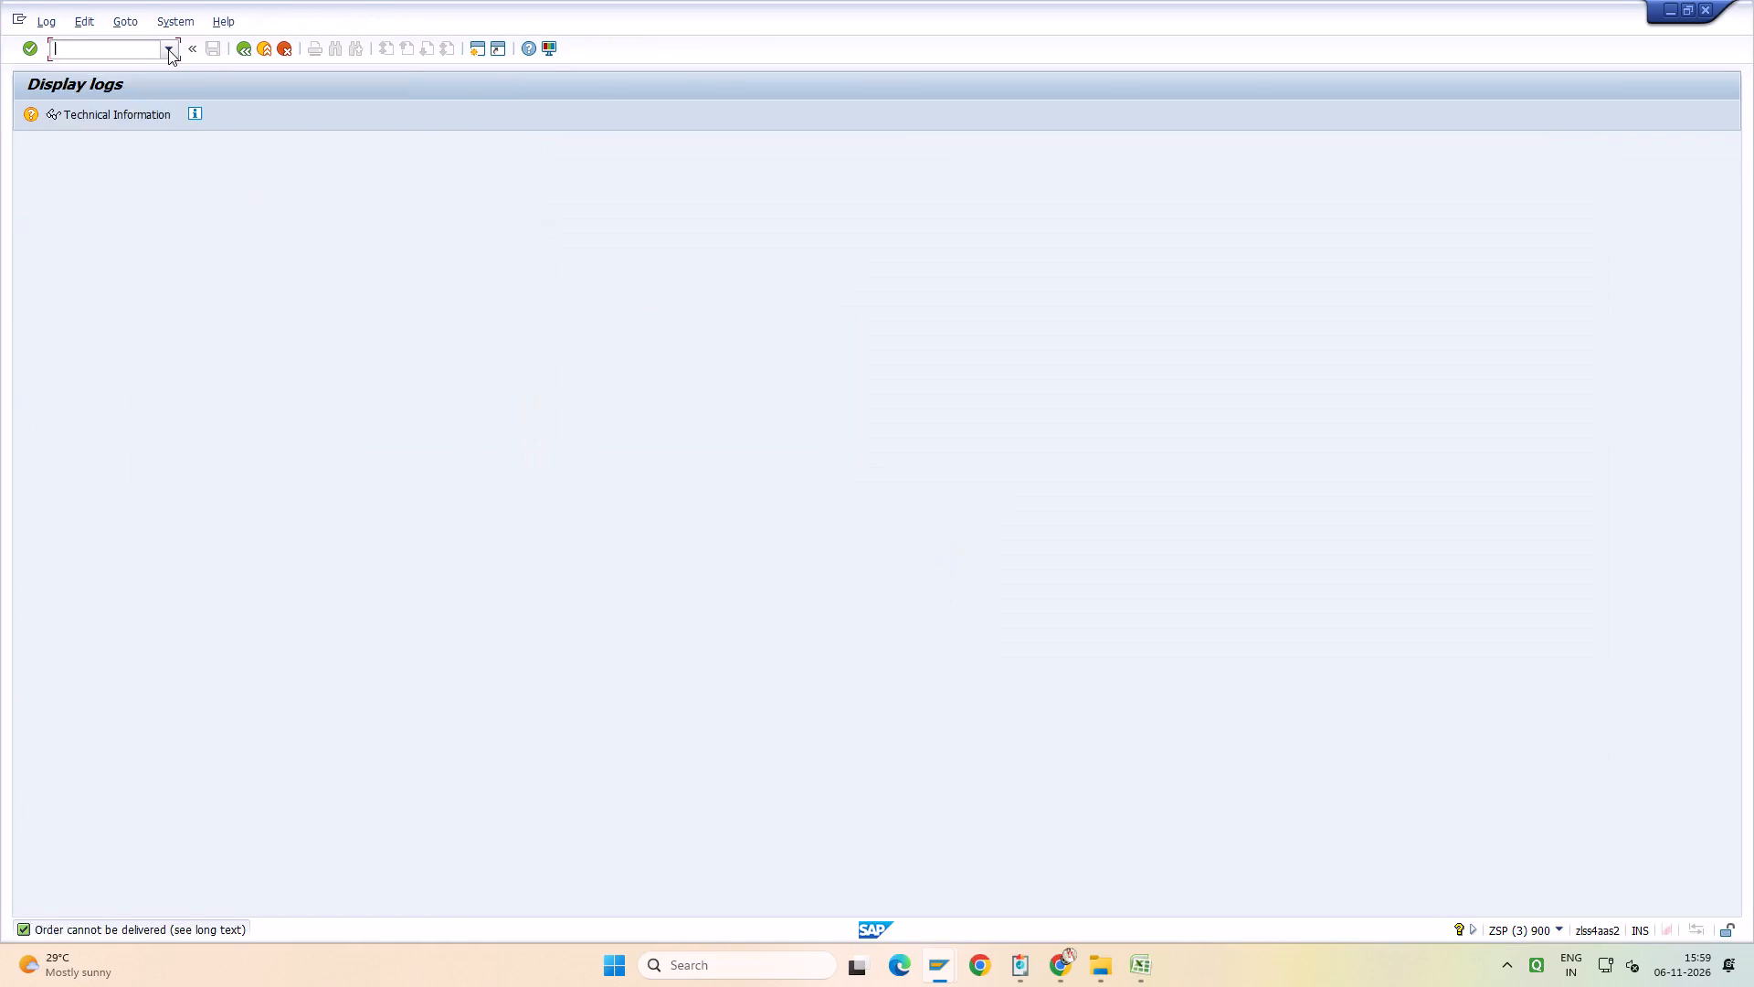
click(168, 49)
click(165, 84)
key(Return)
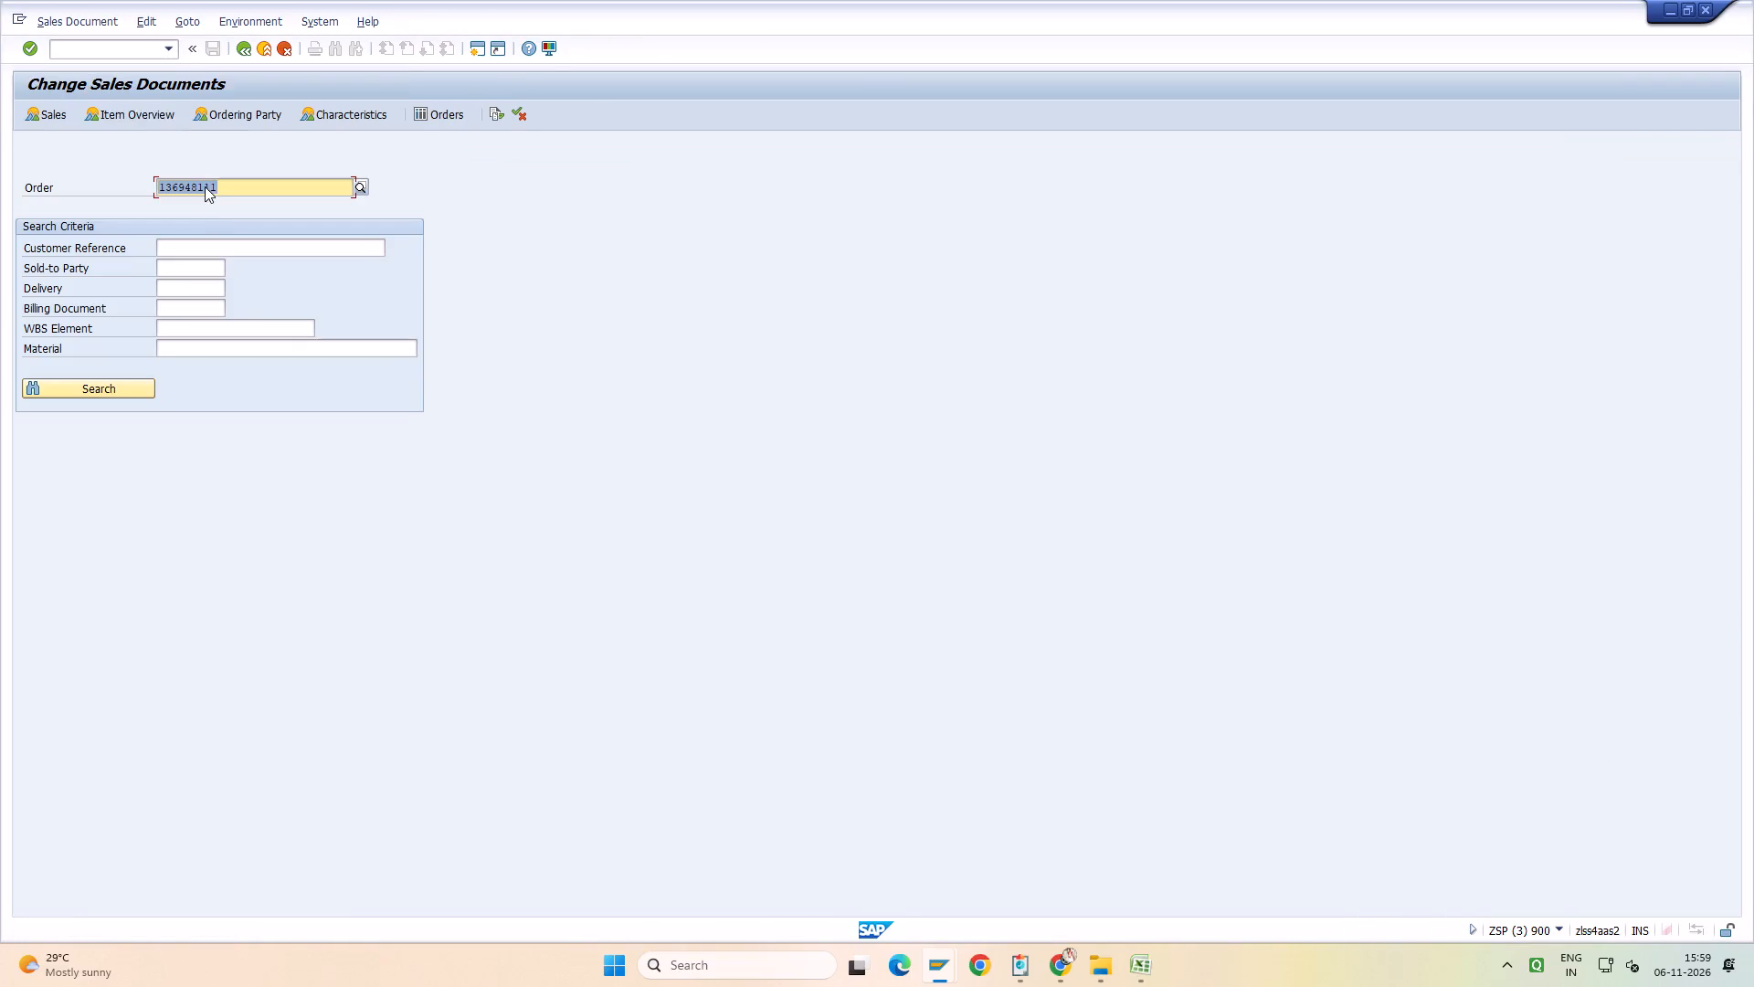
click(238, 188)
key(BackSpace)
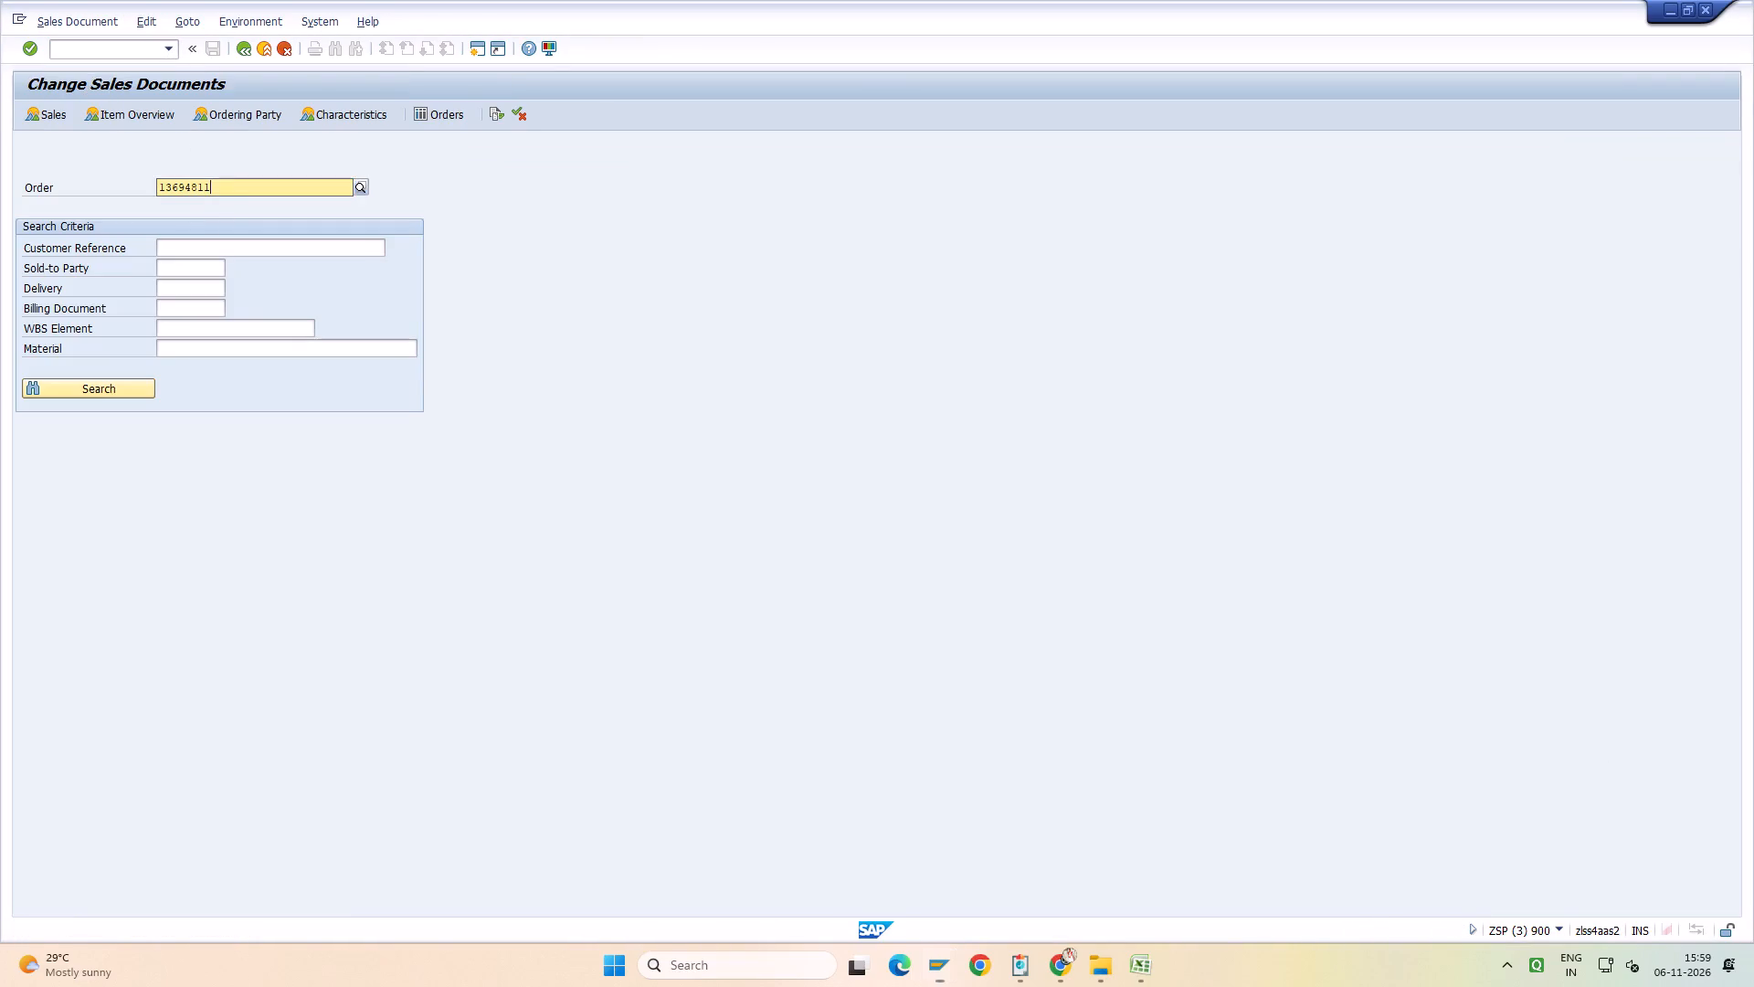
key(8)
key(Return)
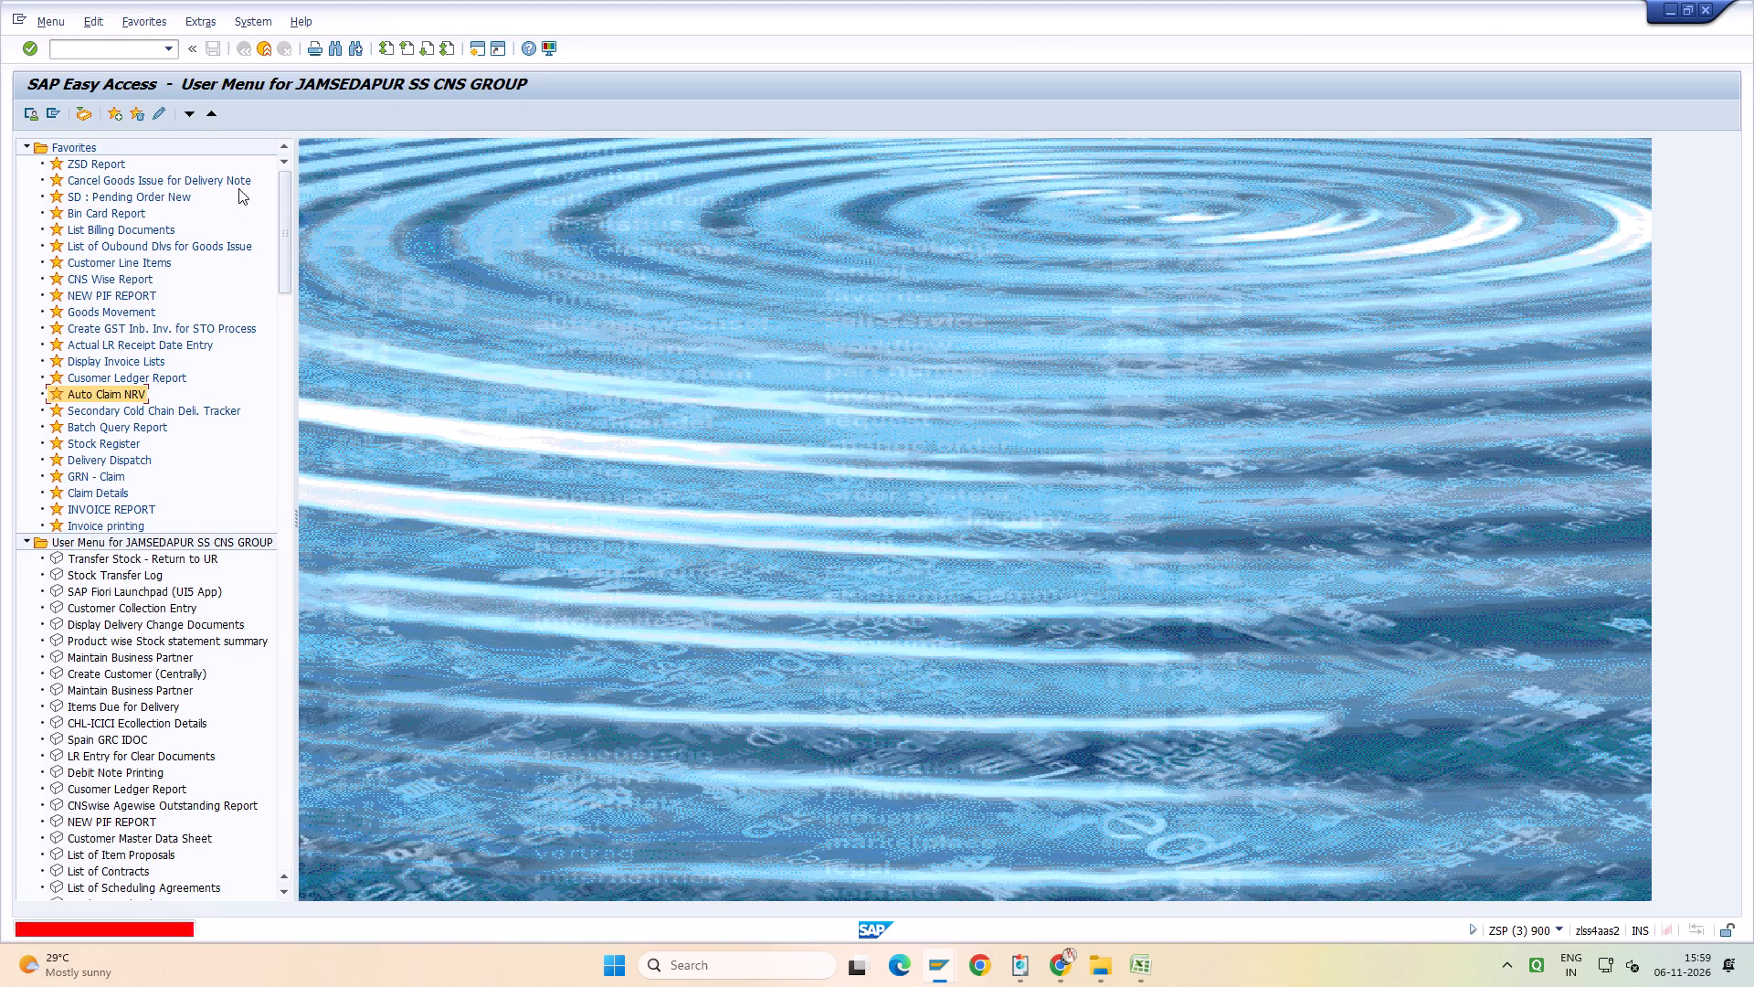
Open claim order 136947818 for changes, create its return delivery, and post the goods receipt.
click(169, 53)
click(166, 69)
key(Return)
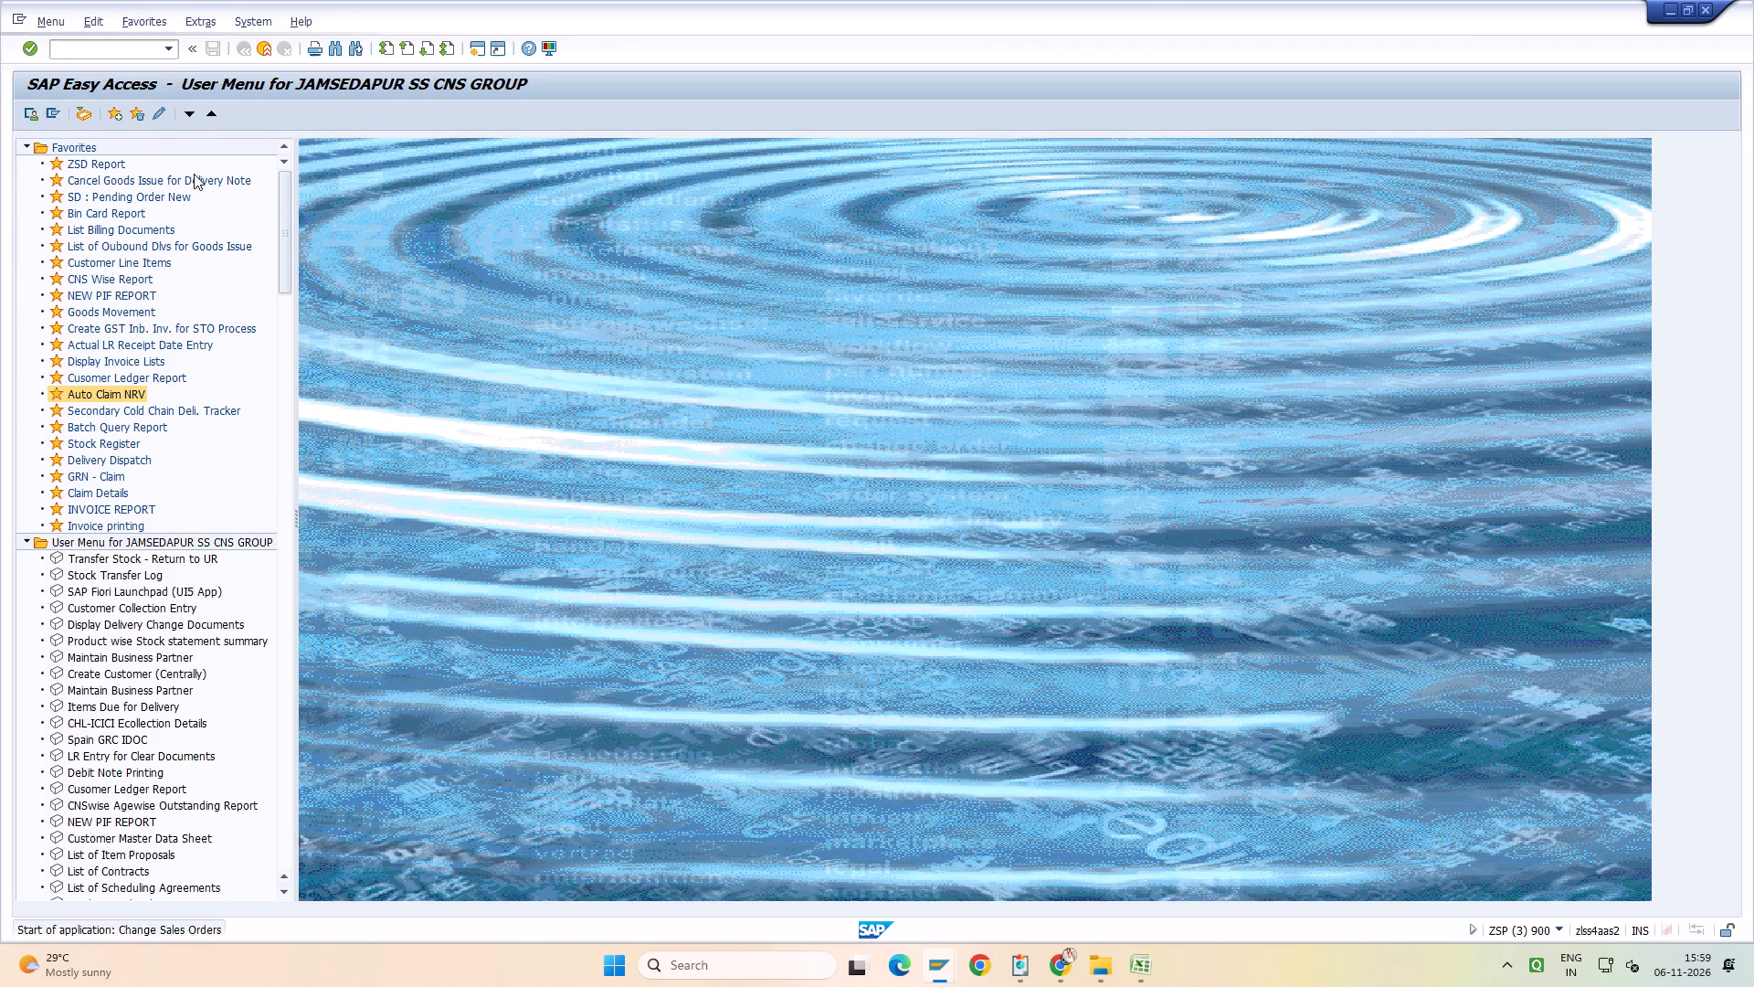
click(245, 183)
key(BackSpace)
key(BackSpace)
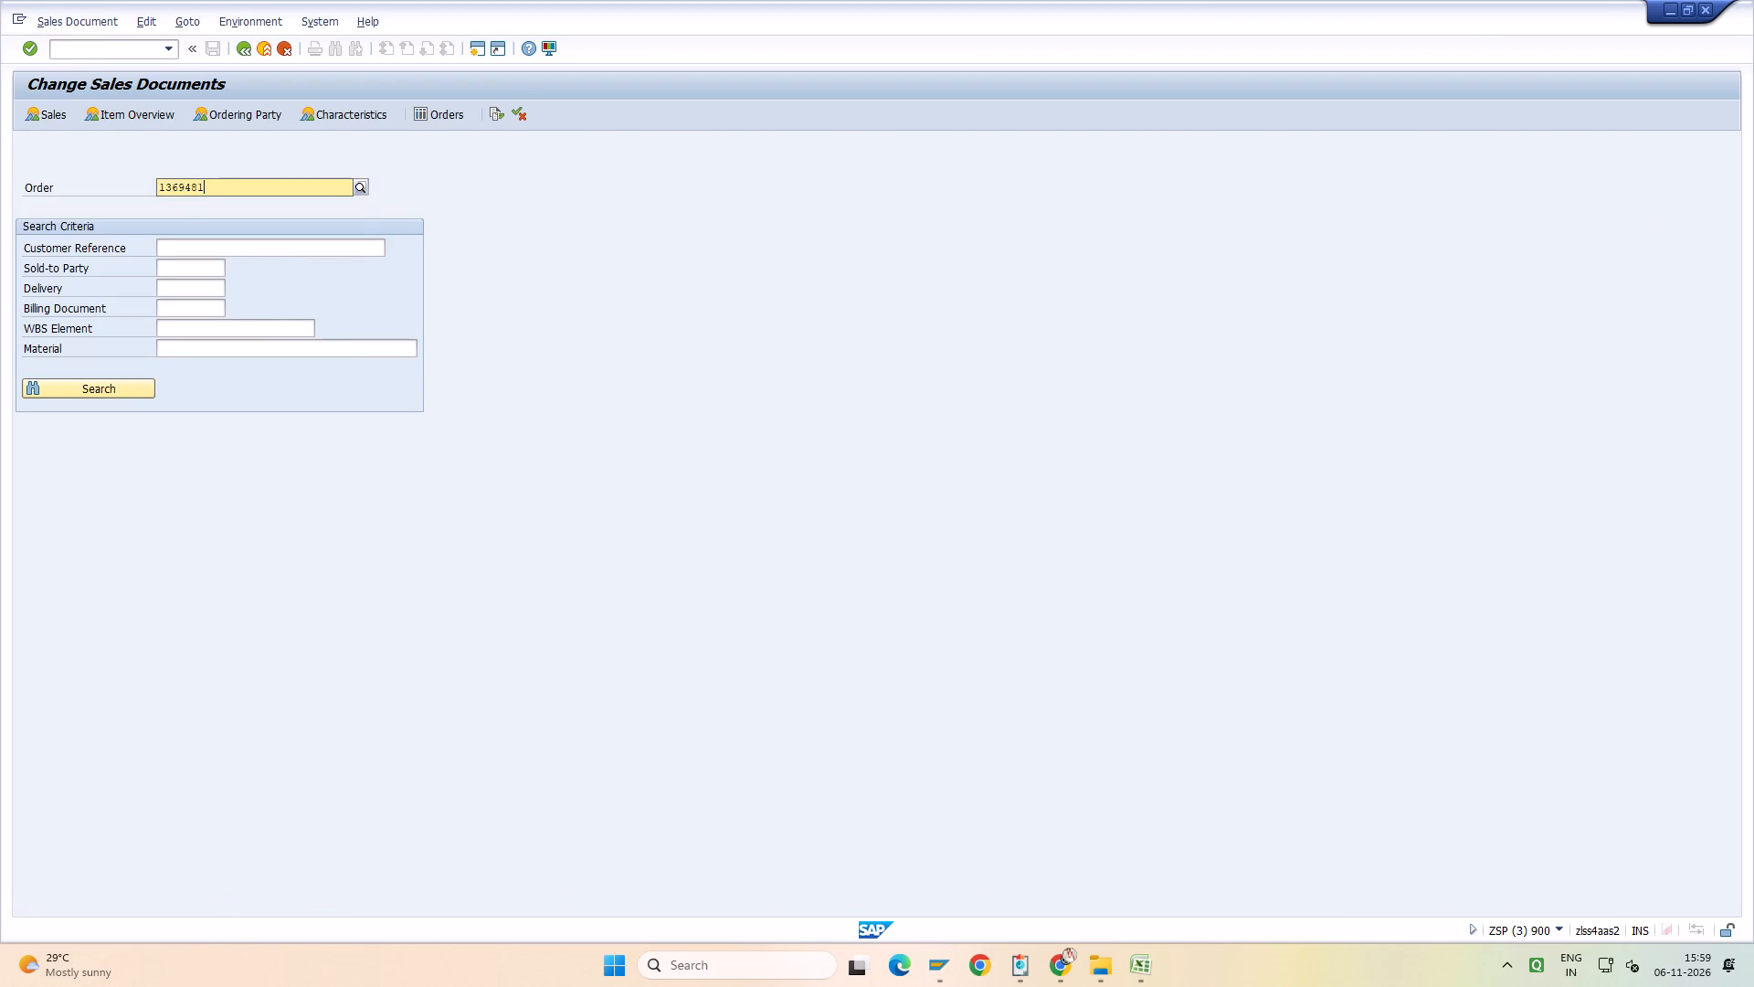
key(8)
key(Return)
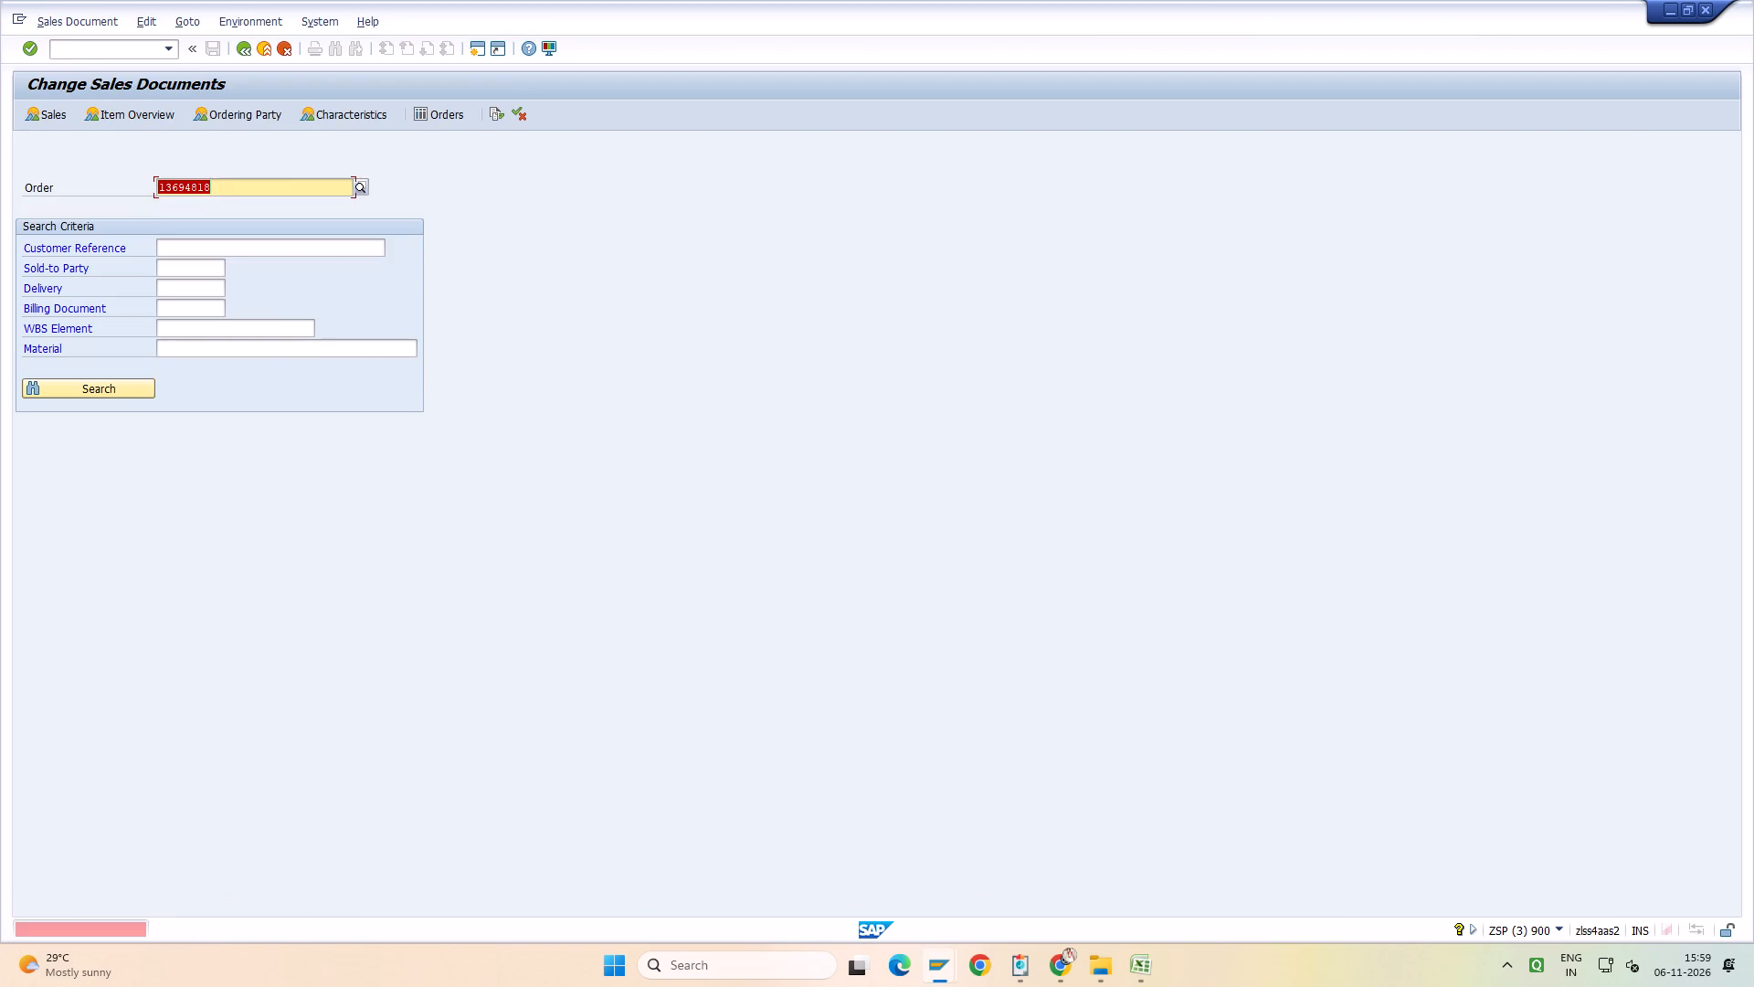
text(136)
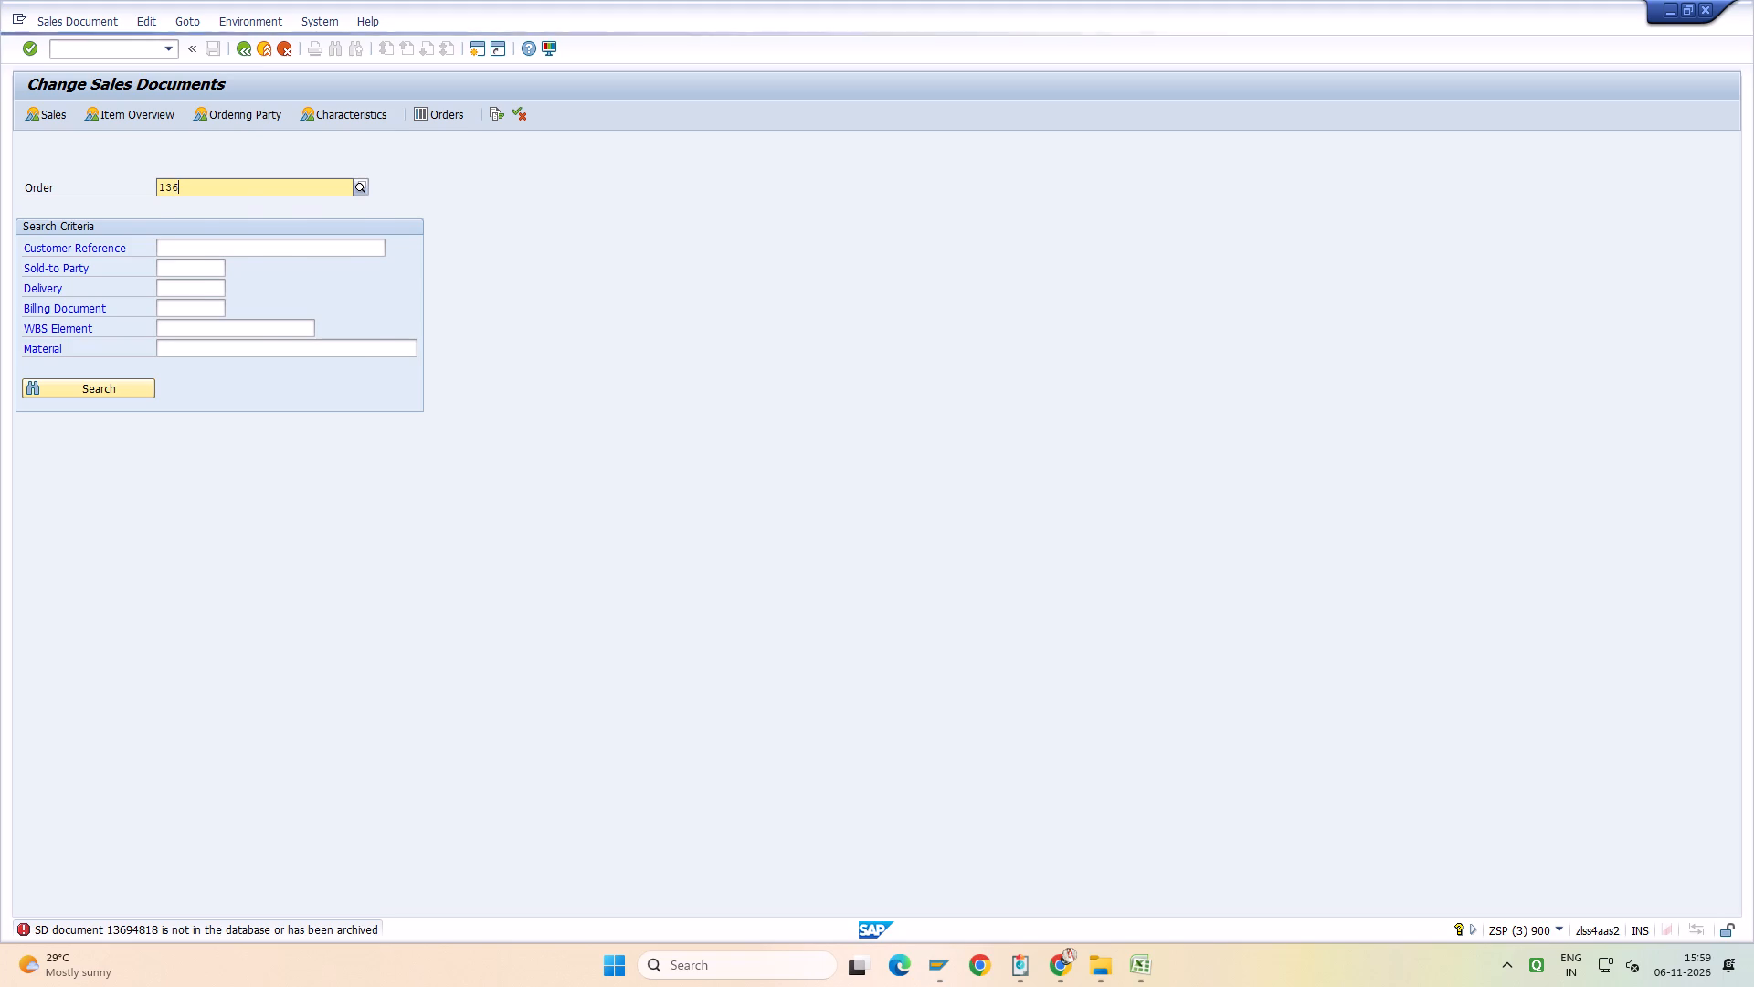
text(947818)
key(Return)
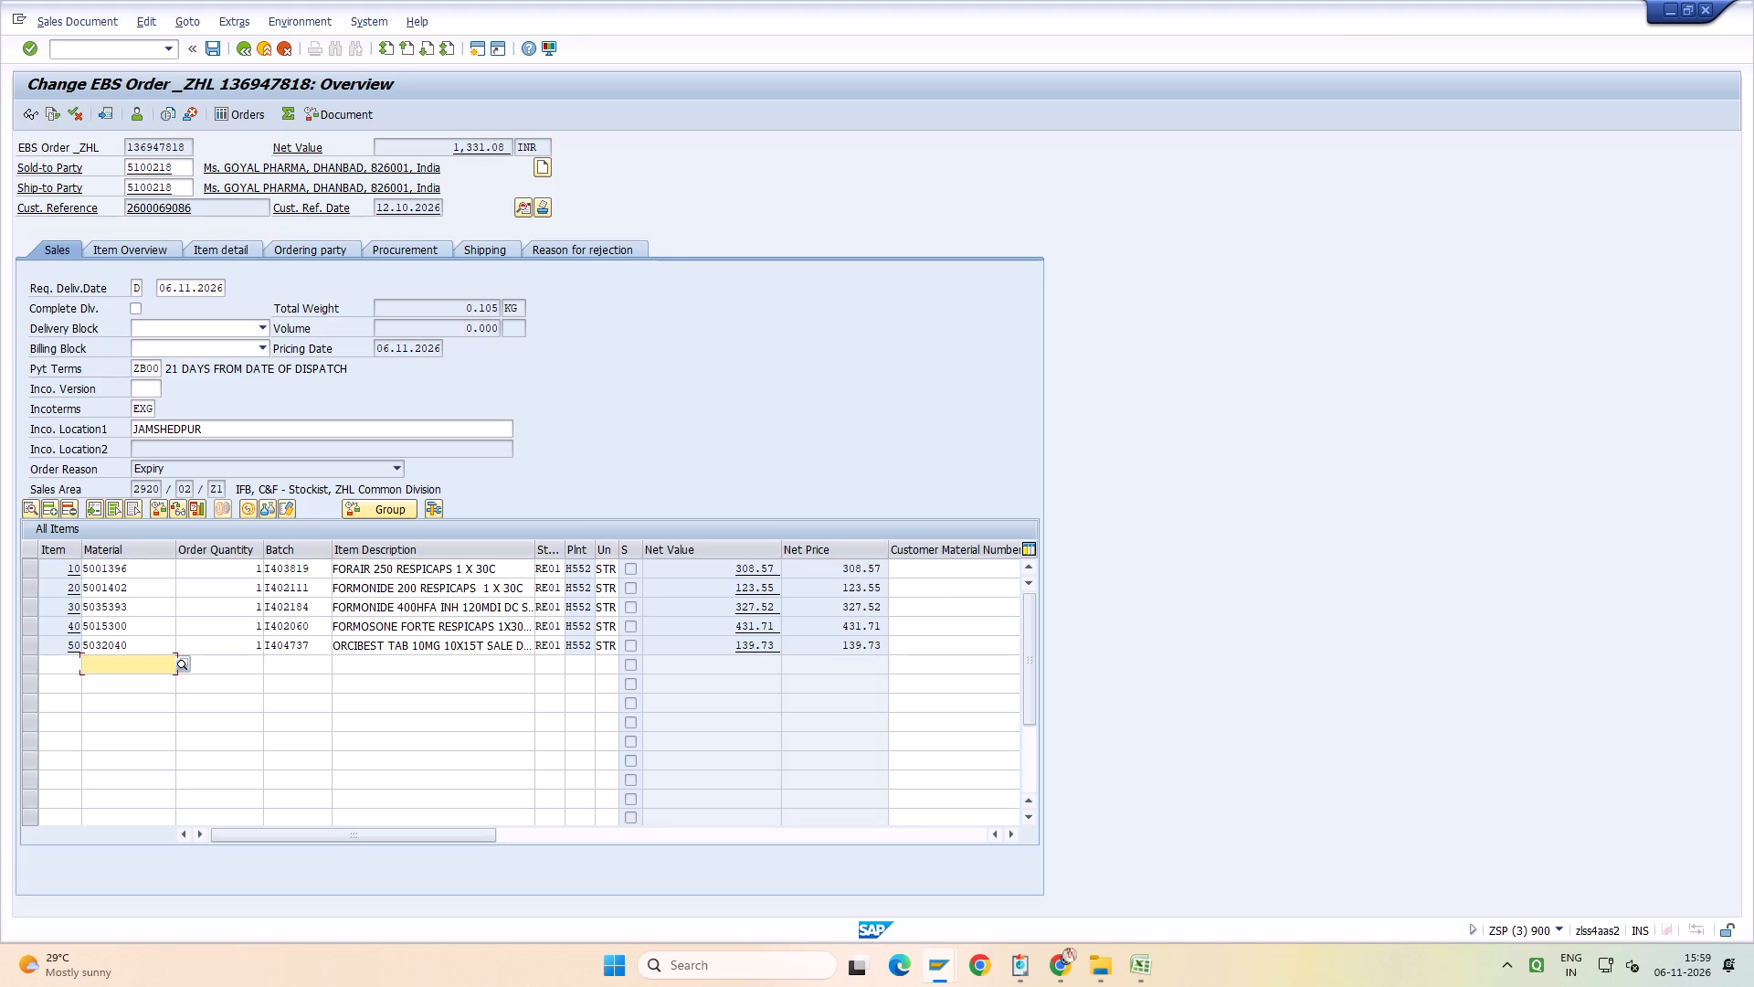
click(122, 186)
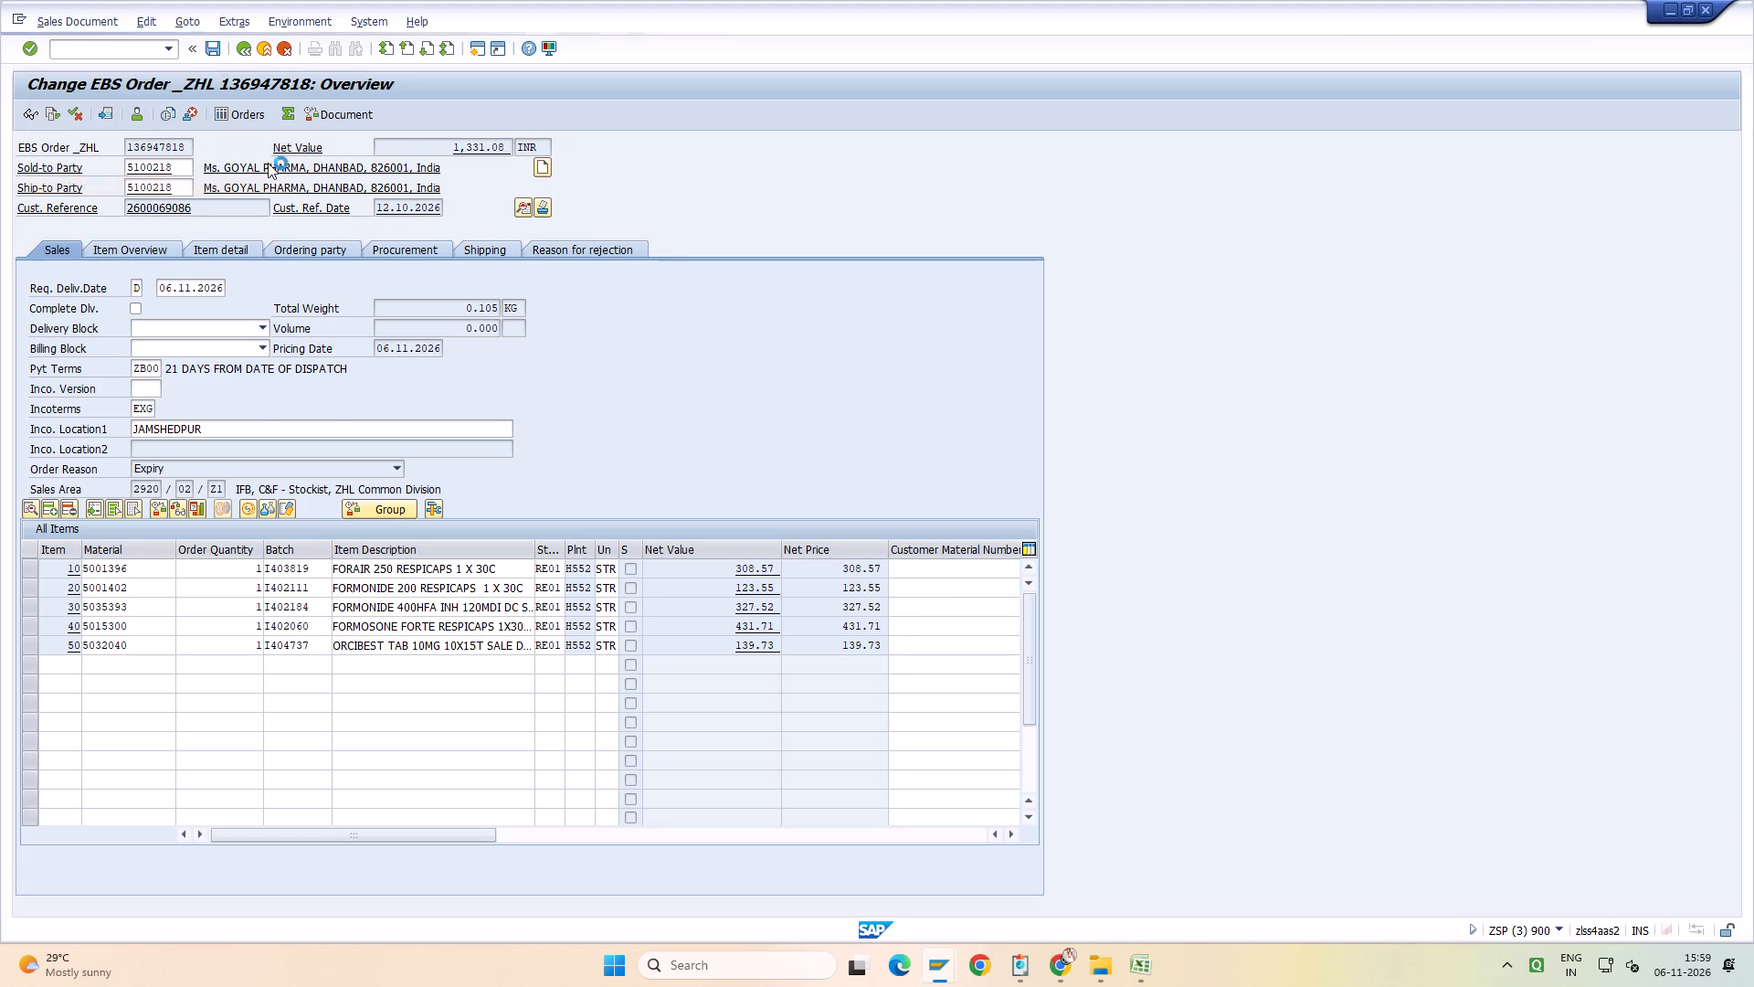
click(347, 118)
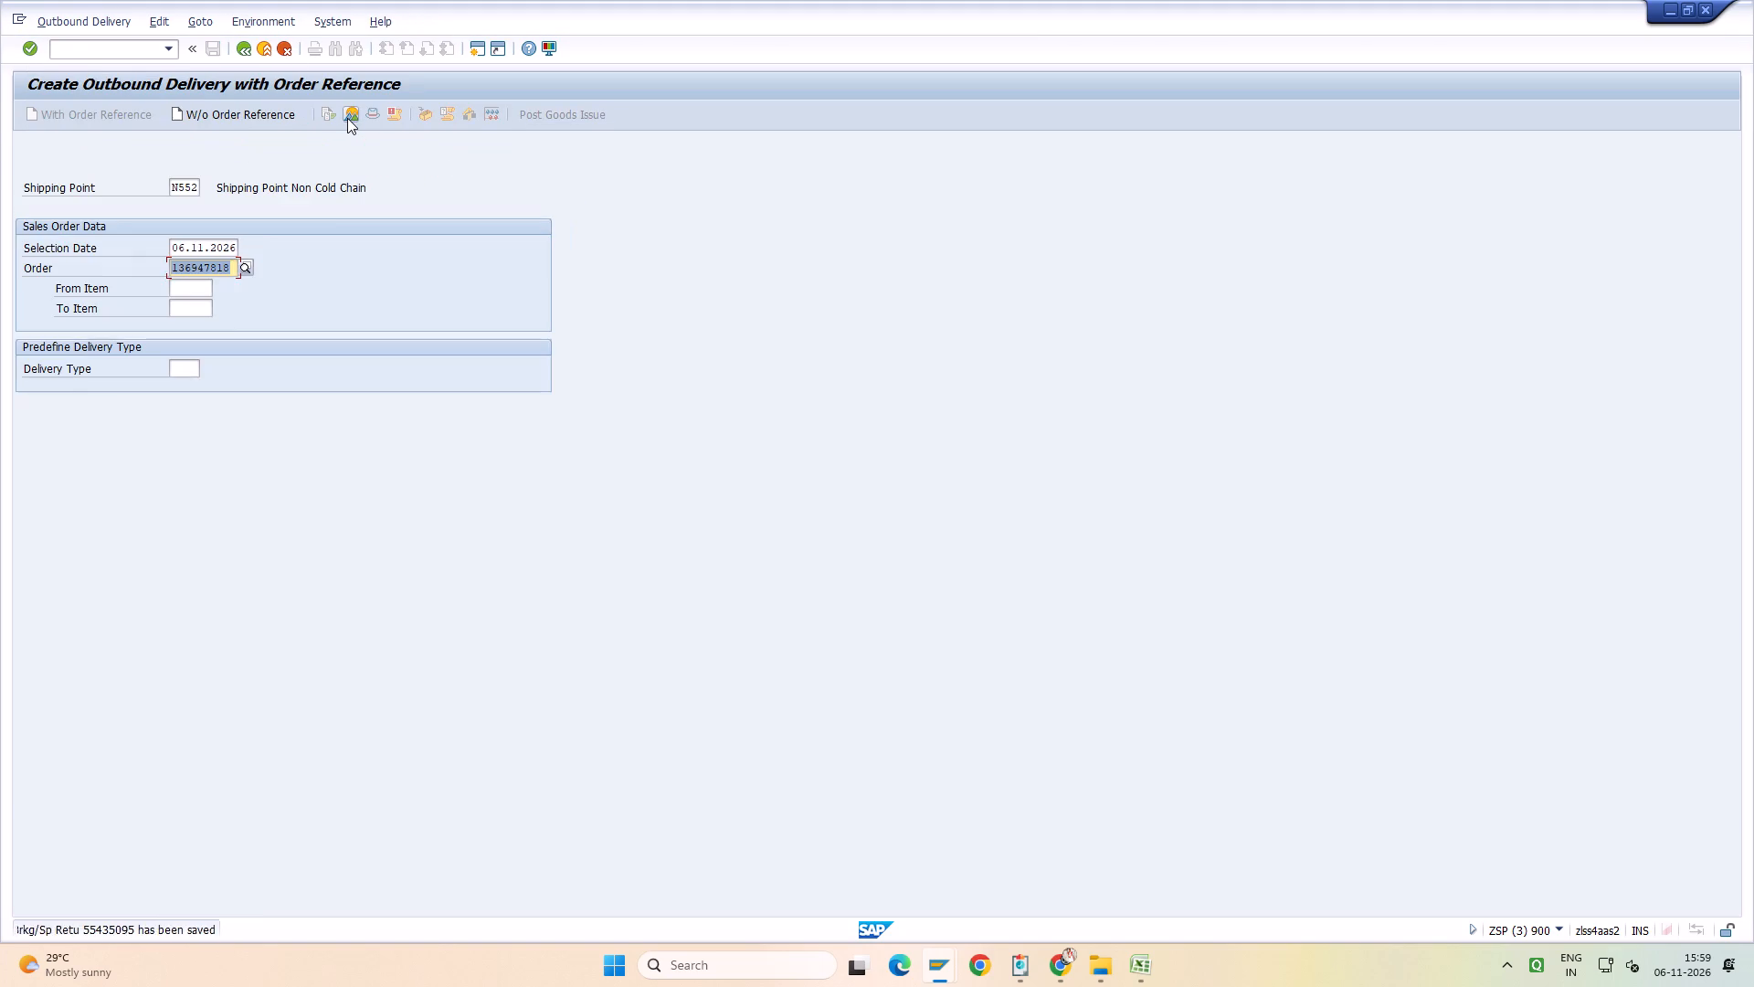
key(alt+Tab)
click(167, 50)
click(172, 80)
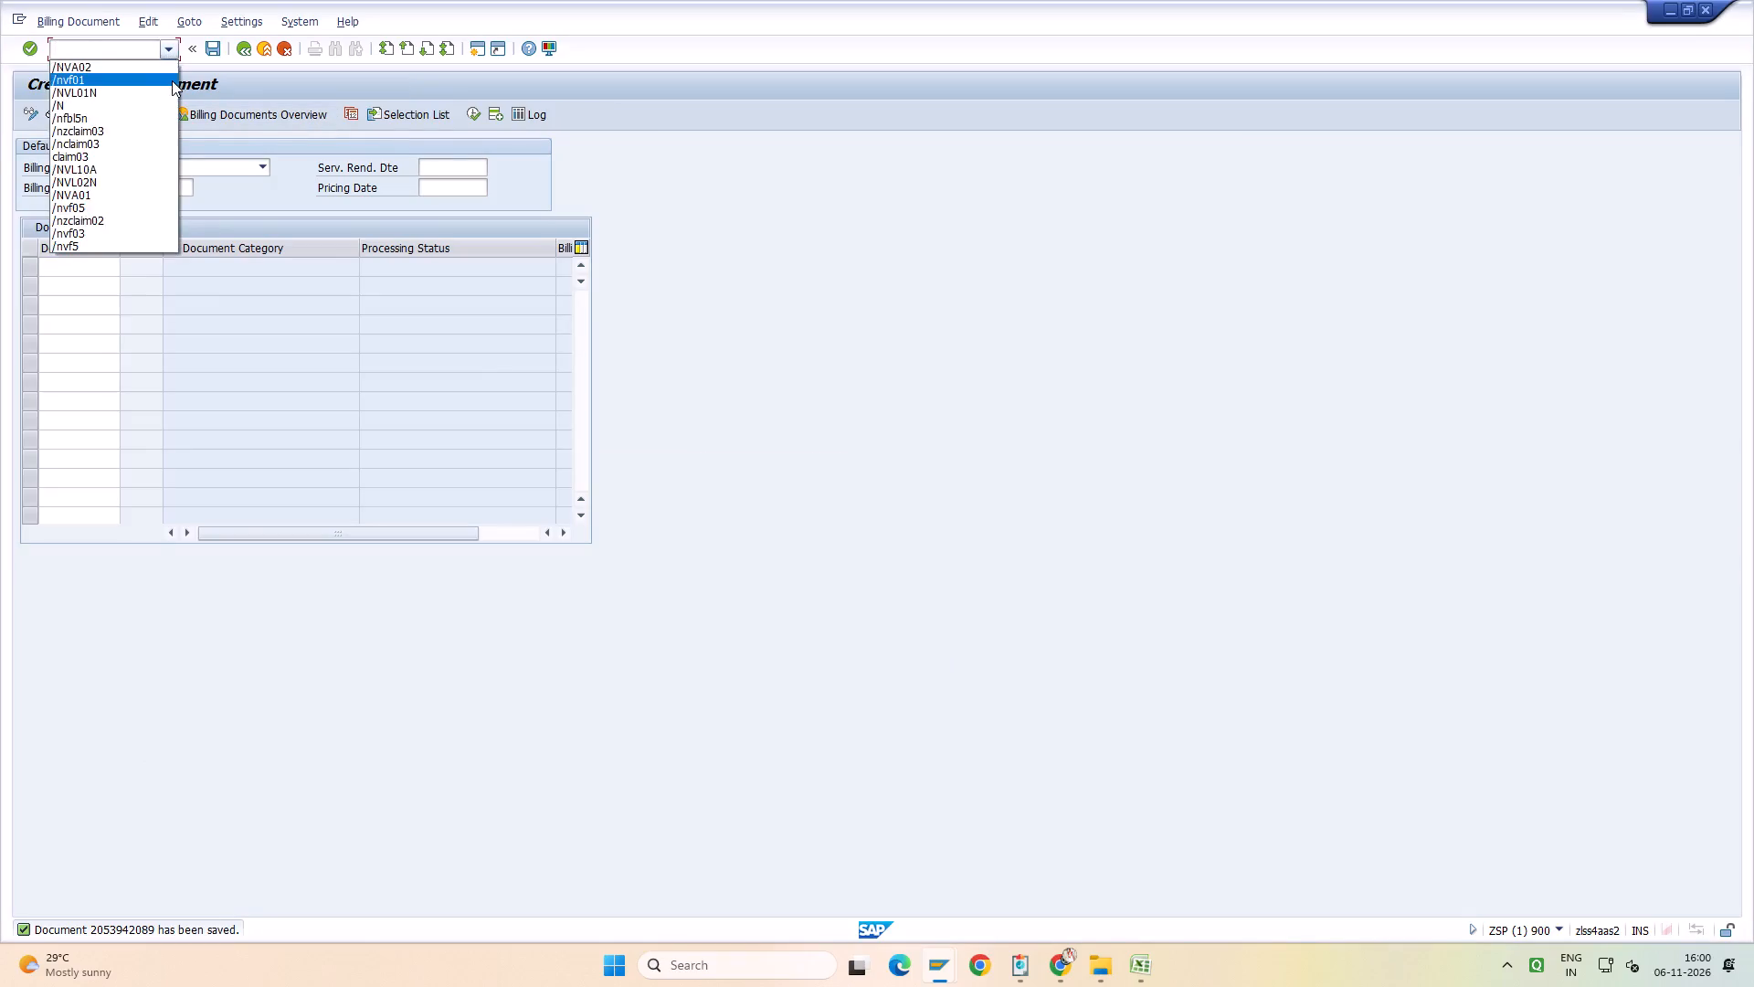
key(Return)
key(Return)
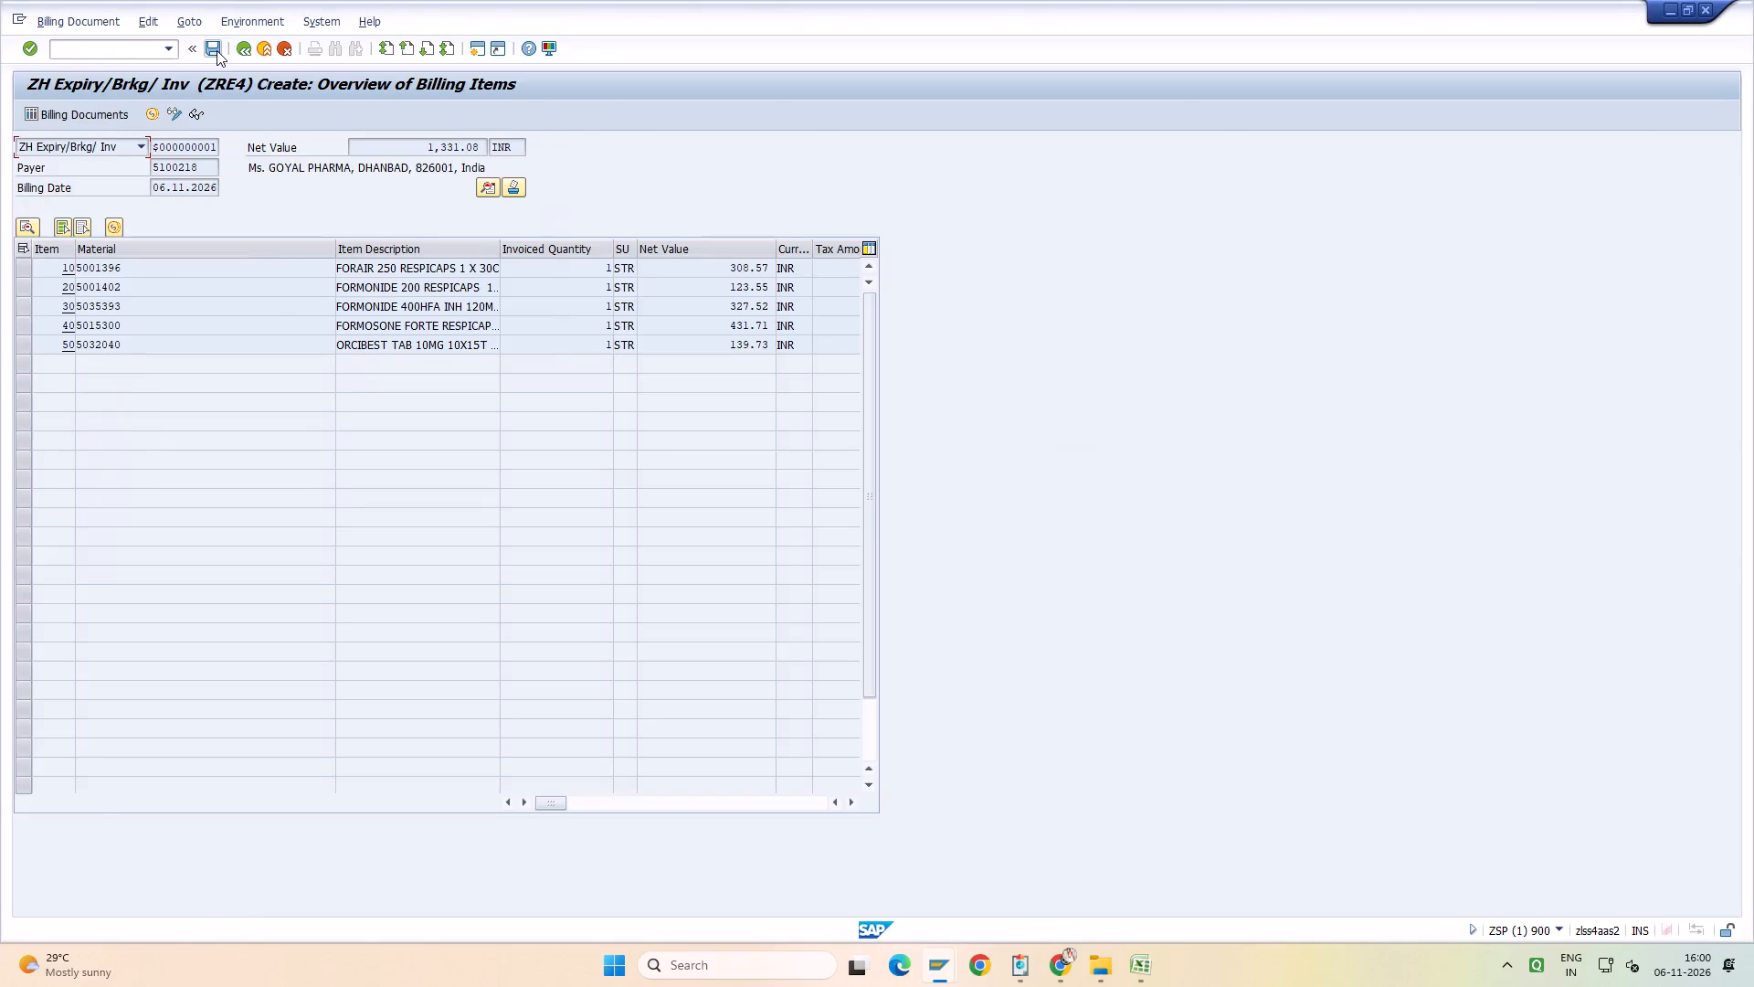
click(217, 50)
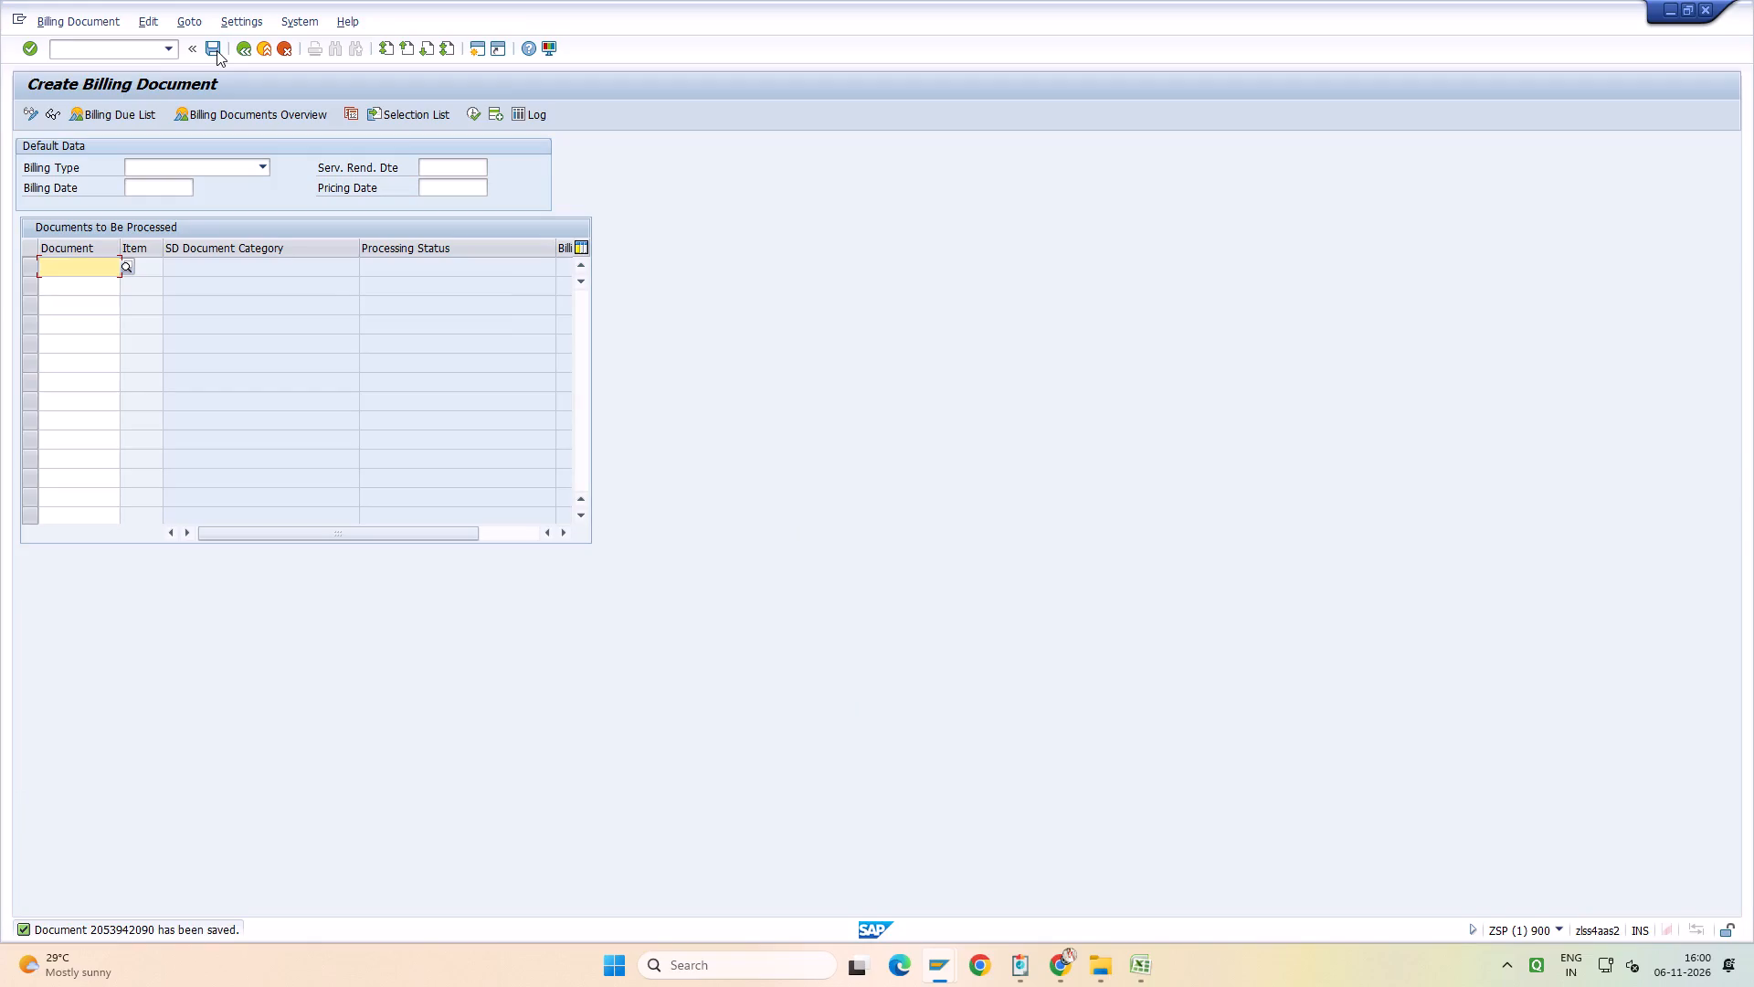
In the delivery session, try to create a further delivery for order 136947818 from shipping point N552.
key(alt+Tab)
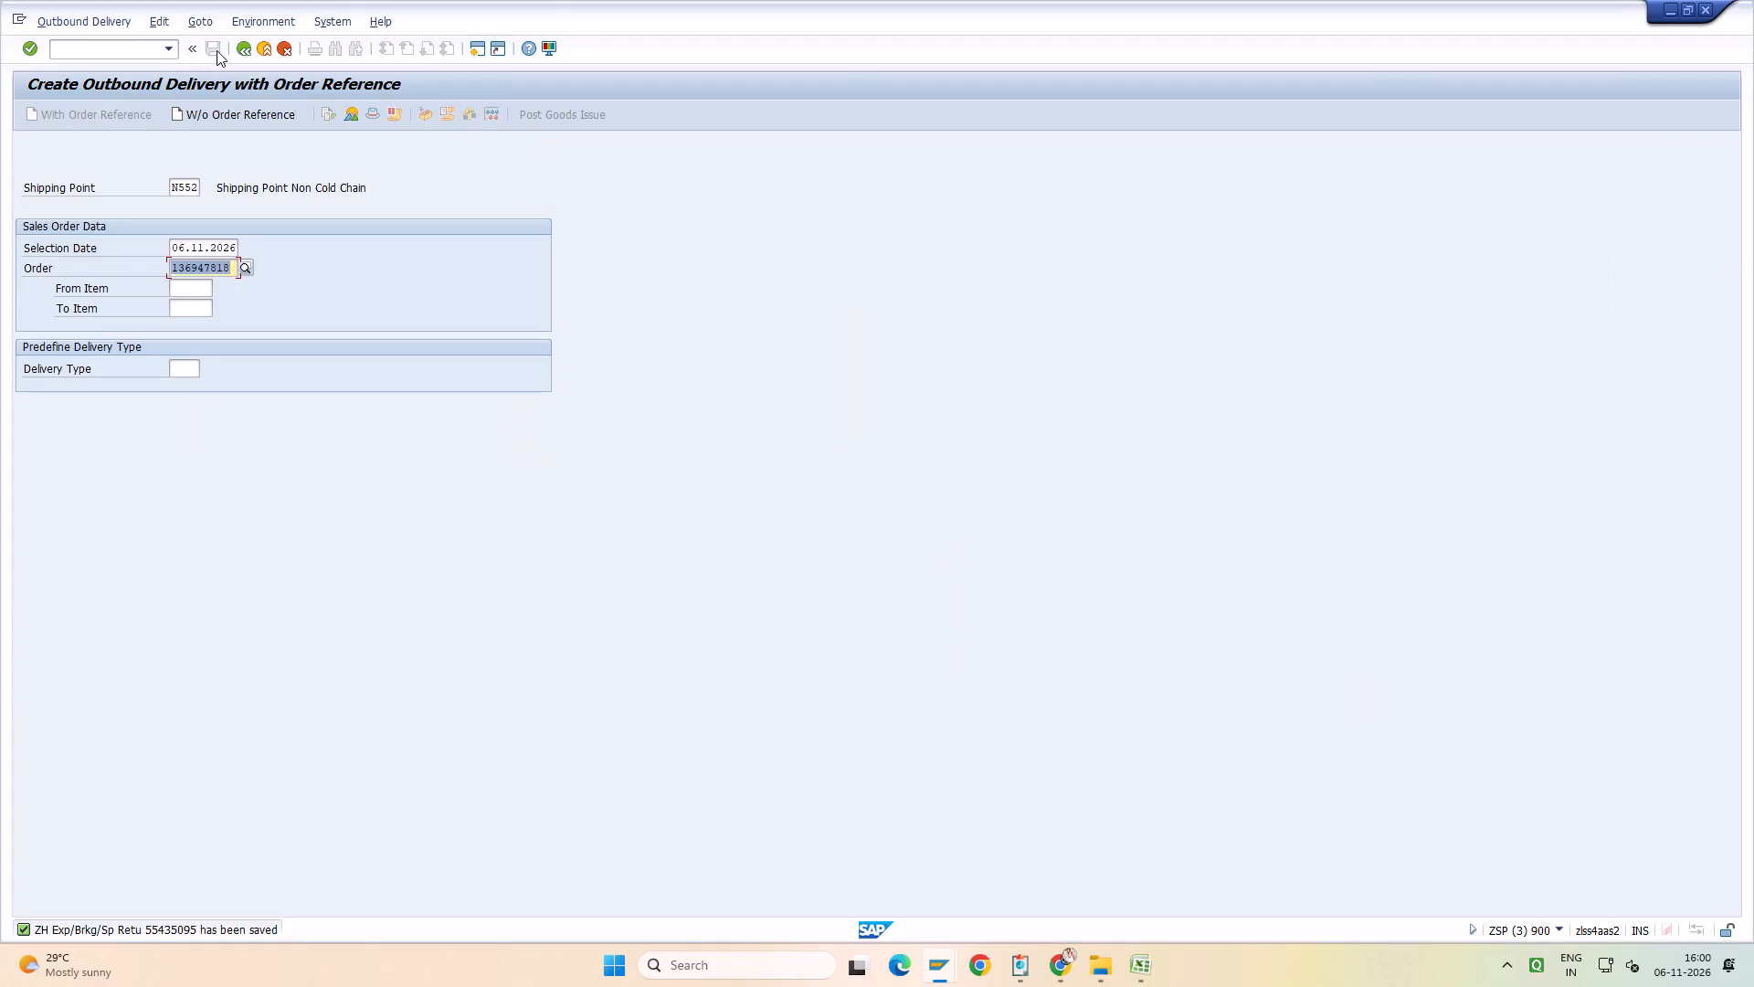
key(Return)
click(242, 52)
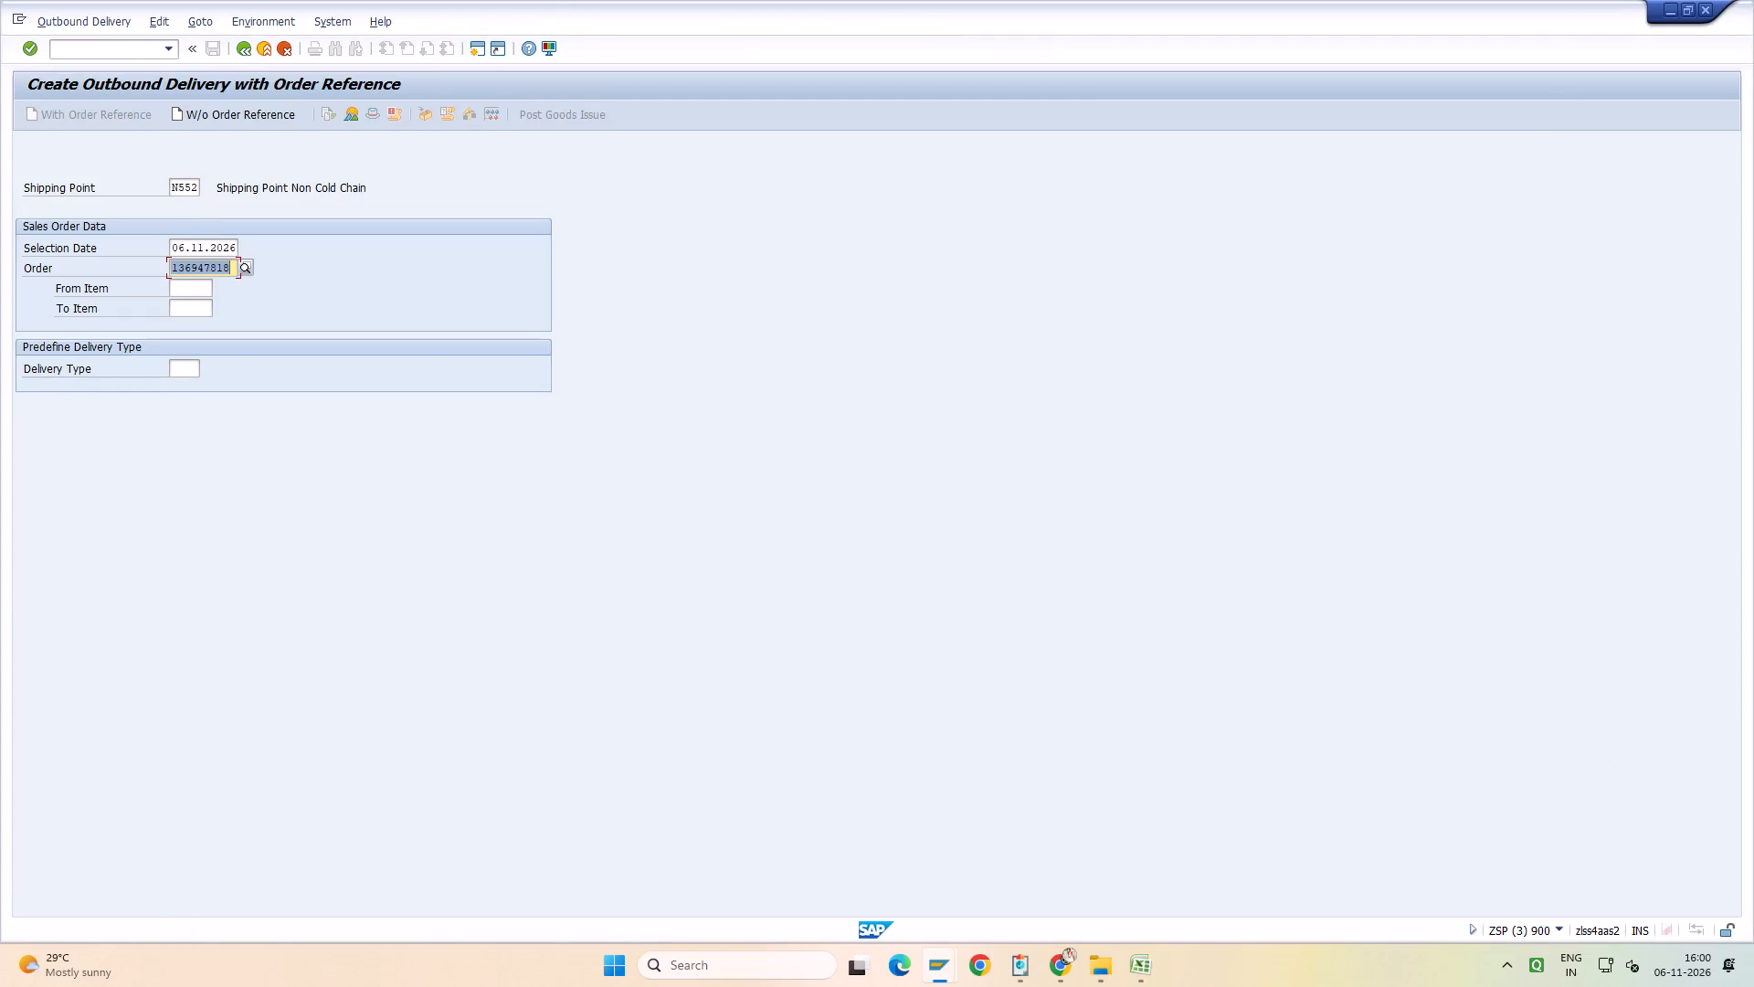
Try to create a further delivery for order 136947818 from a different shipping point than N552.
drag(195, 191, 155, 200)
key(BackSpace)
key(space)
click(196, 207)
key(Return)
click(168, 50)
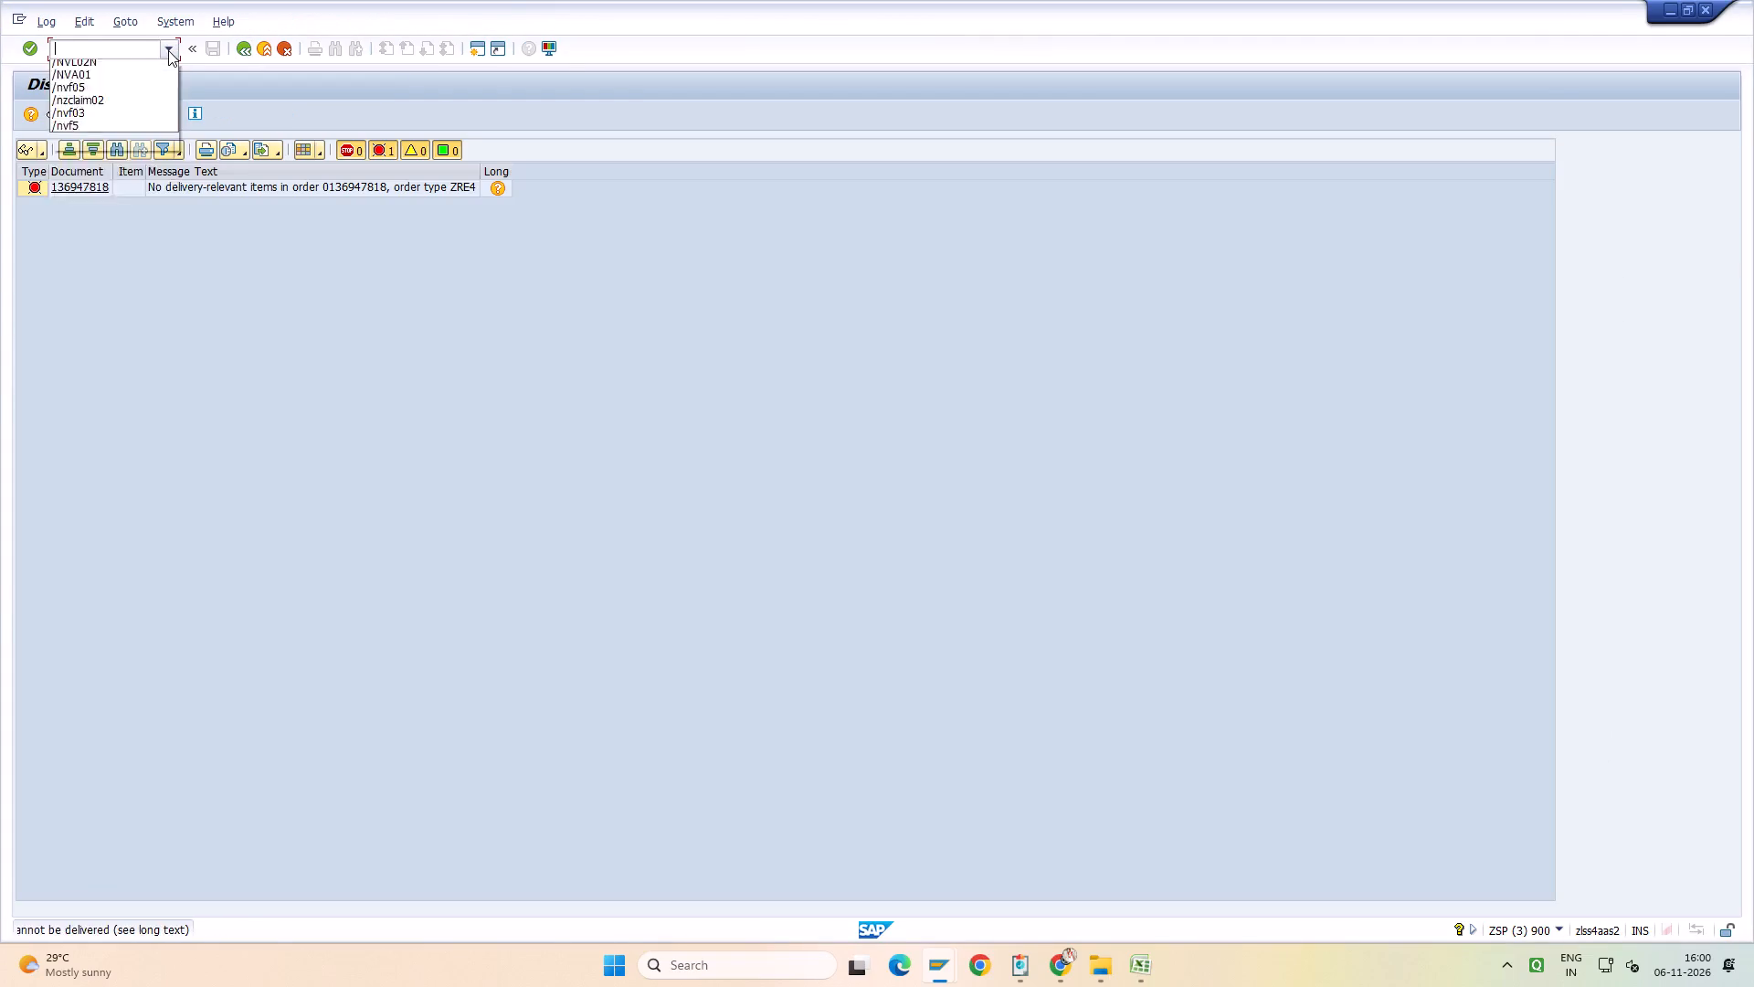
click(168, 74)
key(Return)
click(241, 191)
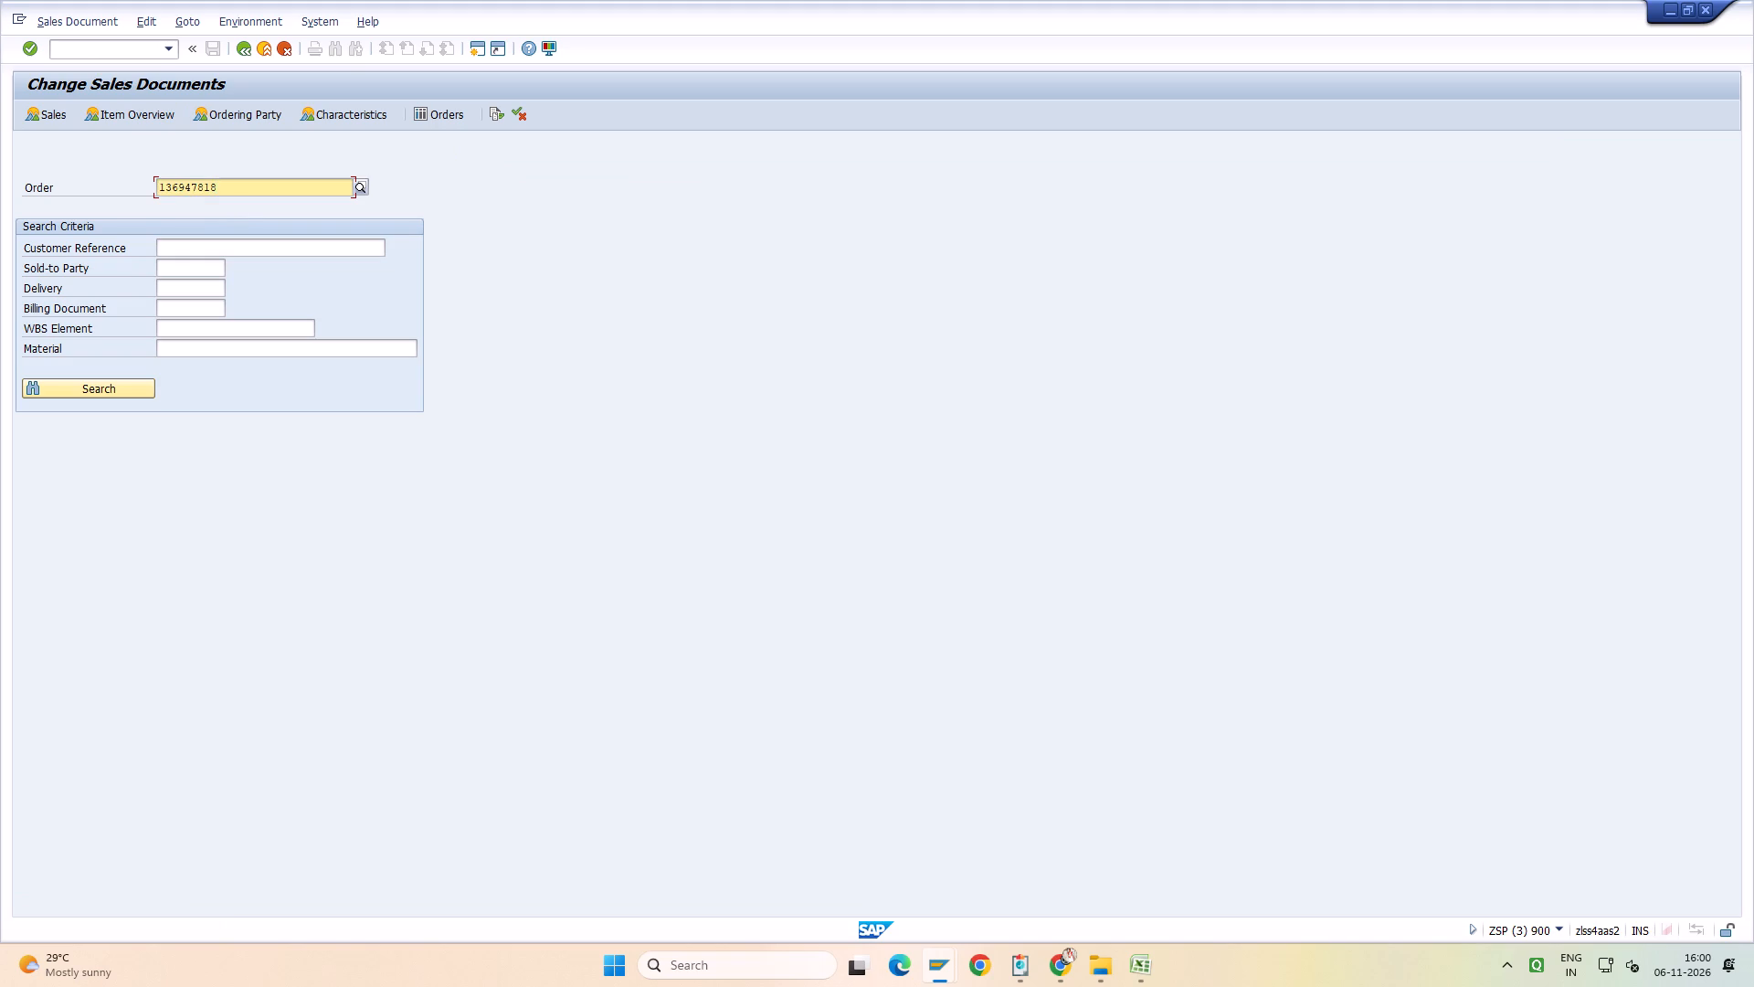
key(BackSpace)
key(BackSpace)
key(BackSpace)
text(792)
key(Return)
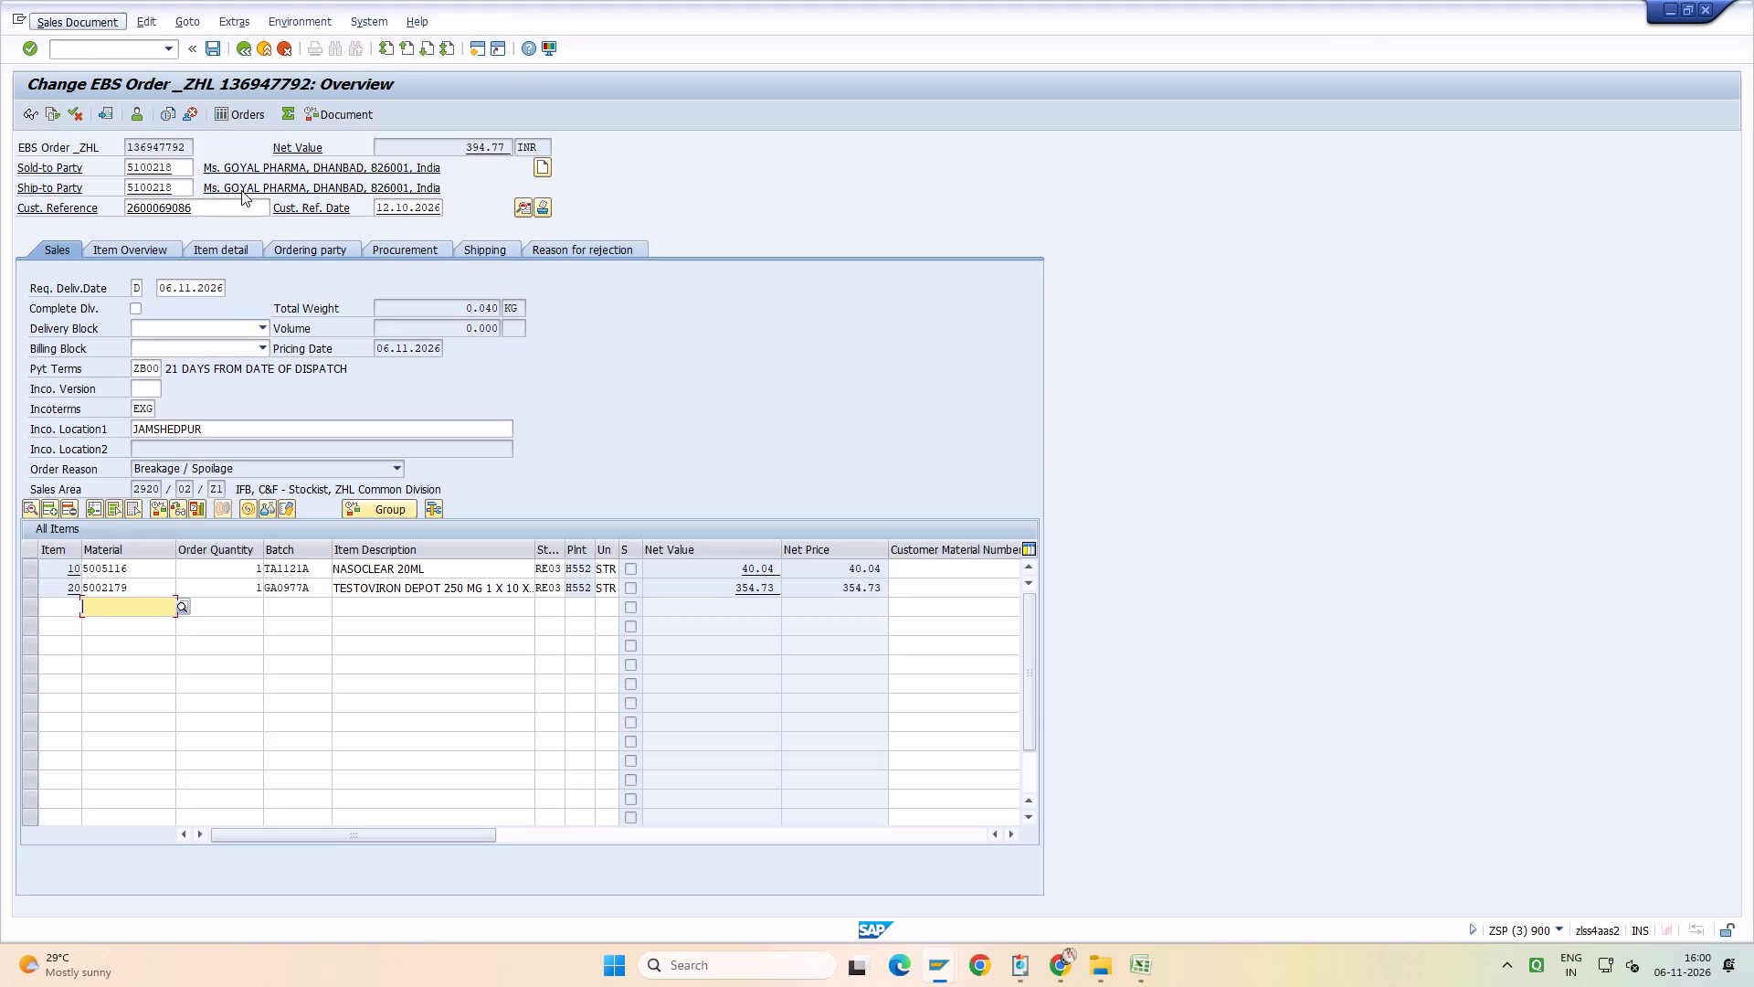
click(230, 188)
click(339, 118)
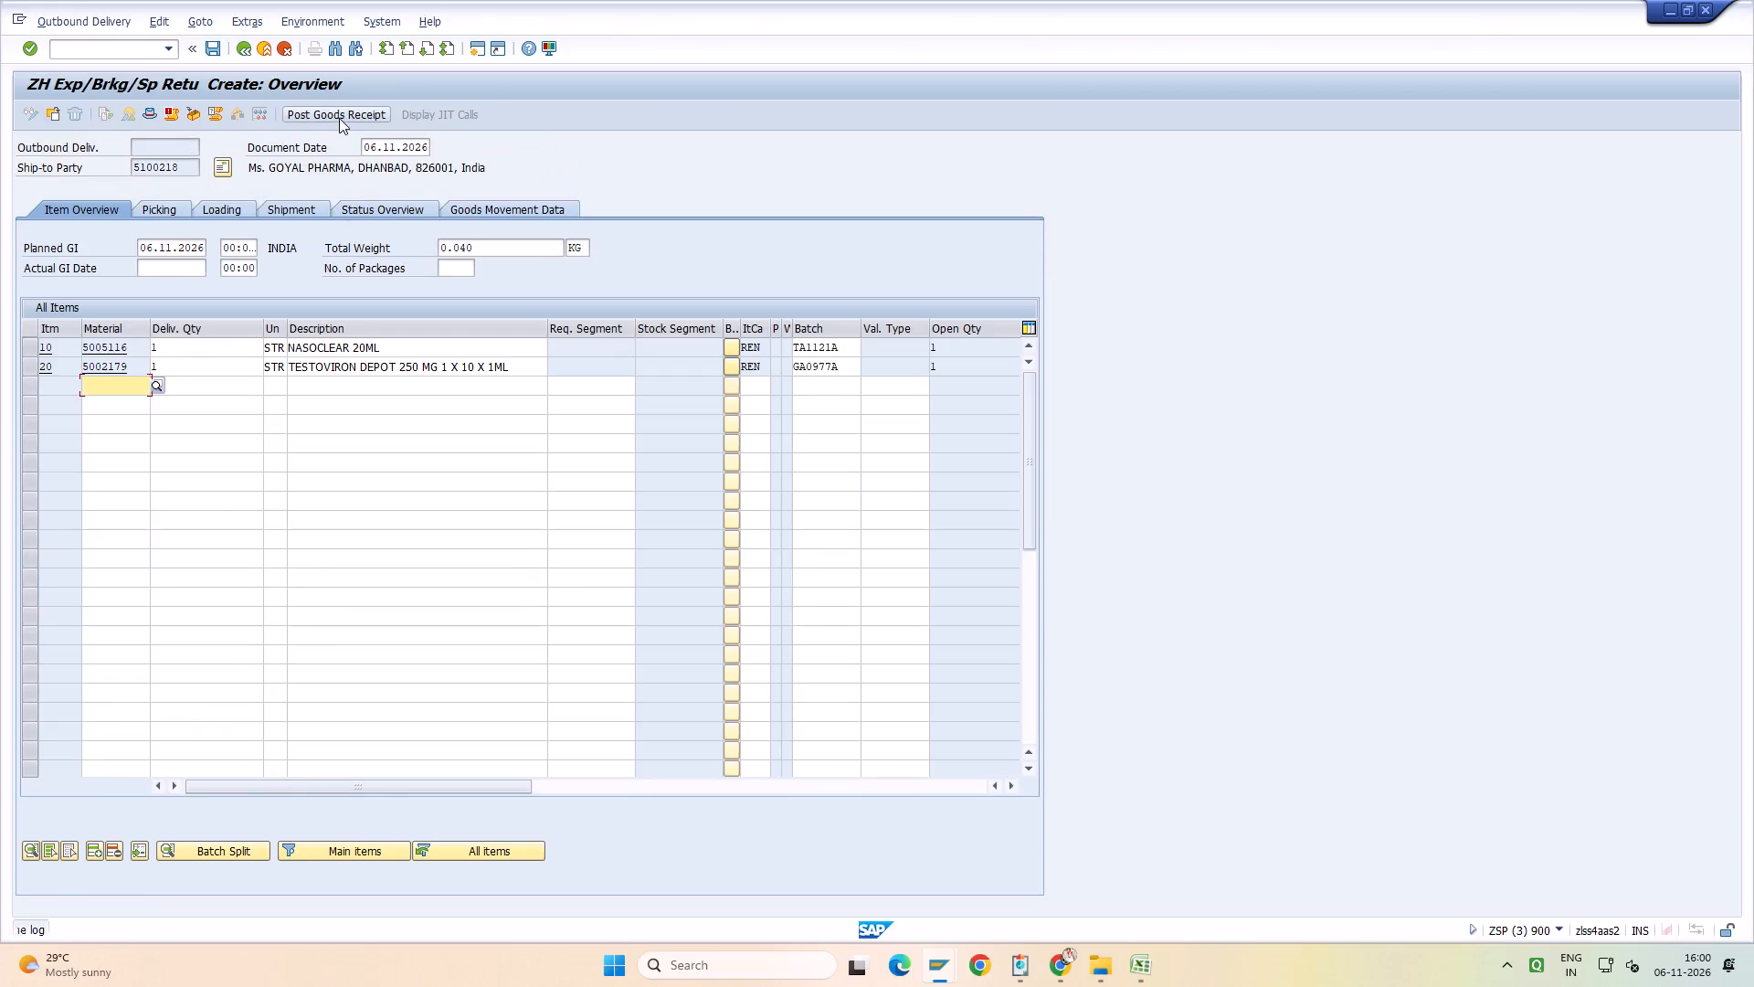
In the billing session, create and save the billing document for return delivery 55435096.
key(alt+Tab)
click(173, 53)
click(170, 70)
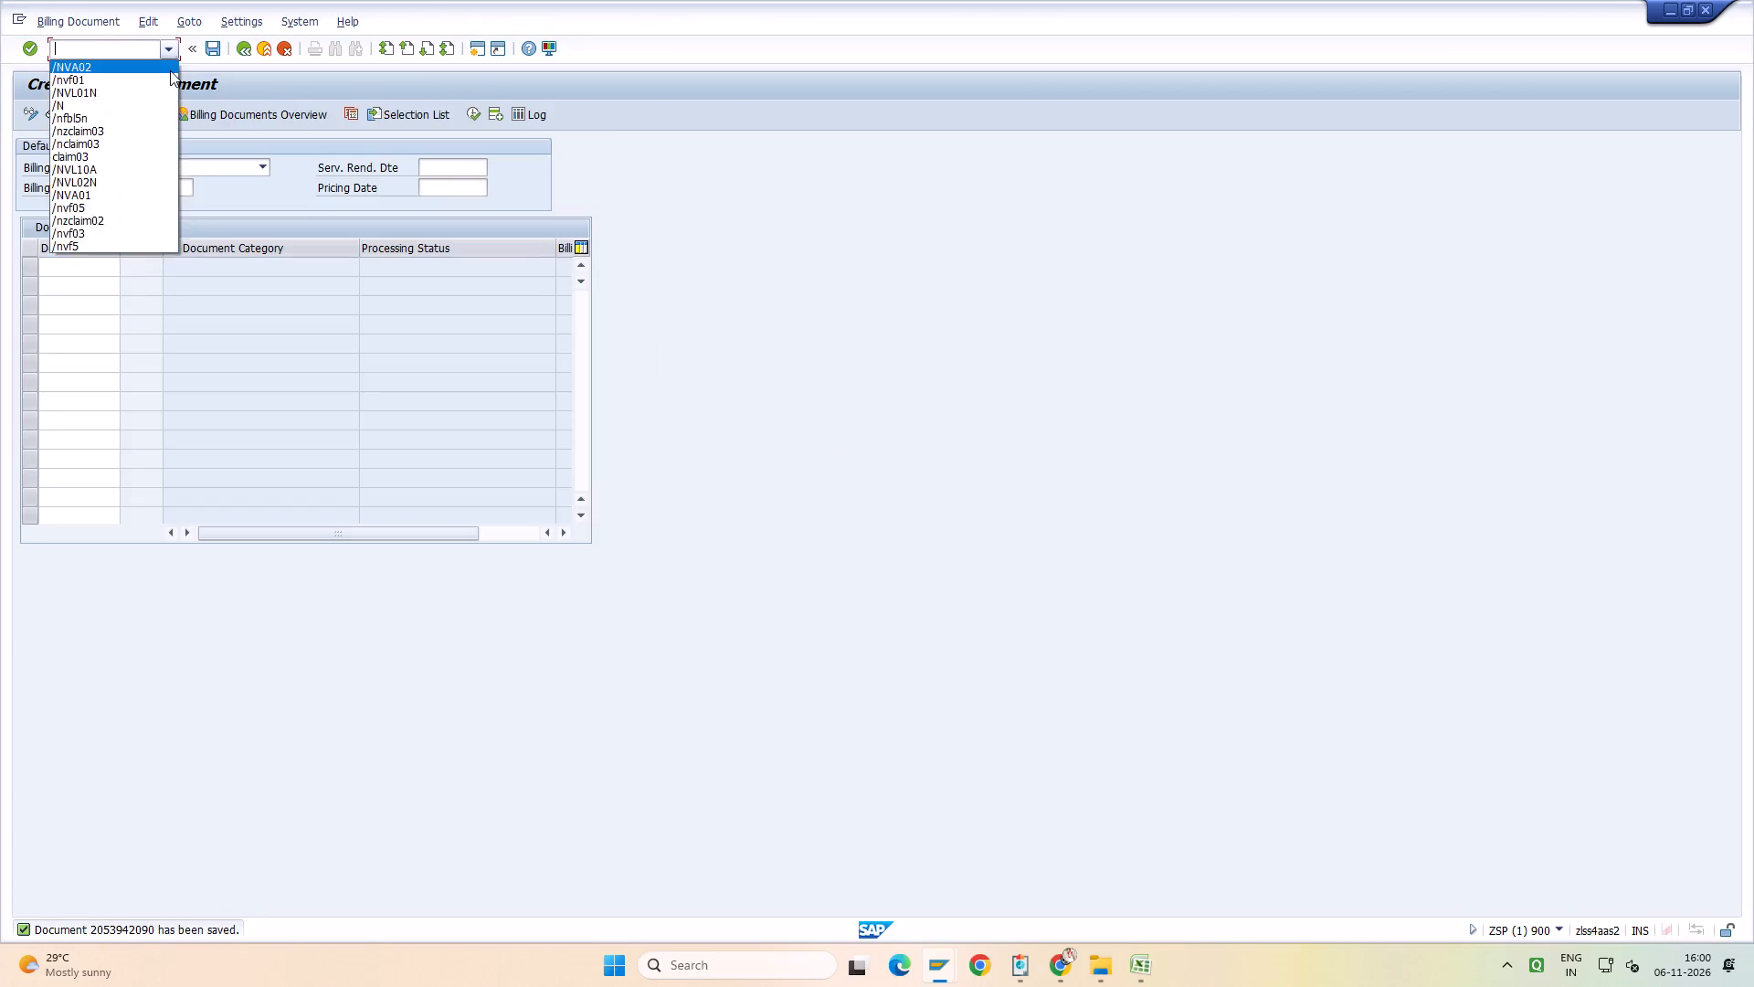
click(172, 44)
click(170, 75)
key(Return)
key(Return)
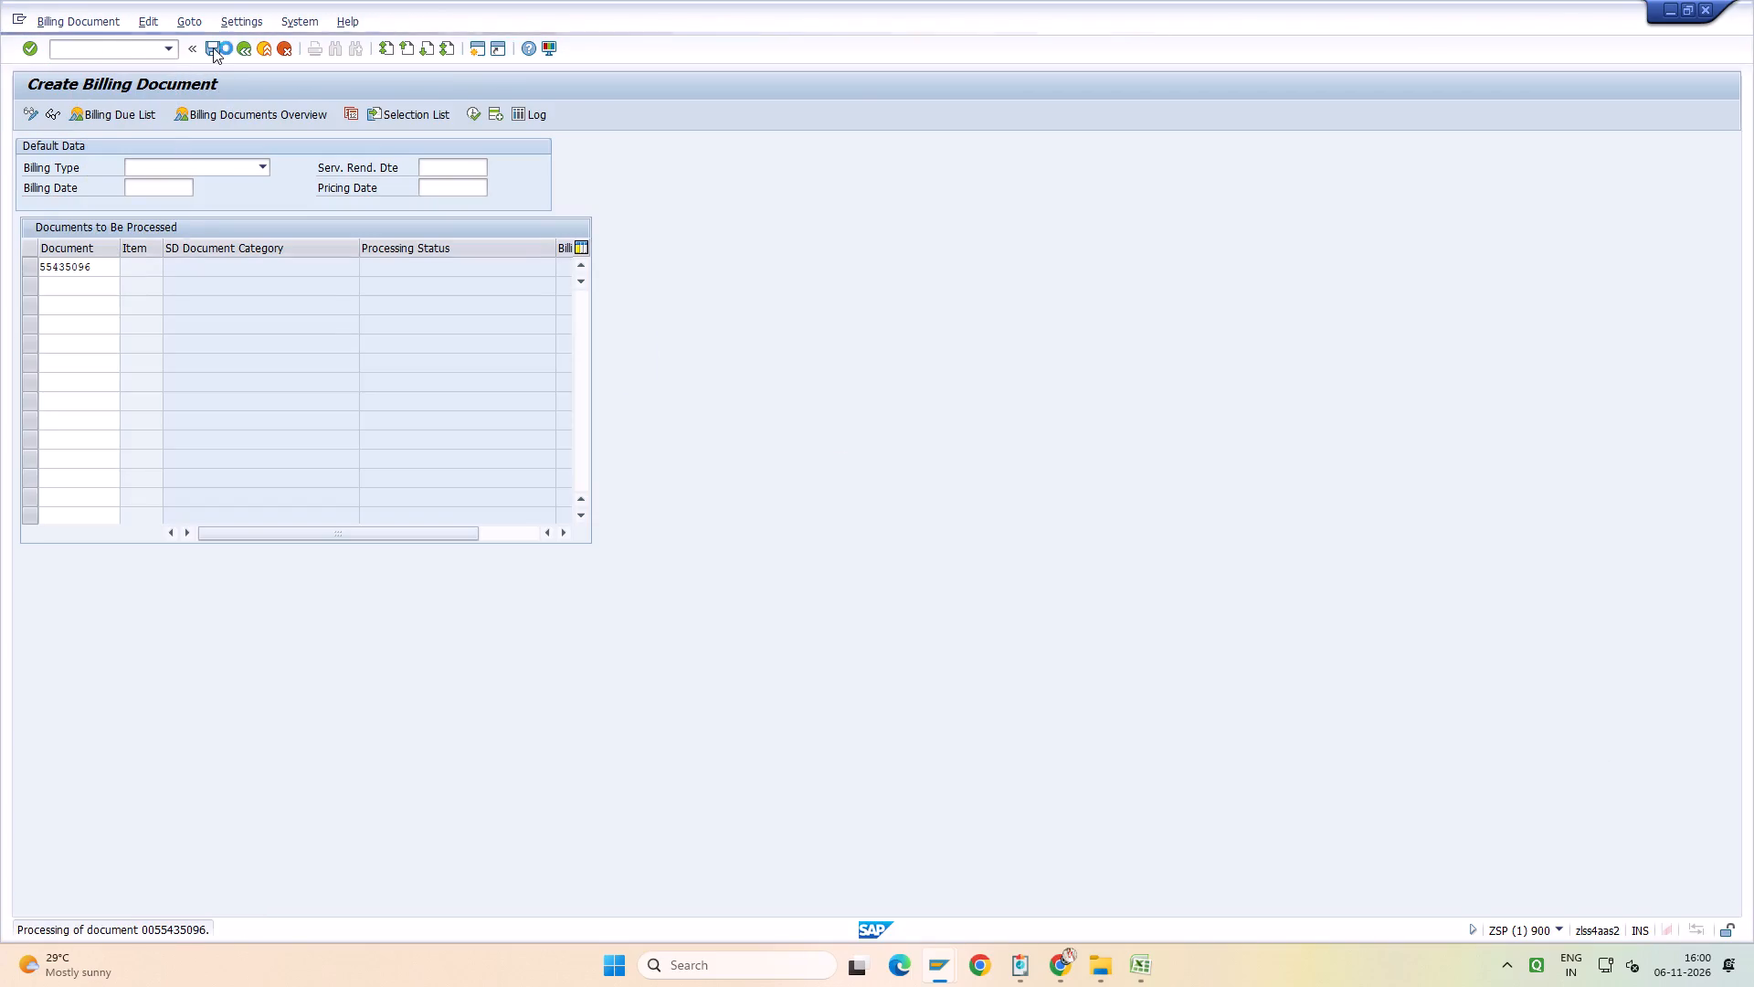
click(213, 48)
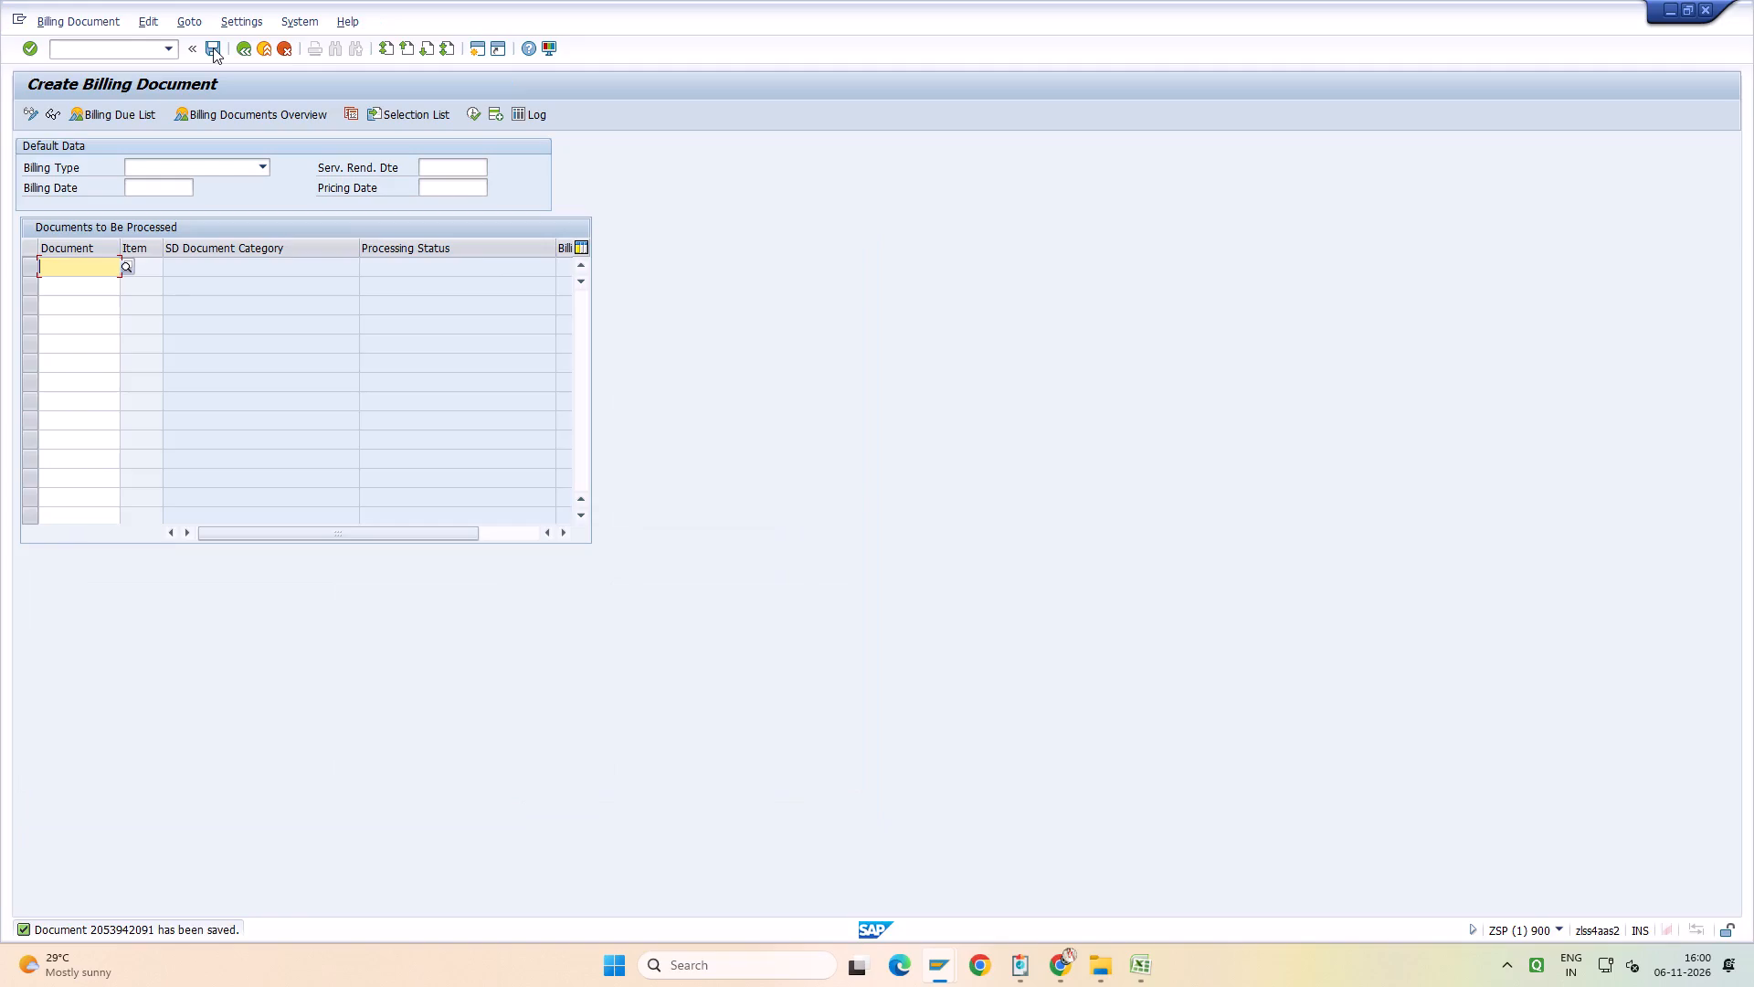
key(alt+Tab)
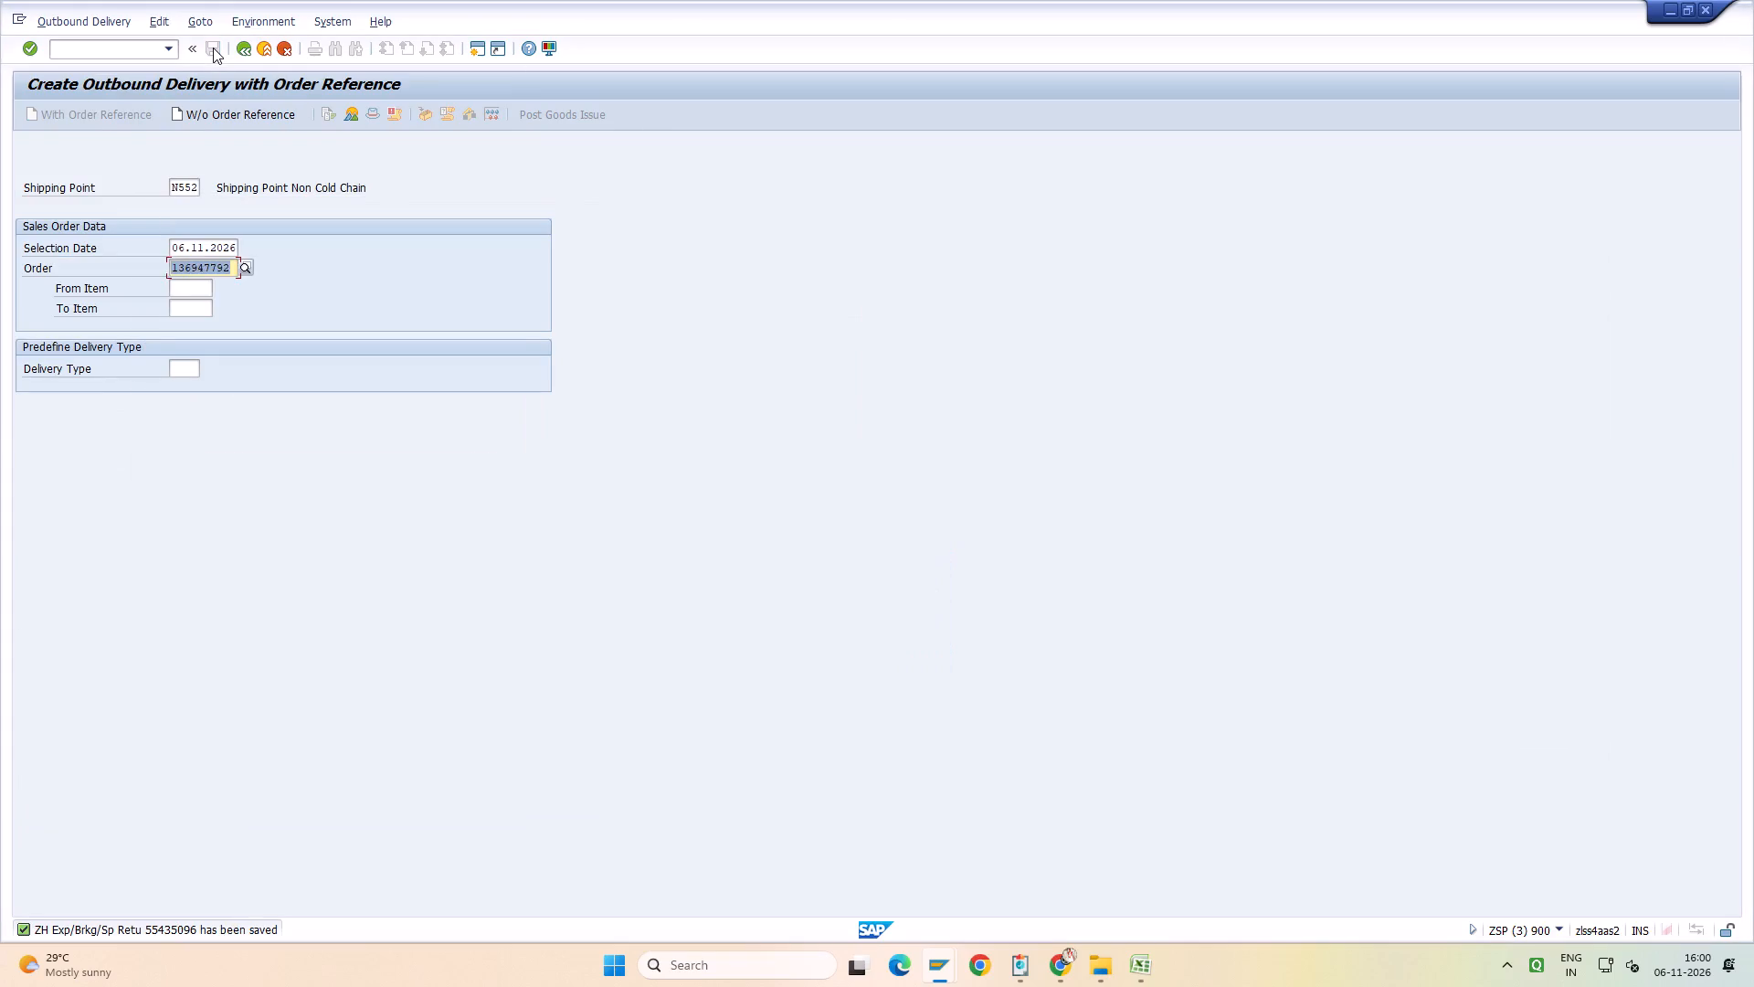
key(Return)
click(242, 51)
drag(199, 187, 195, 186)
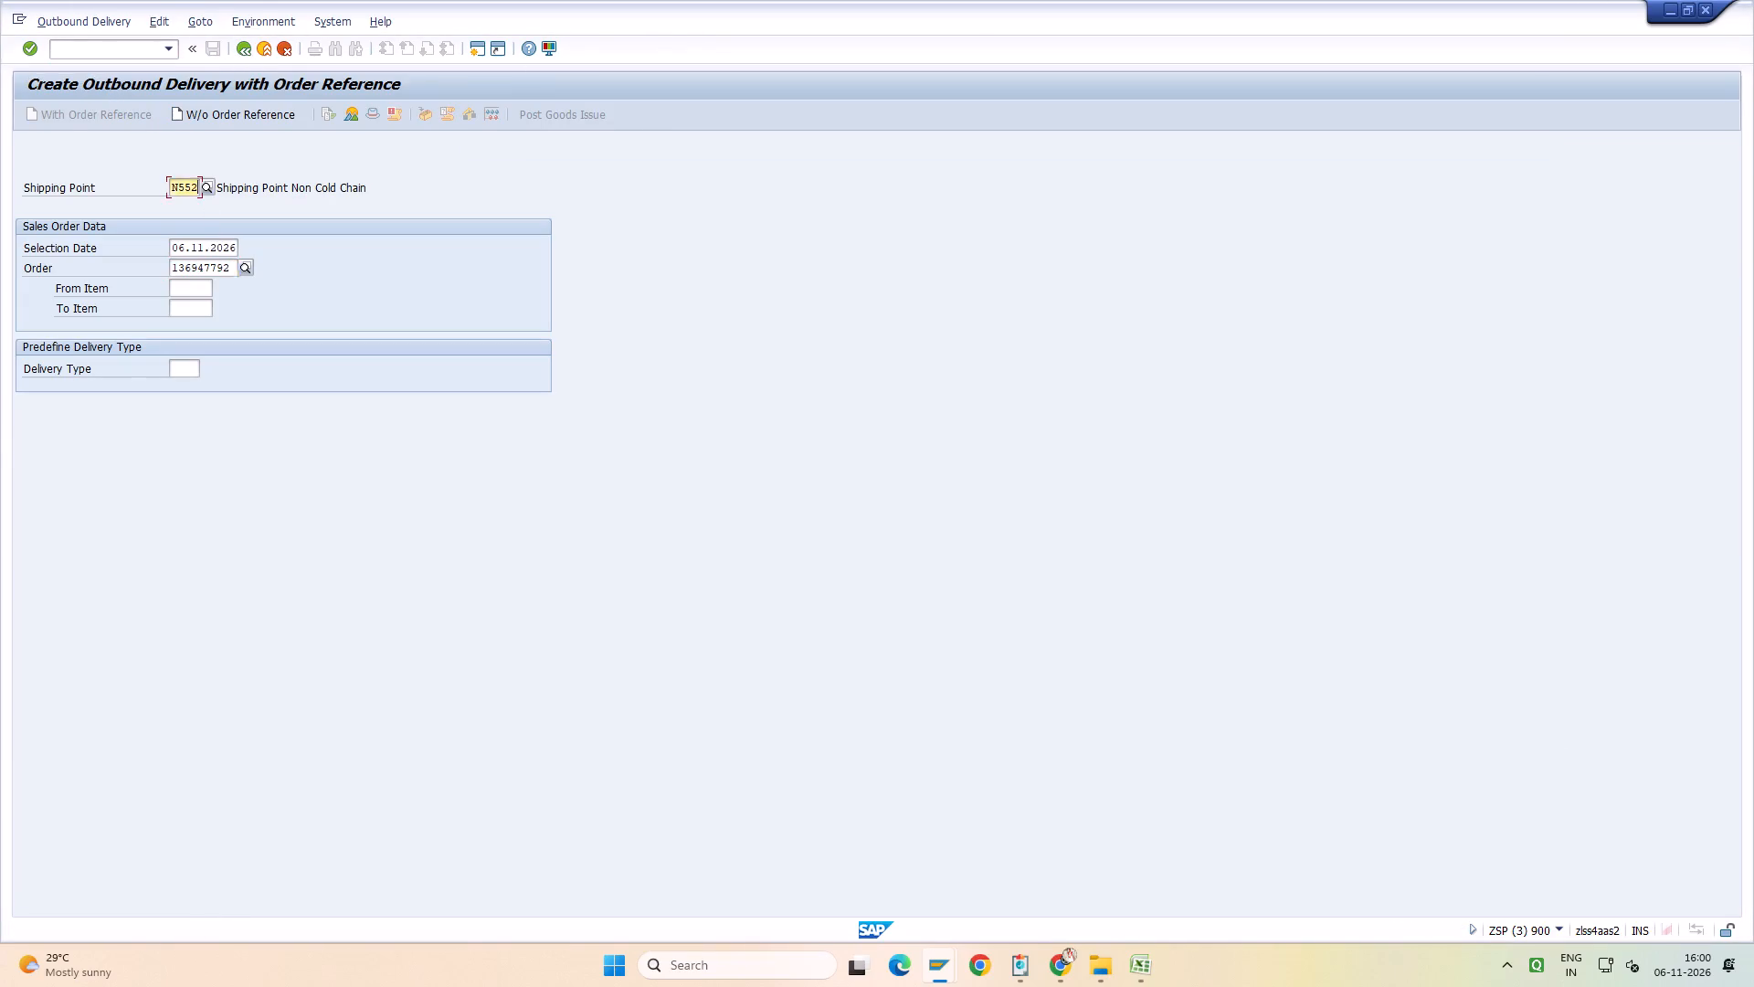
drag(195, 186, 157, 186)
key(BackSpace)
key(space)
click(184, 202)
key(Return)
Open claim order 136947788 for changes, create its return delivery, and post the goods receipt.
click(169, 49)
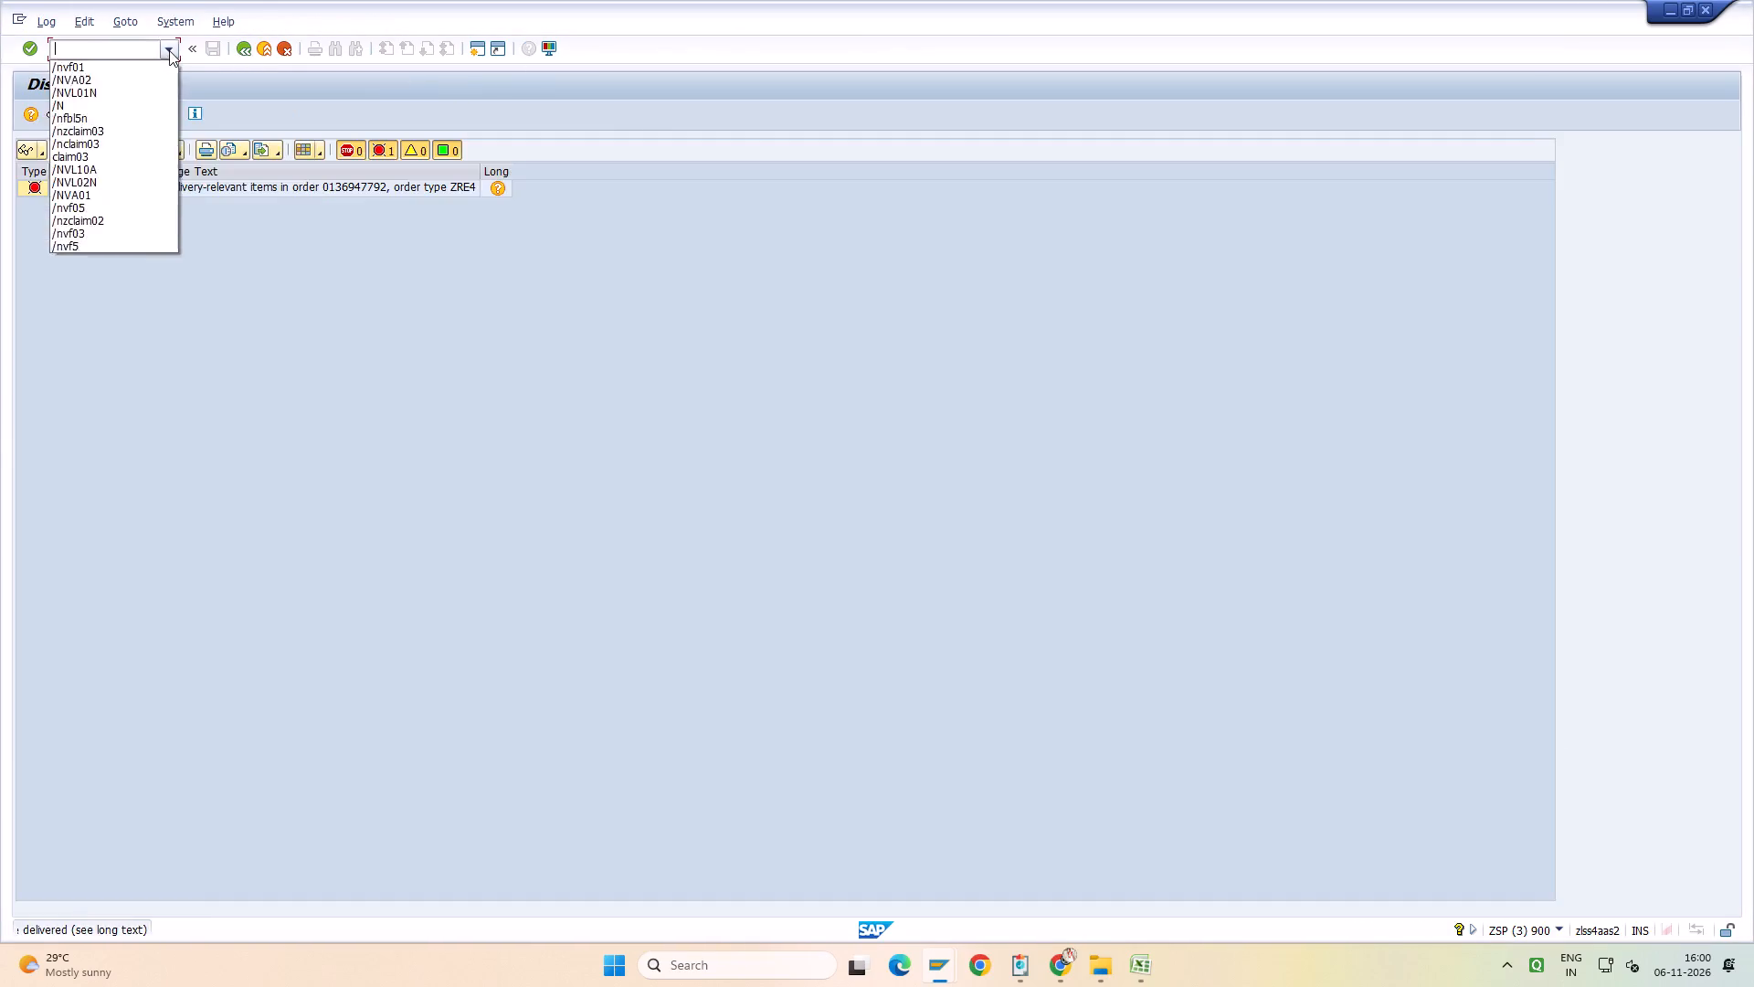
click(165, 74)
key(Return)
click(242, 186)
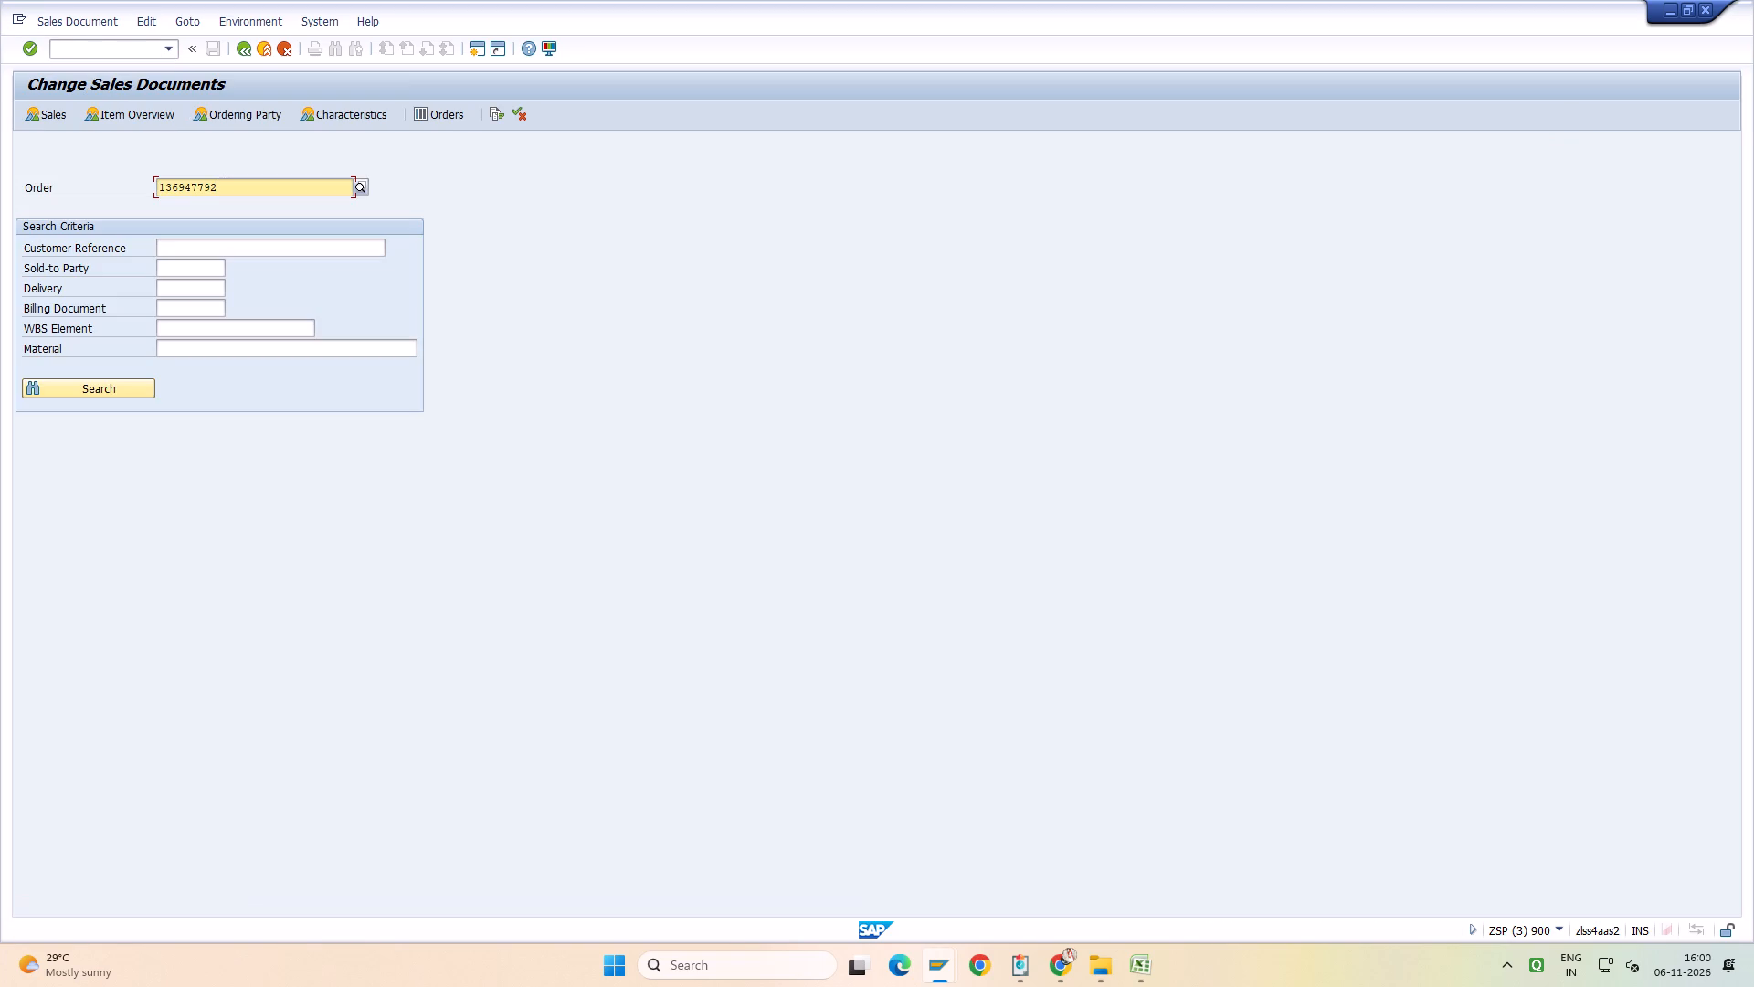
key(BackSpace)
key(BackSpace)
text(88)
key(Return)
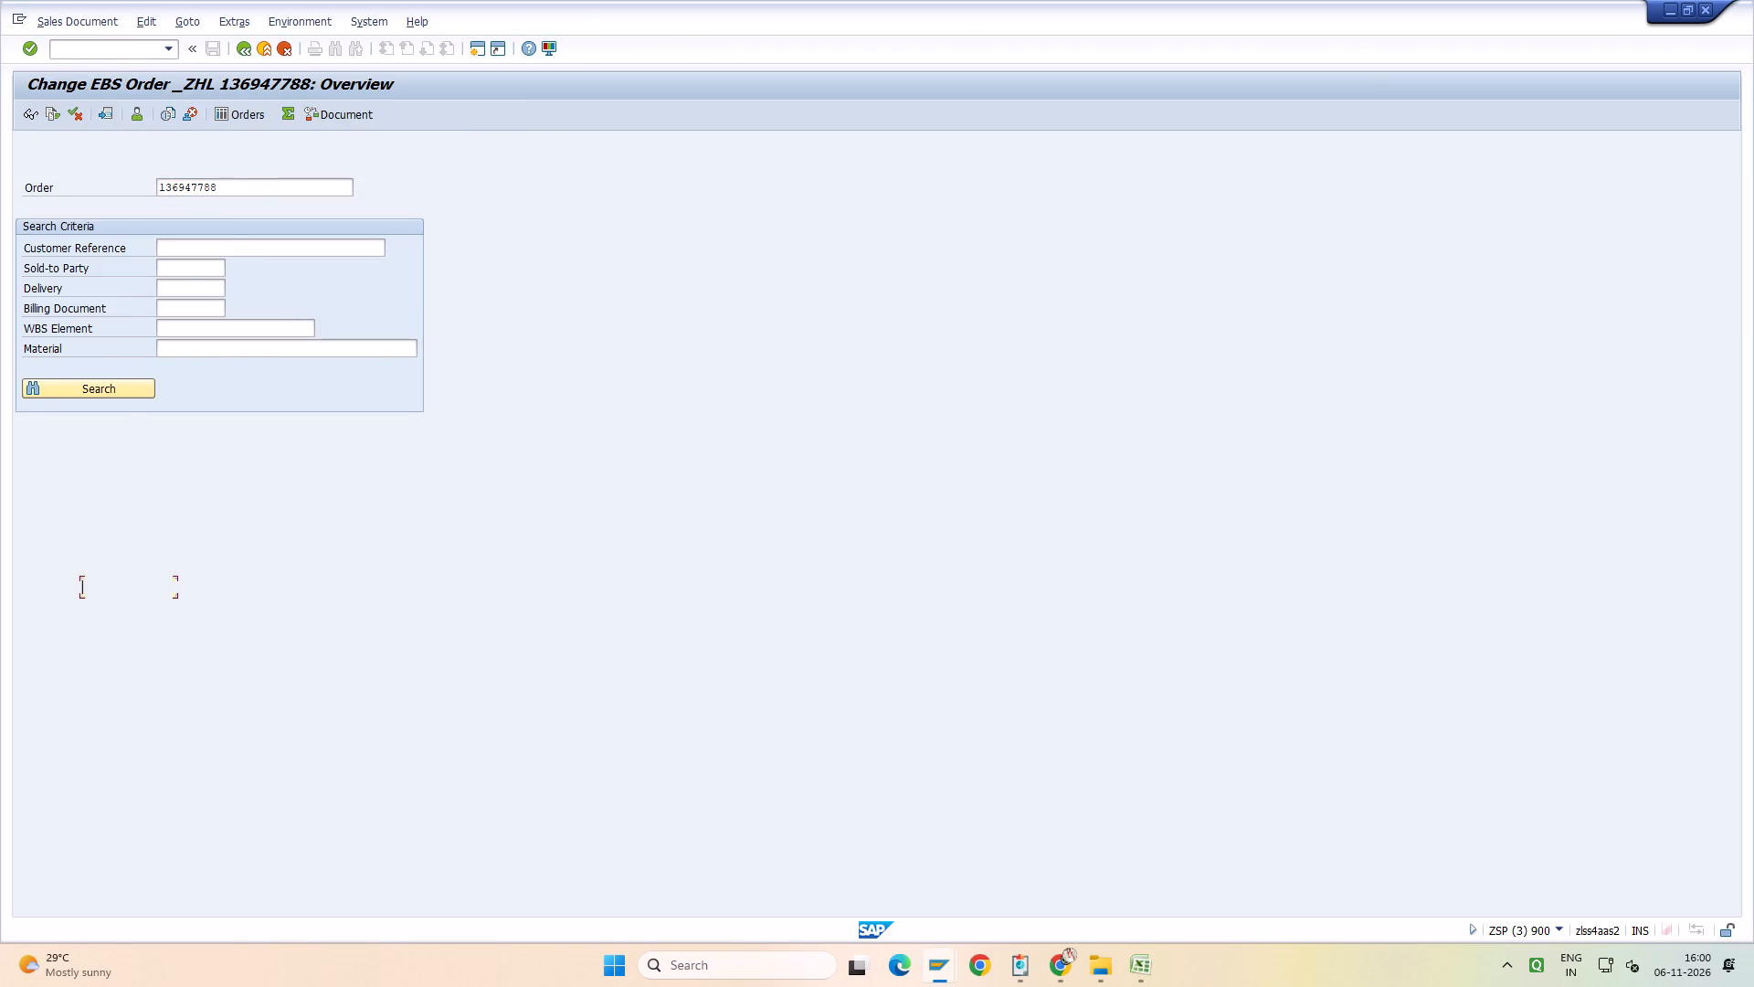
click(235, 186)
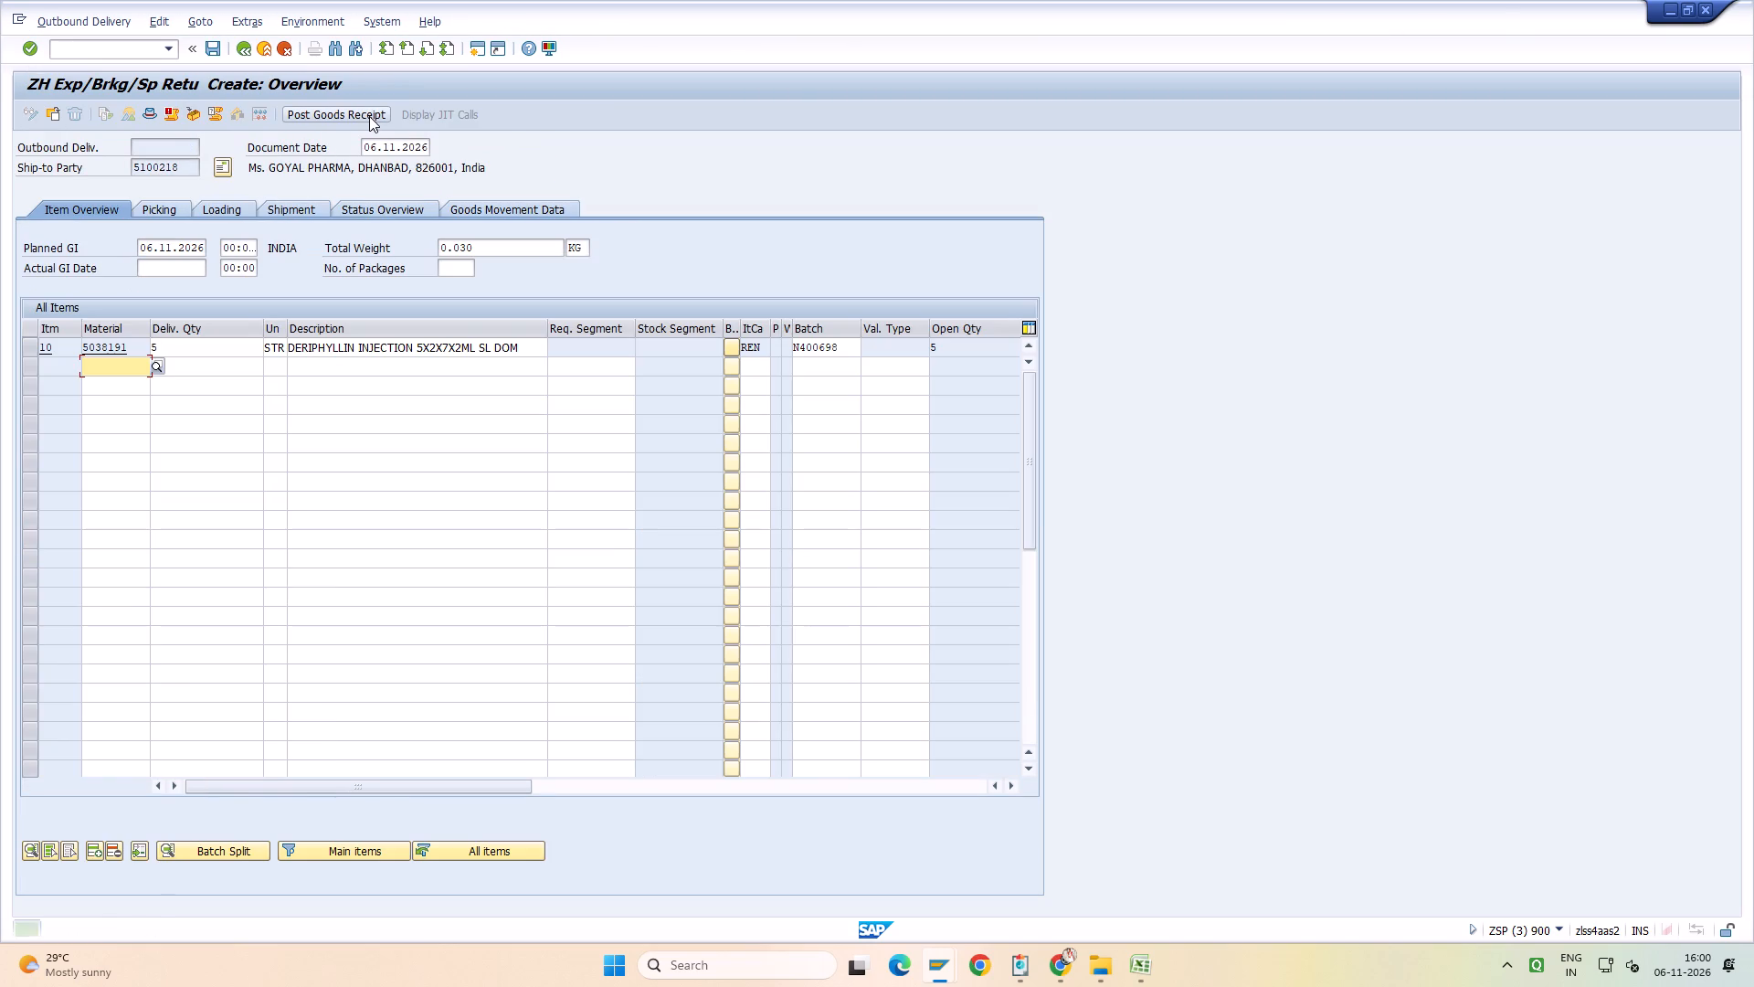
click(369, 116)
In the billing session, create and save the billing document for return delivery 55435100.
key(alt+Tab)
click(167, 53)
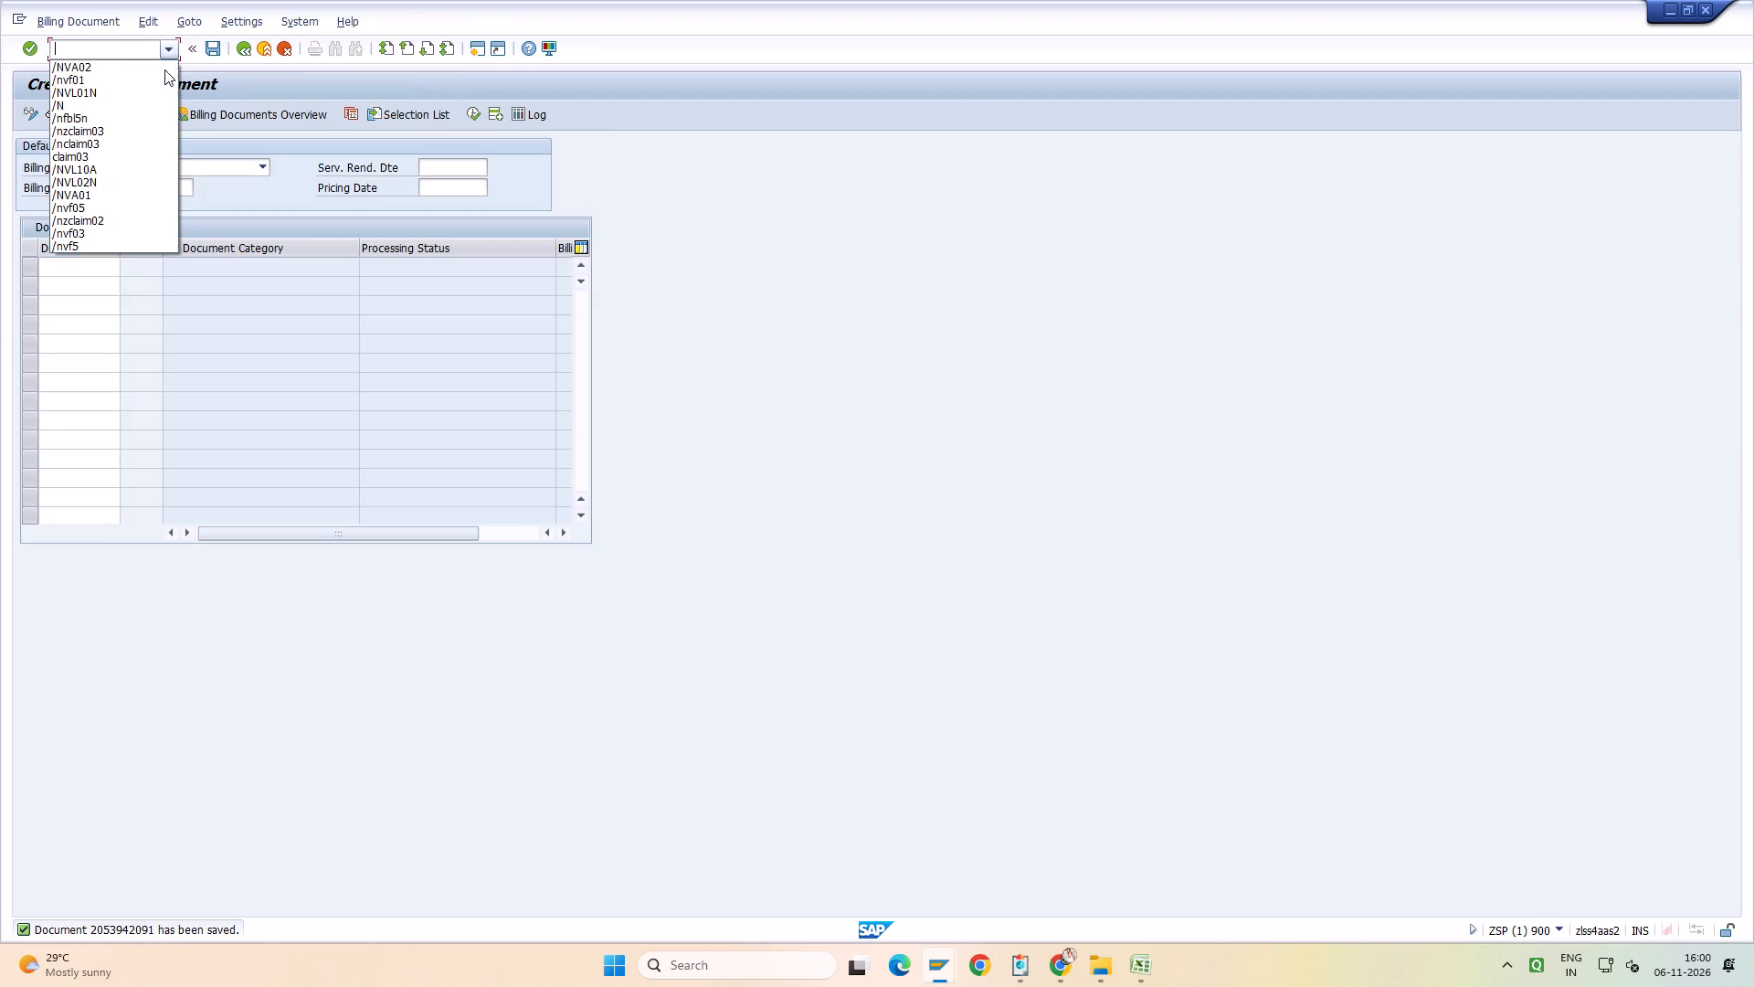
click(164, 72)
click(165, 49)
click(163, 80)
key(Return)
key(Return)
key(Return)
key(Return)
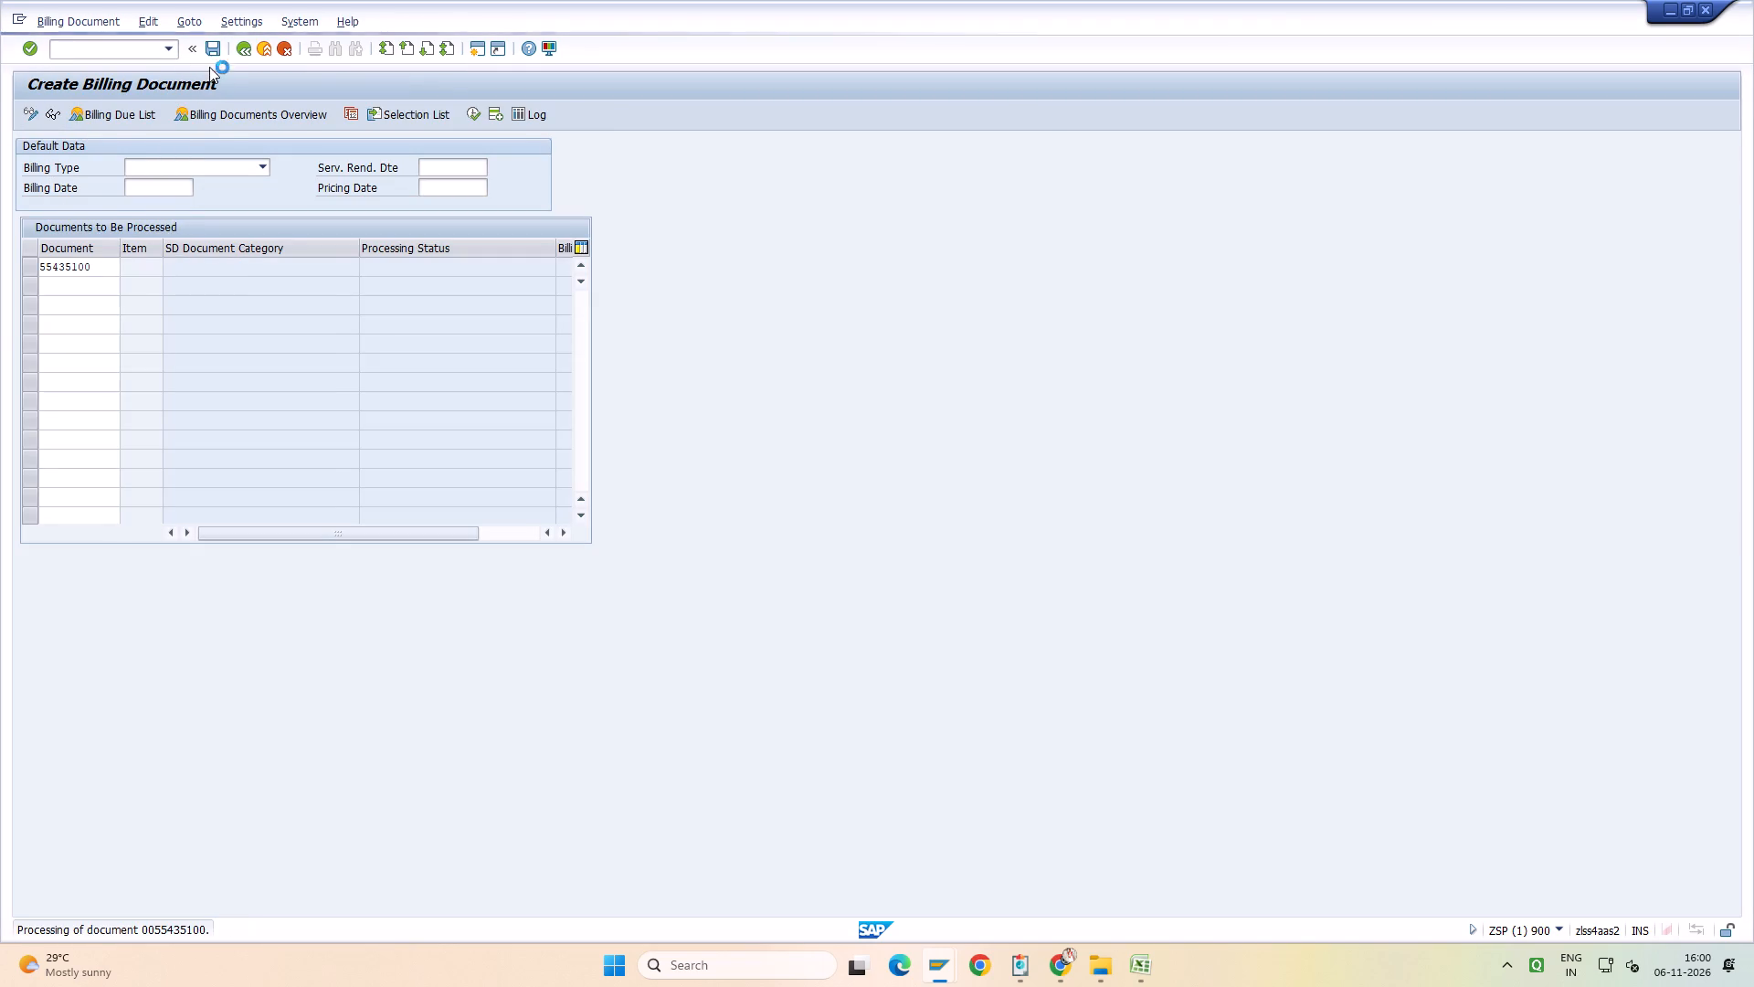
click(211, 52)
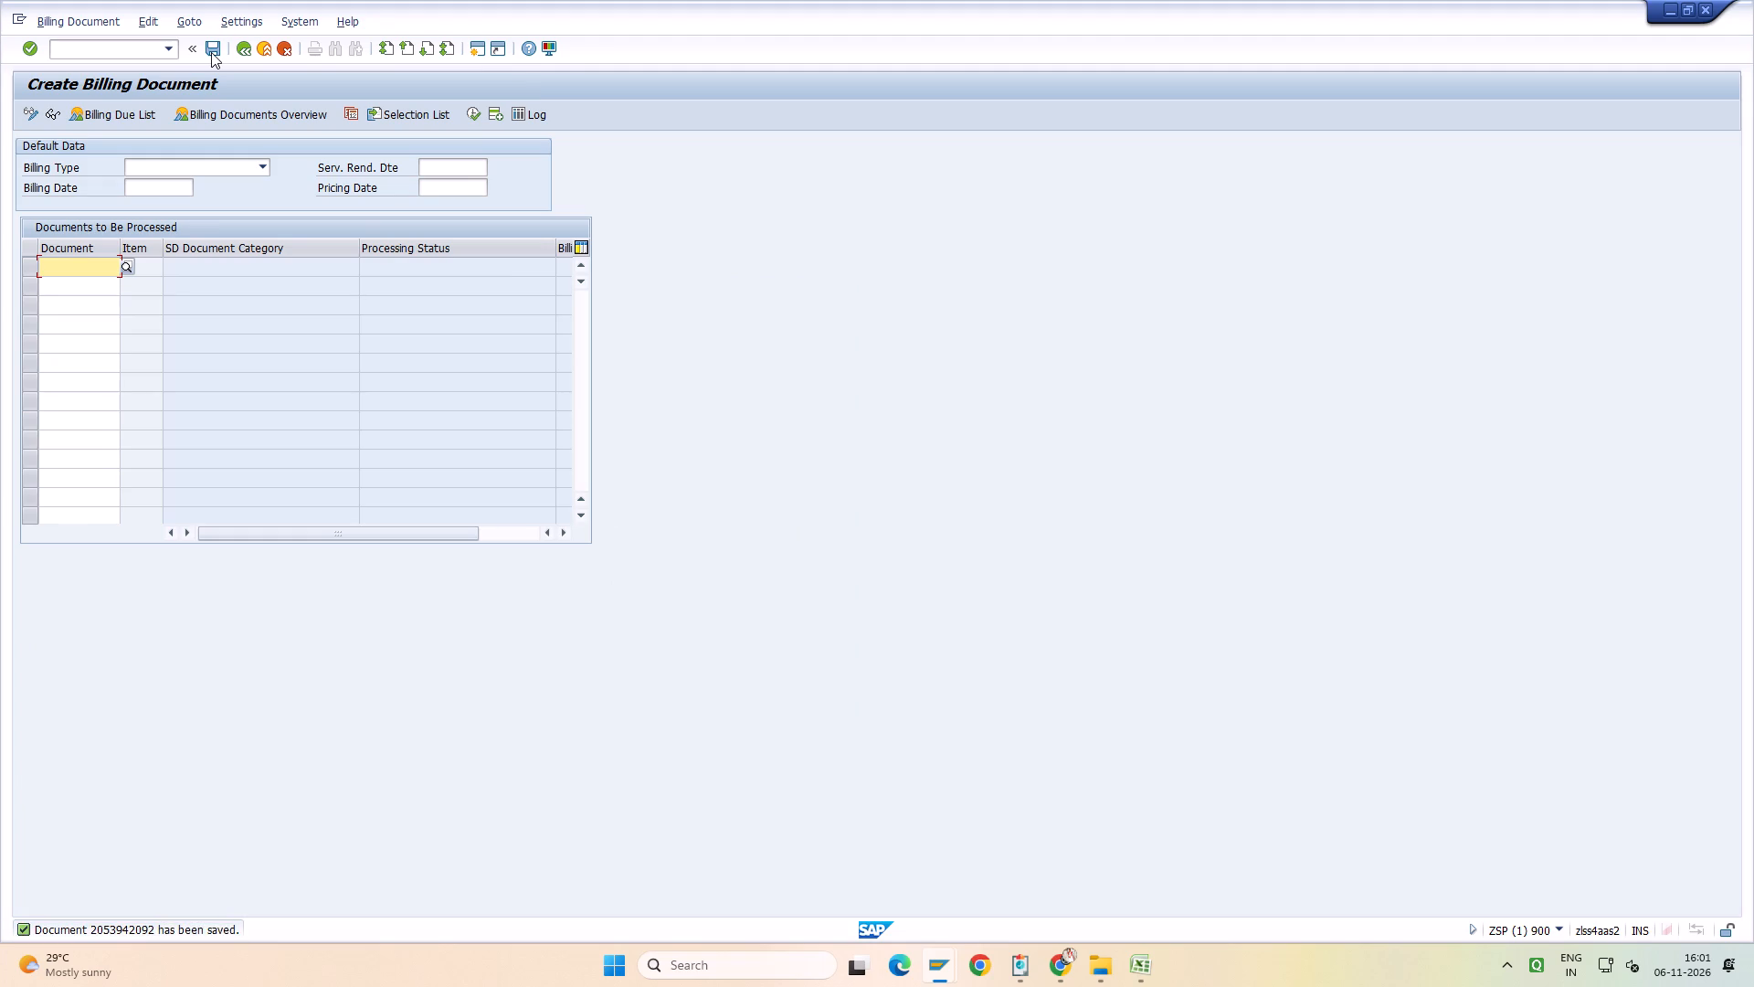
click(117, 49)
text(/NVL10A)
key(Return)
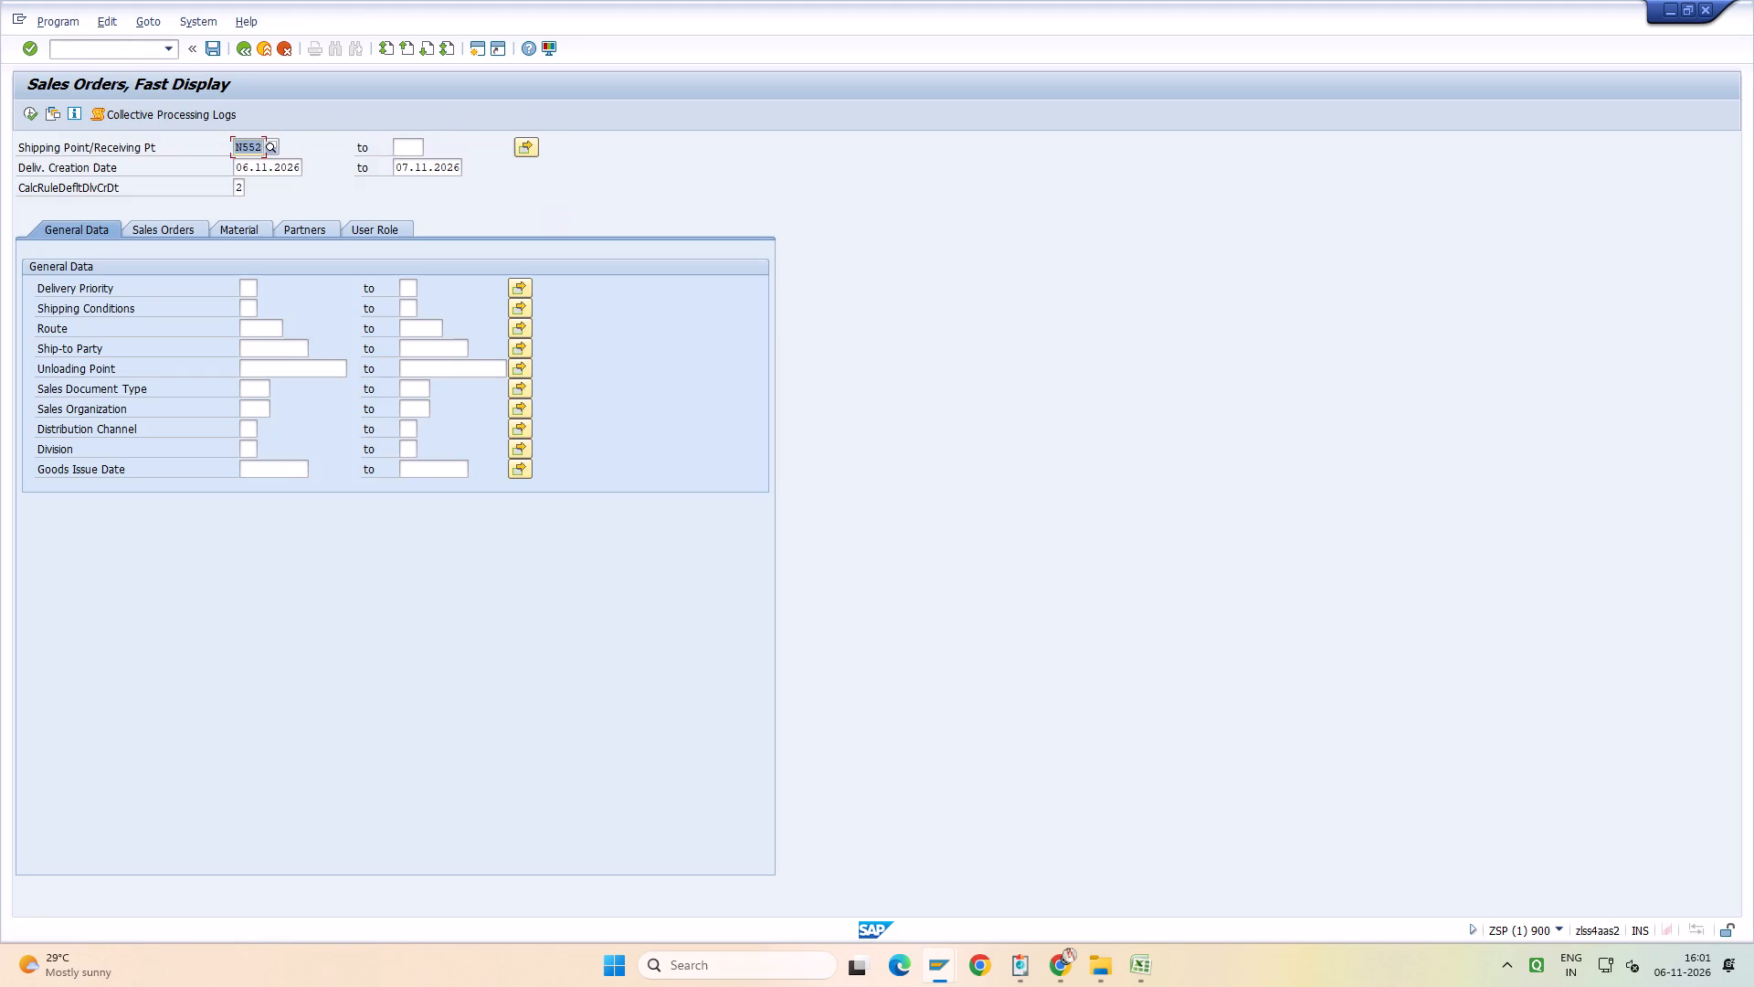
key(BackSpace)
key(space)
key(Down)
key(Return)
key(Tab)
key(space)
key(Down)
key(Return)
key(Down)
key(Down)
key(Down)
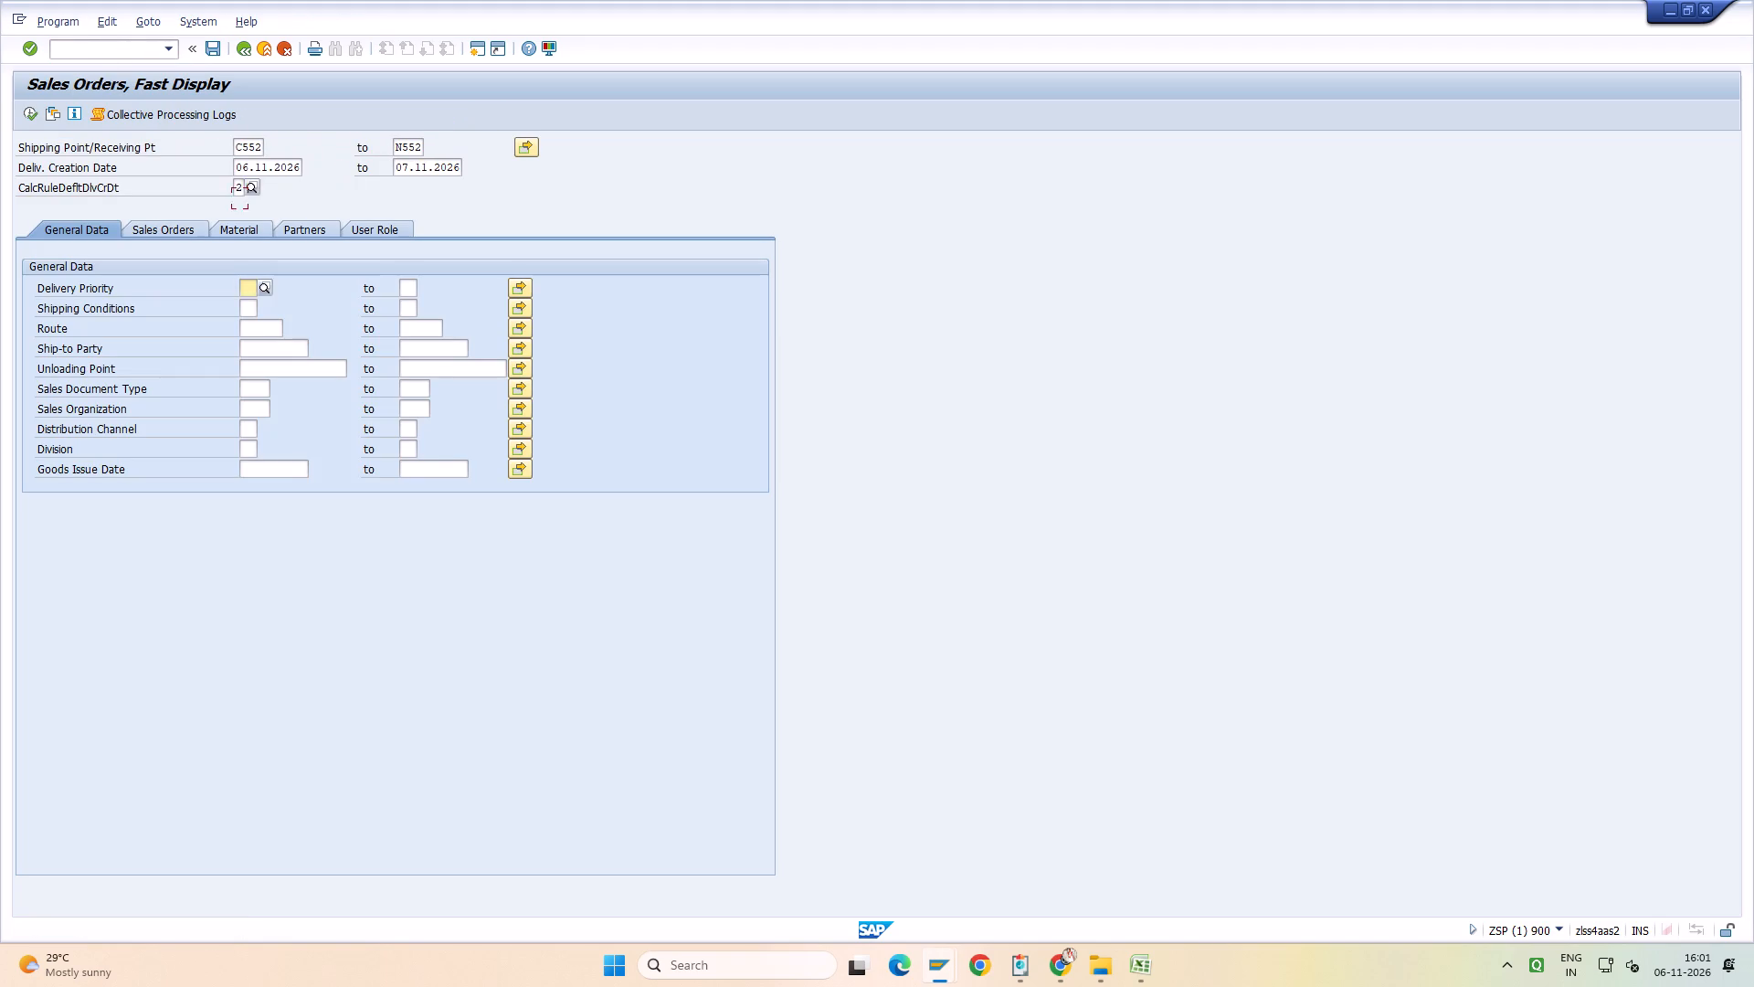
key(Down)
key(Down)
key(Down)
text(51000)
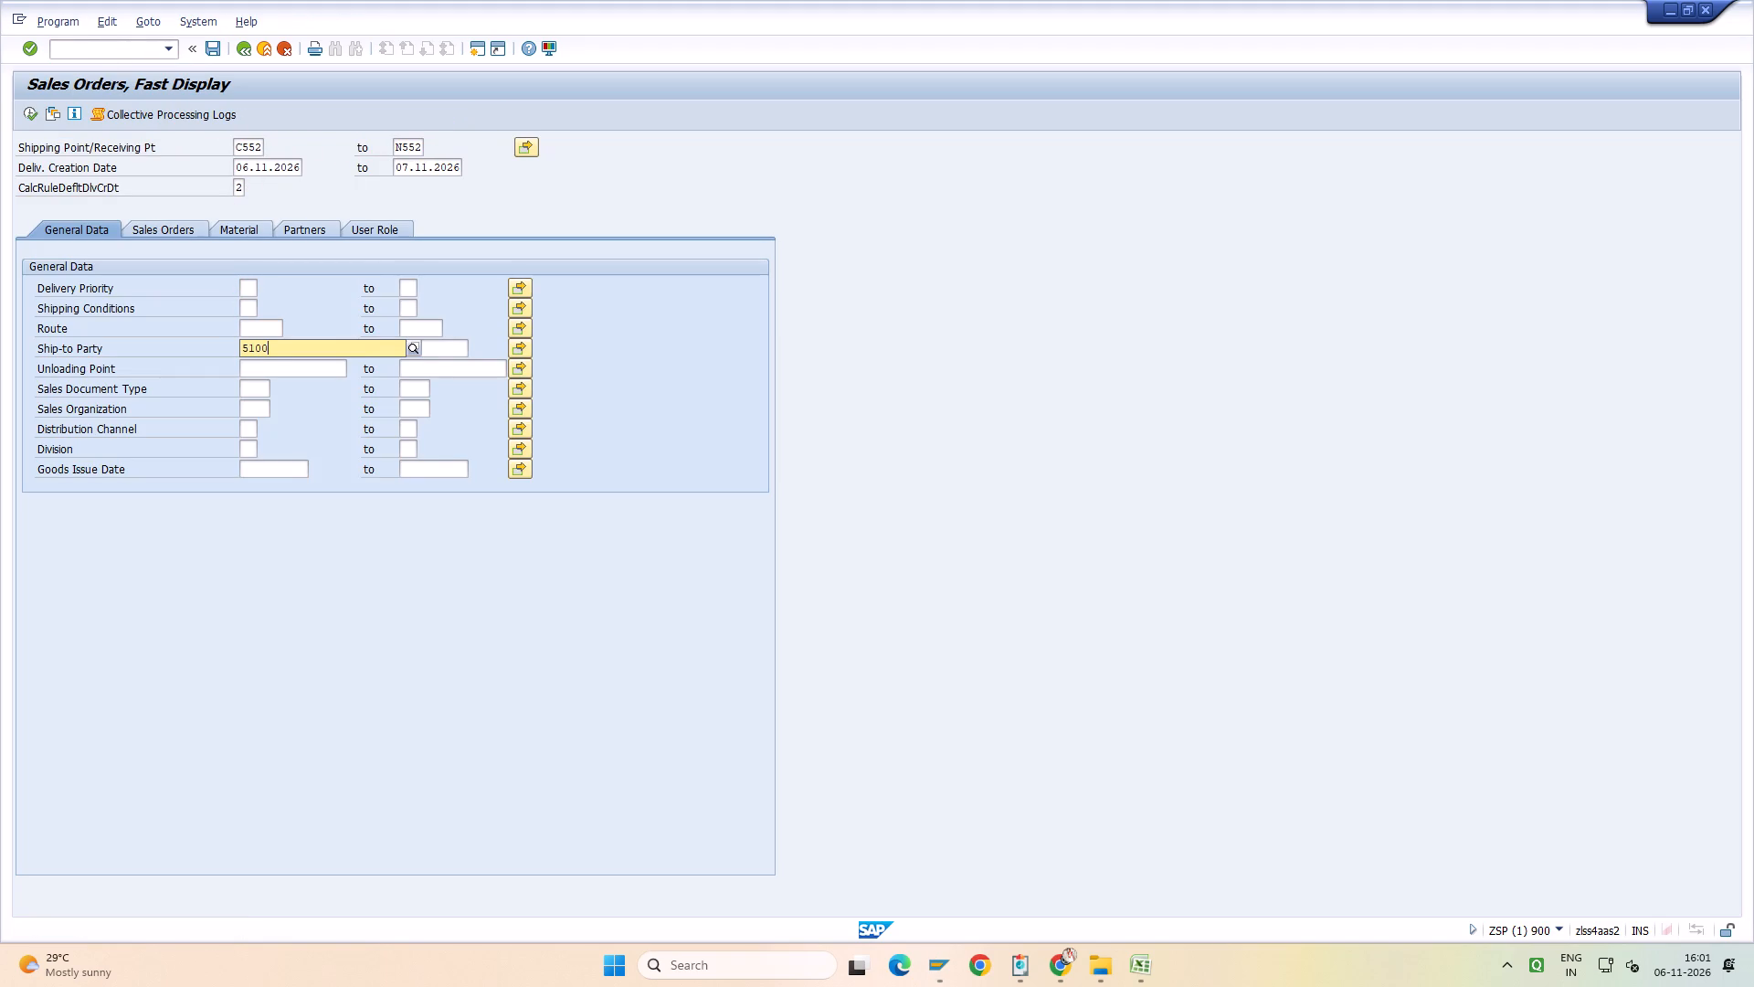
key(BackSpace)
text(218)
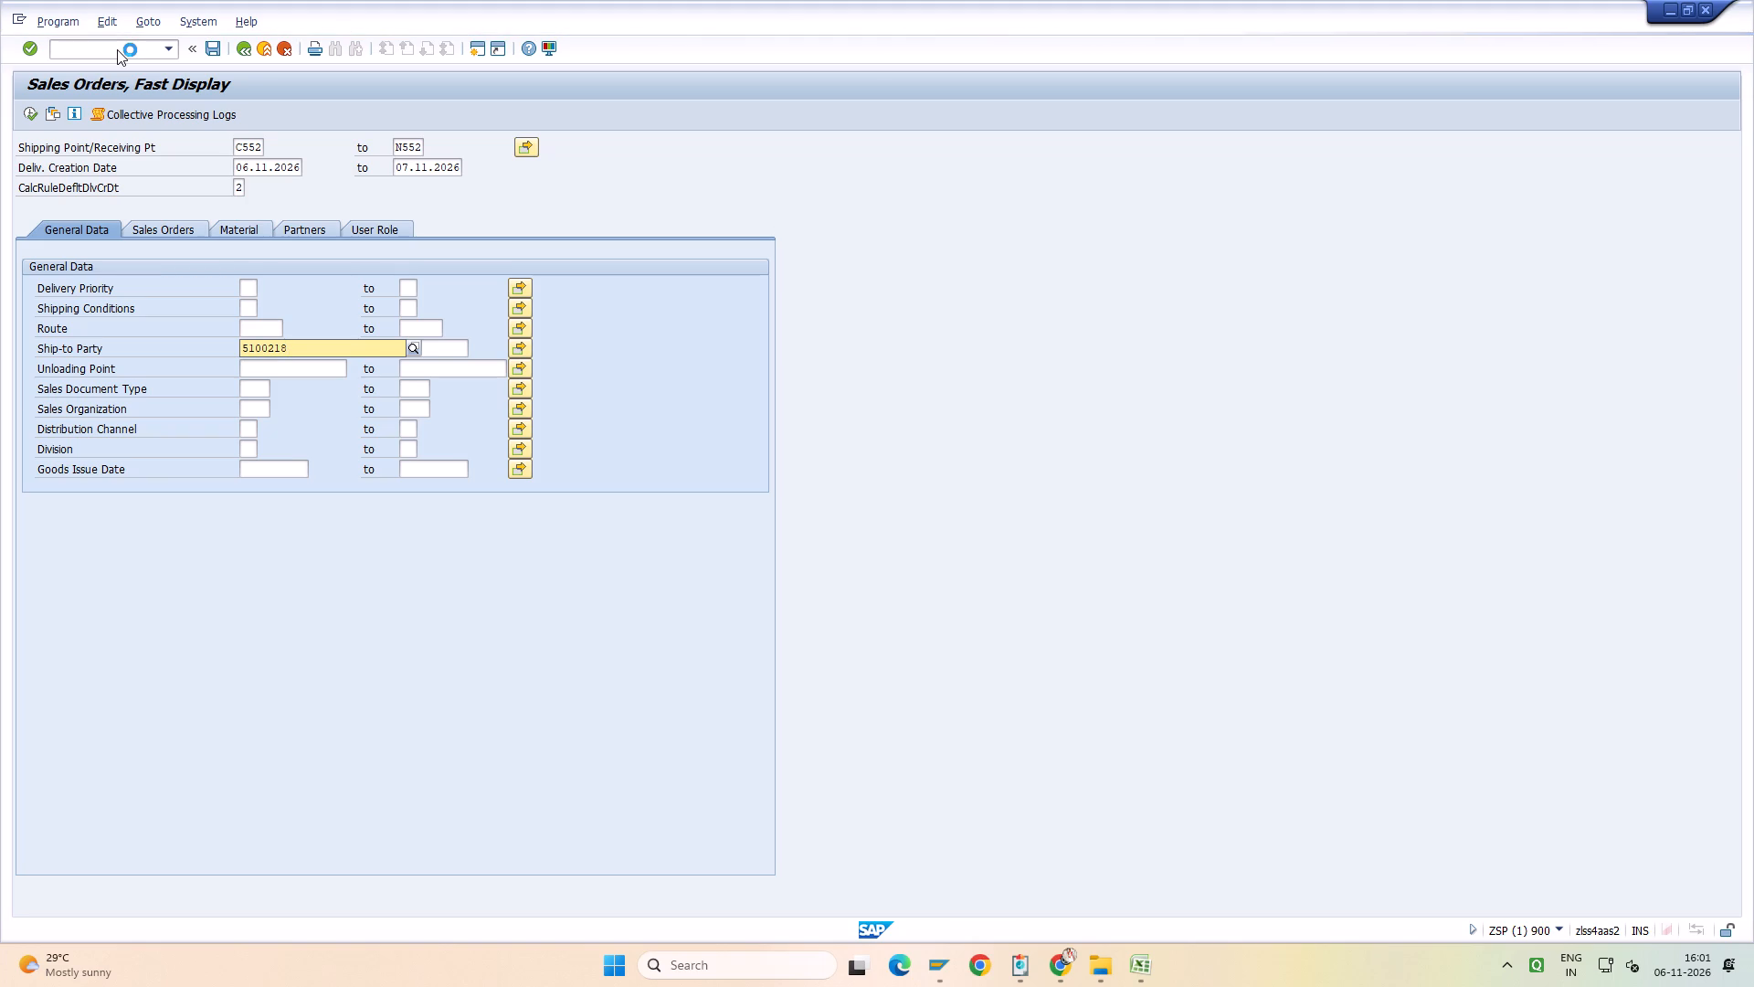
key(F8)
key(F8)
key(F8)
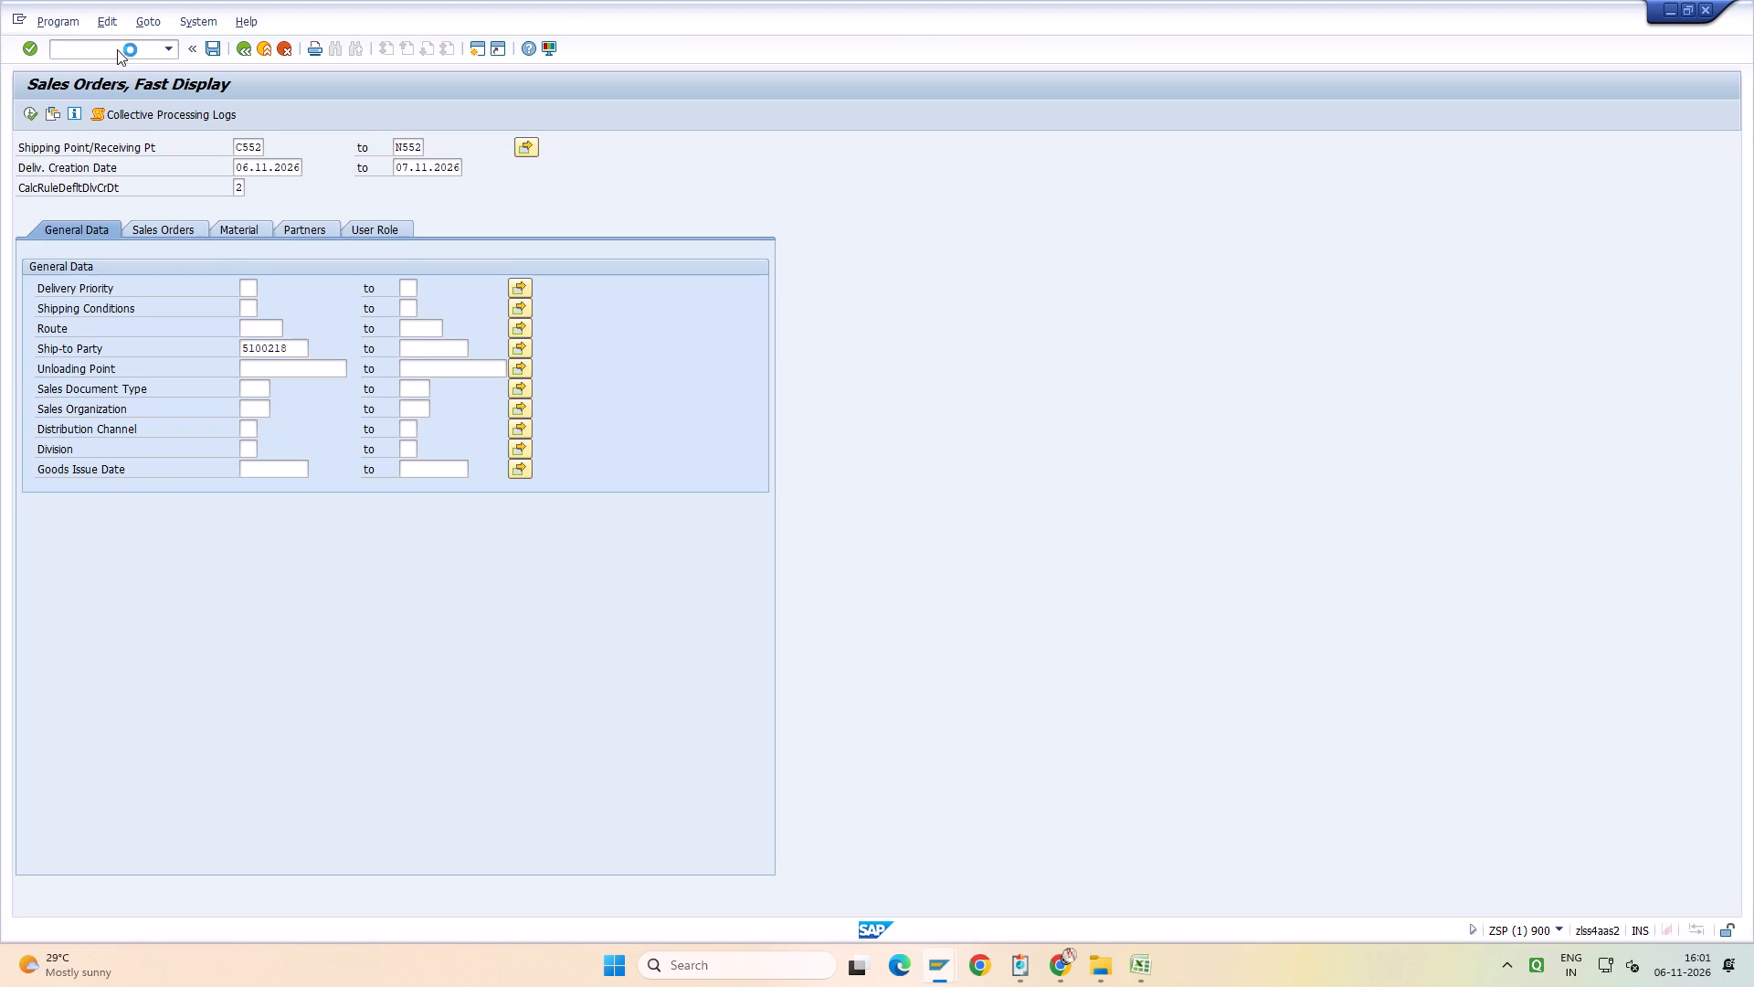
click(165, 50)
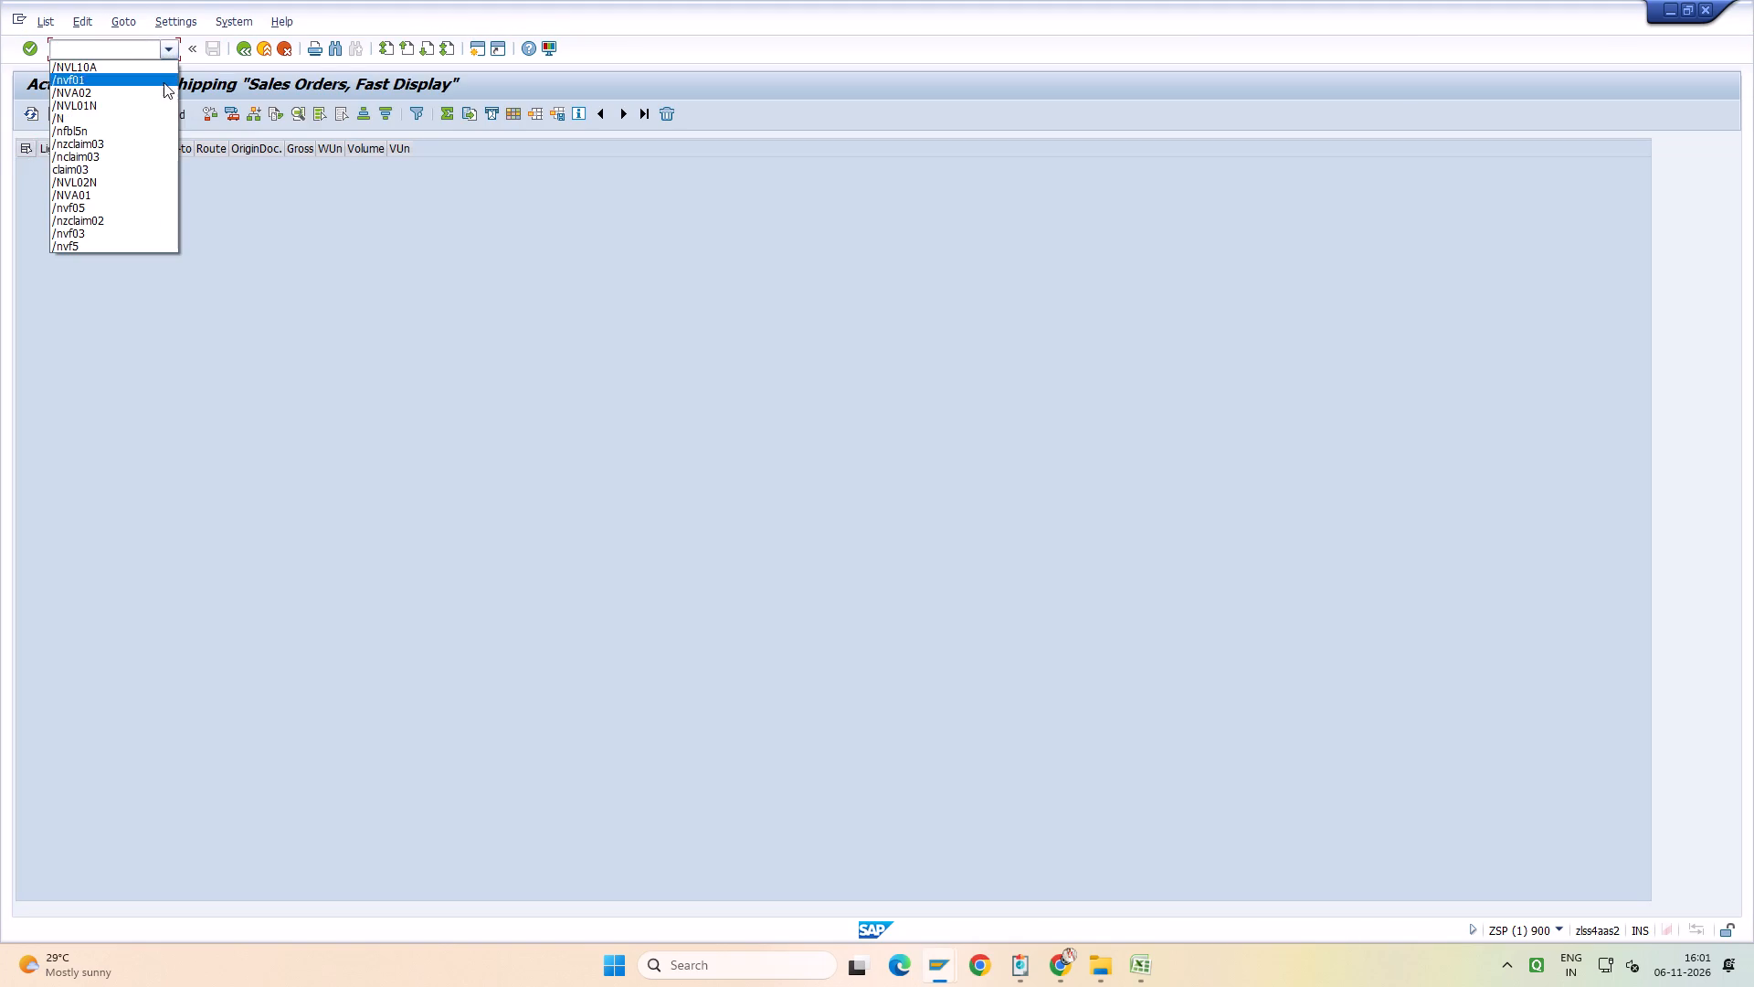
click(166, 117)
key(Return)
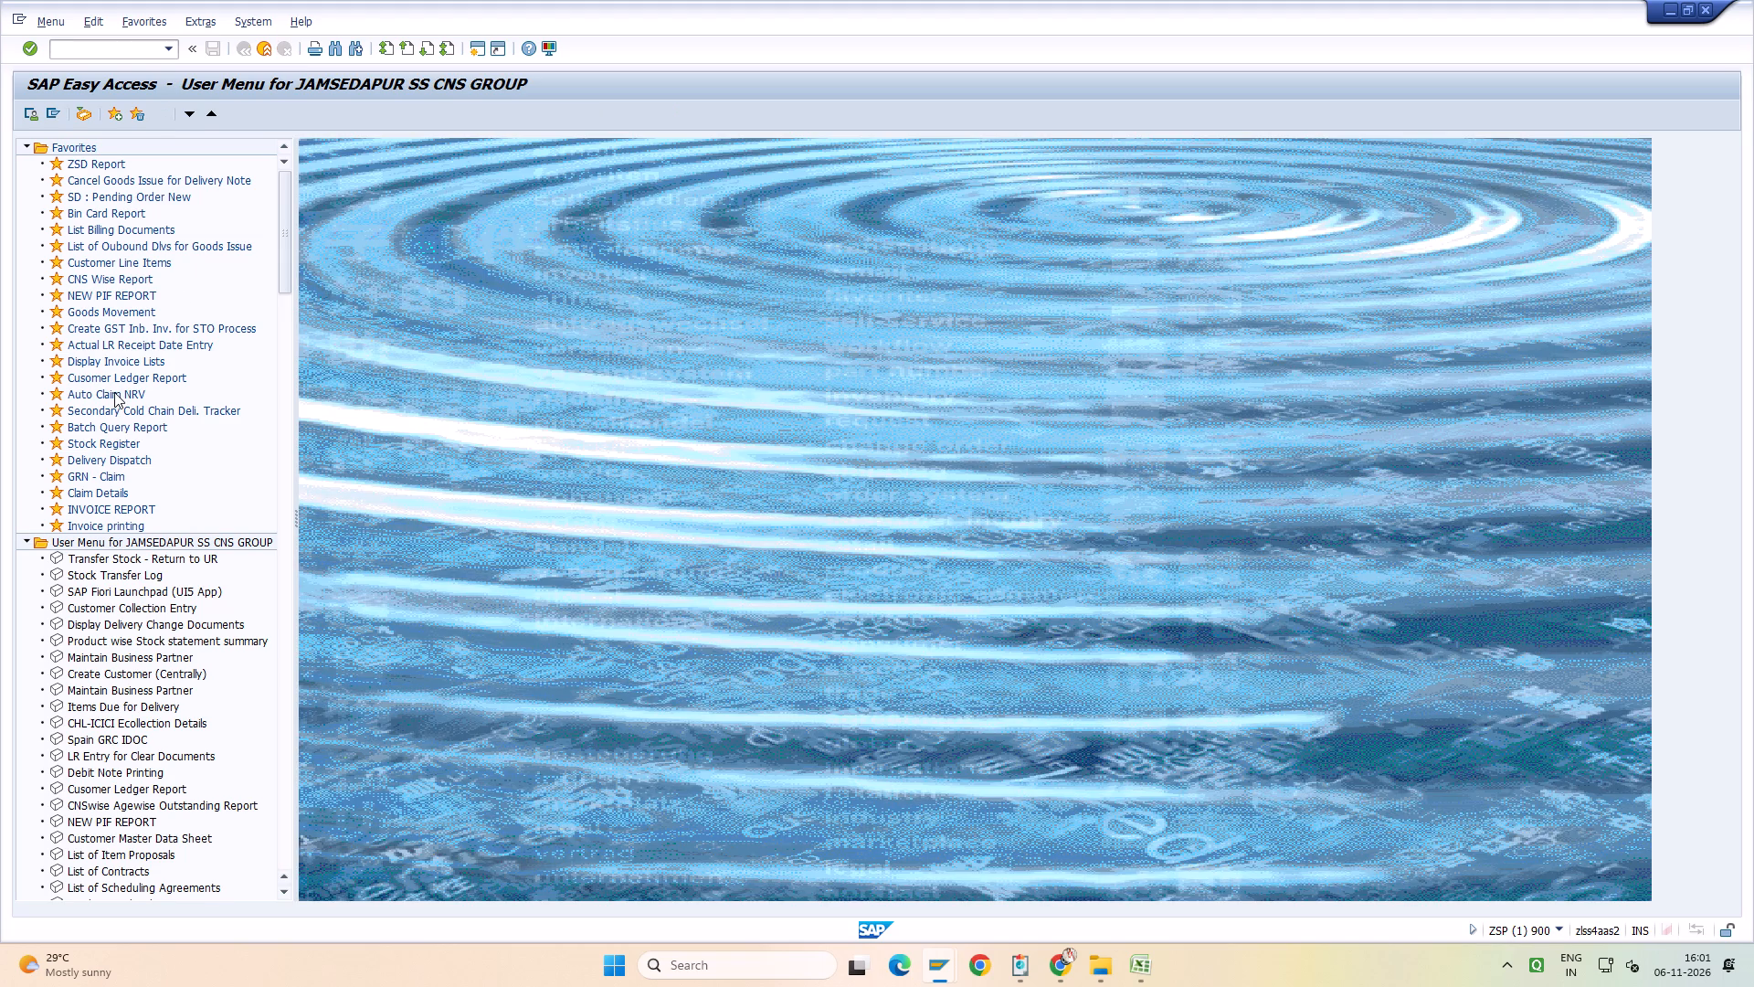
double_click(114, 392)
key(space)
key(Down)
key(Return)
key(Tab)
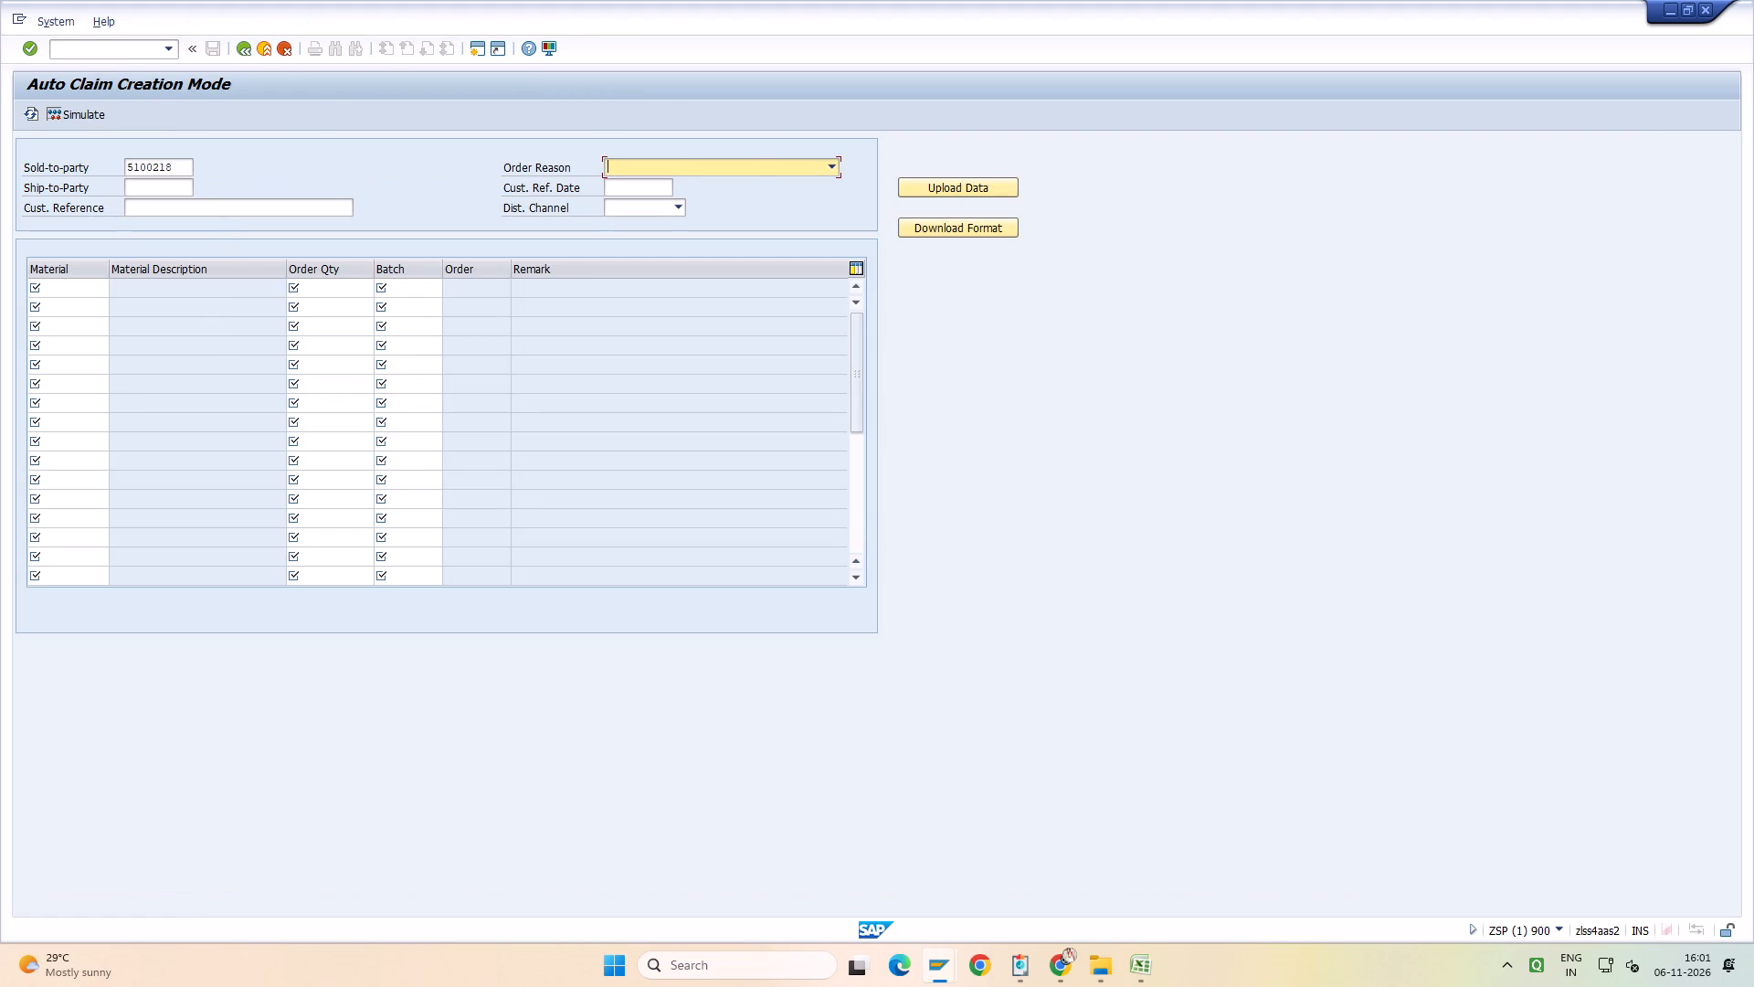
text(Z03)
key(Tab)
key(space)
key(Down)
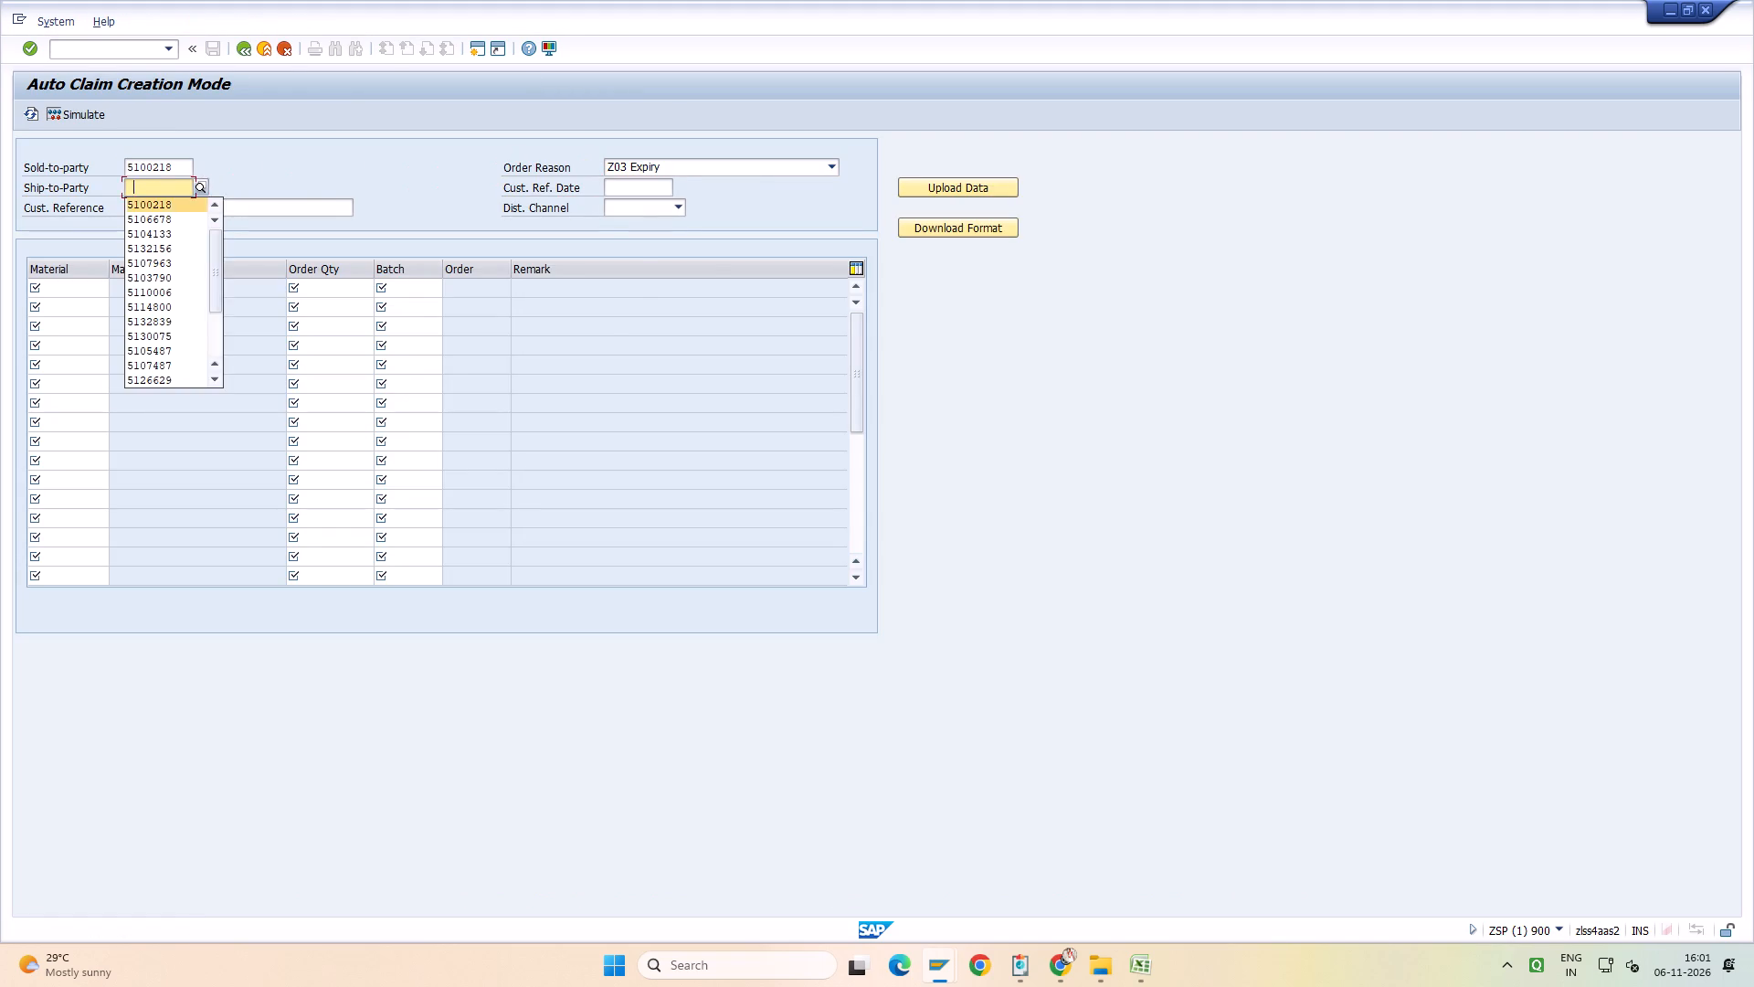
key(Return)
key(Tab)
key(space)
key(Down)
key(Return)
key(Tab)
key(space)
key(Down)
key(Return)
key(Tab)
text(02)
key(Return)
Copy columns A to D of rows 48 to 50 from the GOYAL PHARMA Excel sheet into the claim's item table.
click(1139, 969)
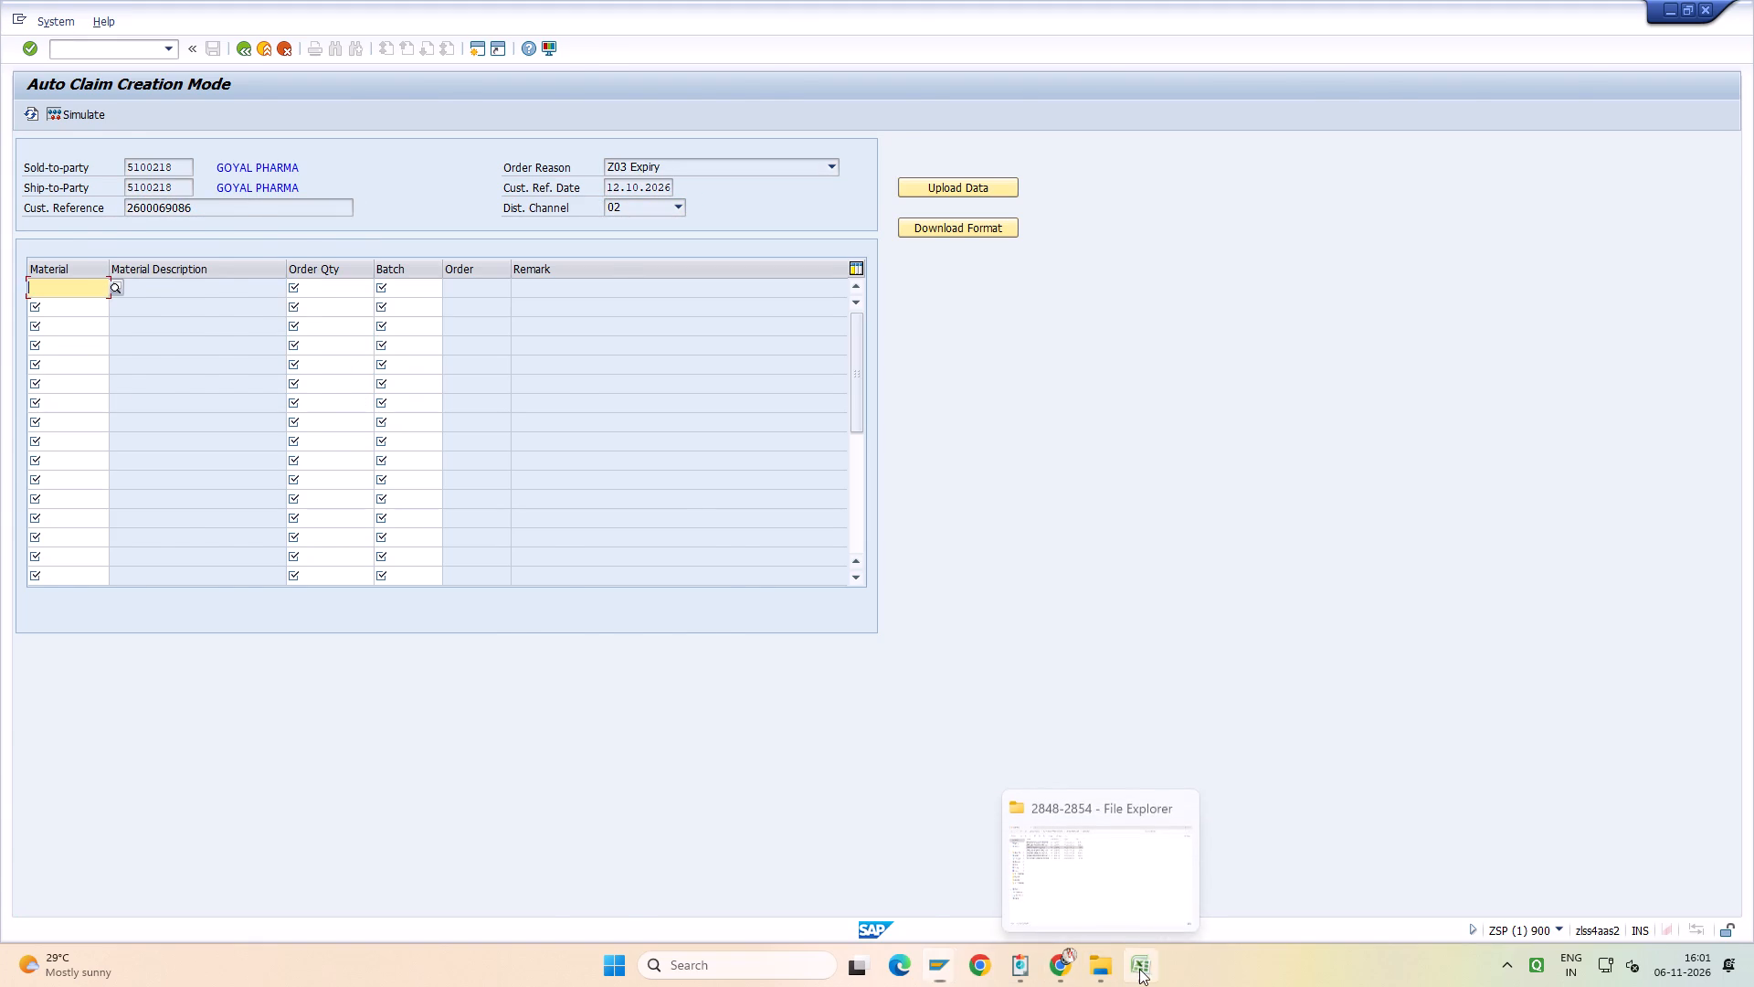
scroll(576, 715, down, 7)
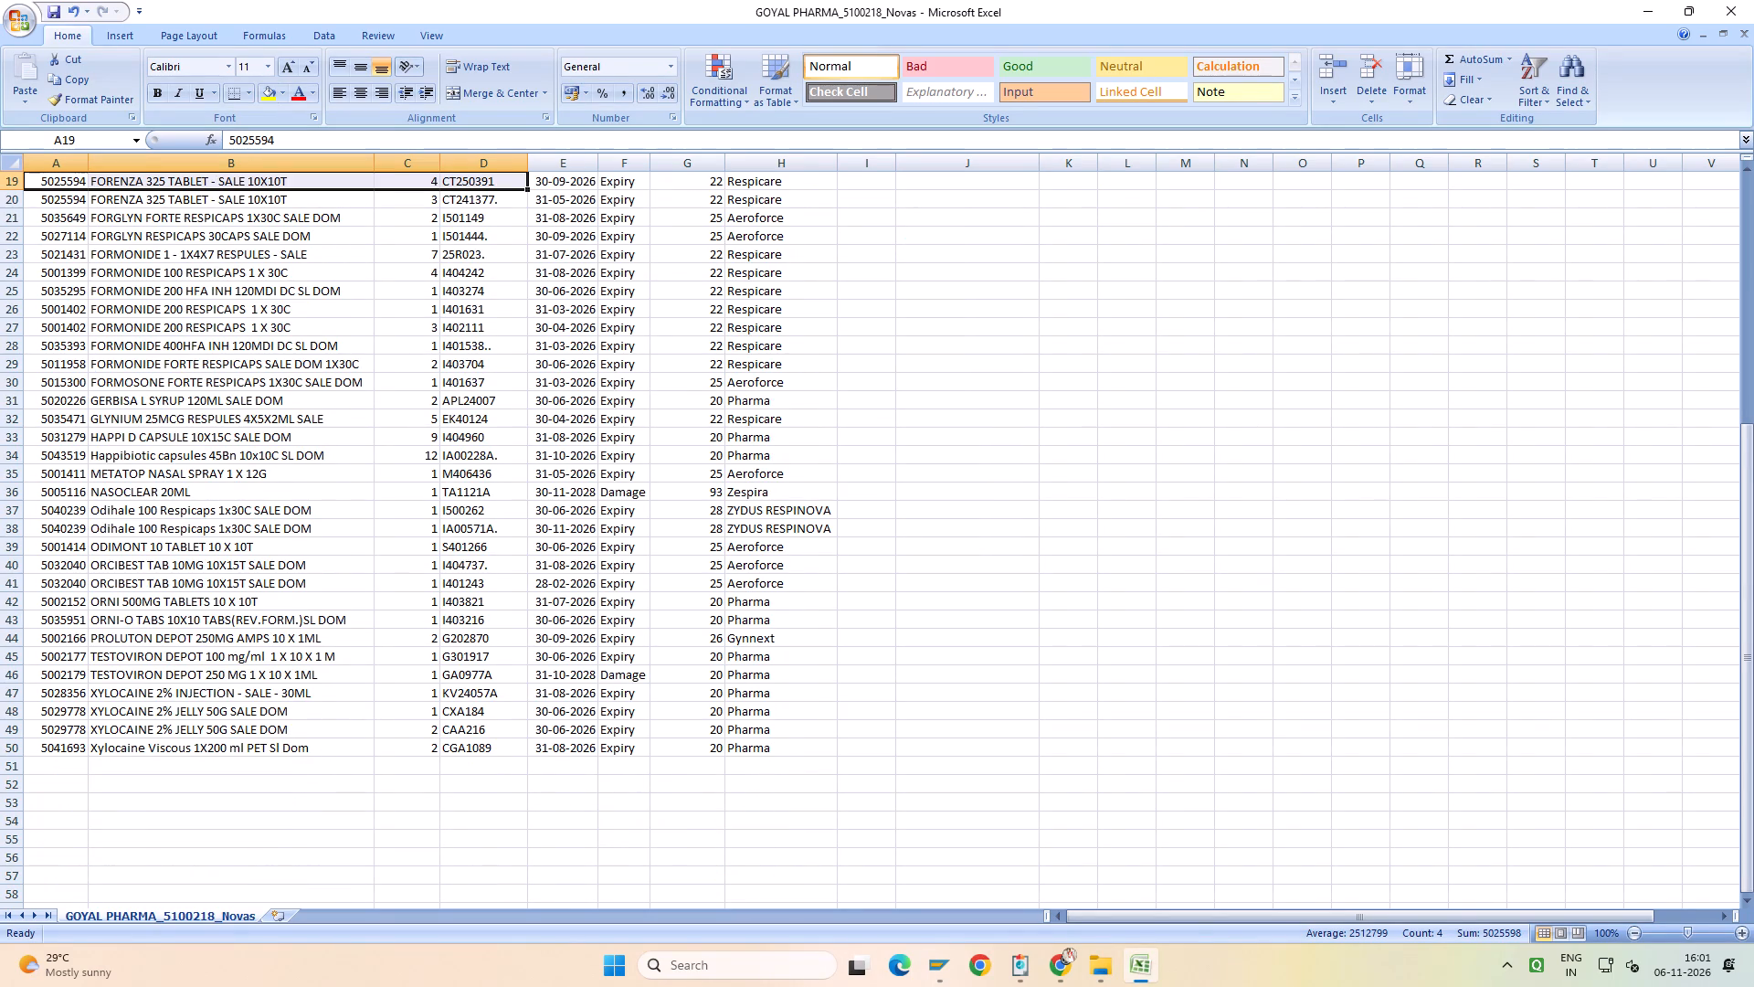
drag(78, 655, 482, 687)
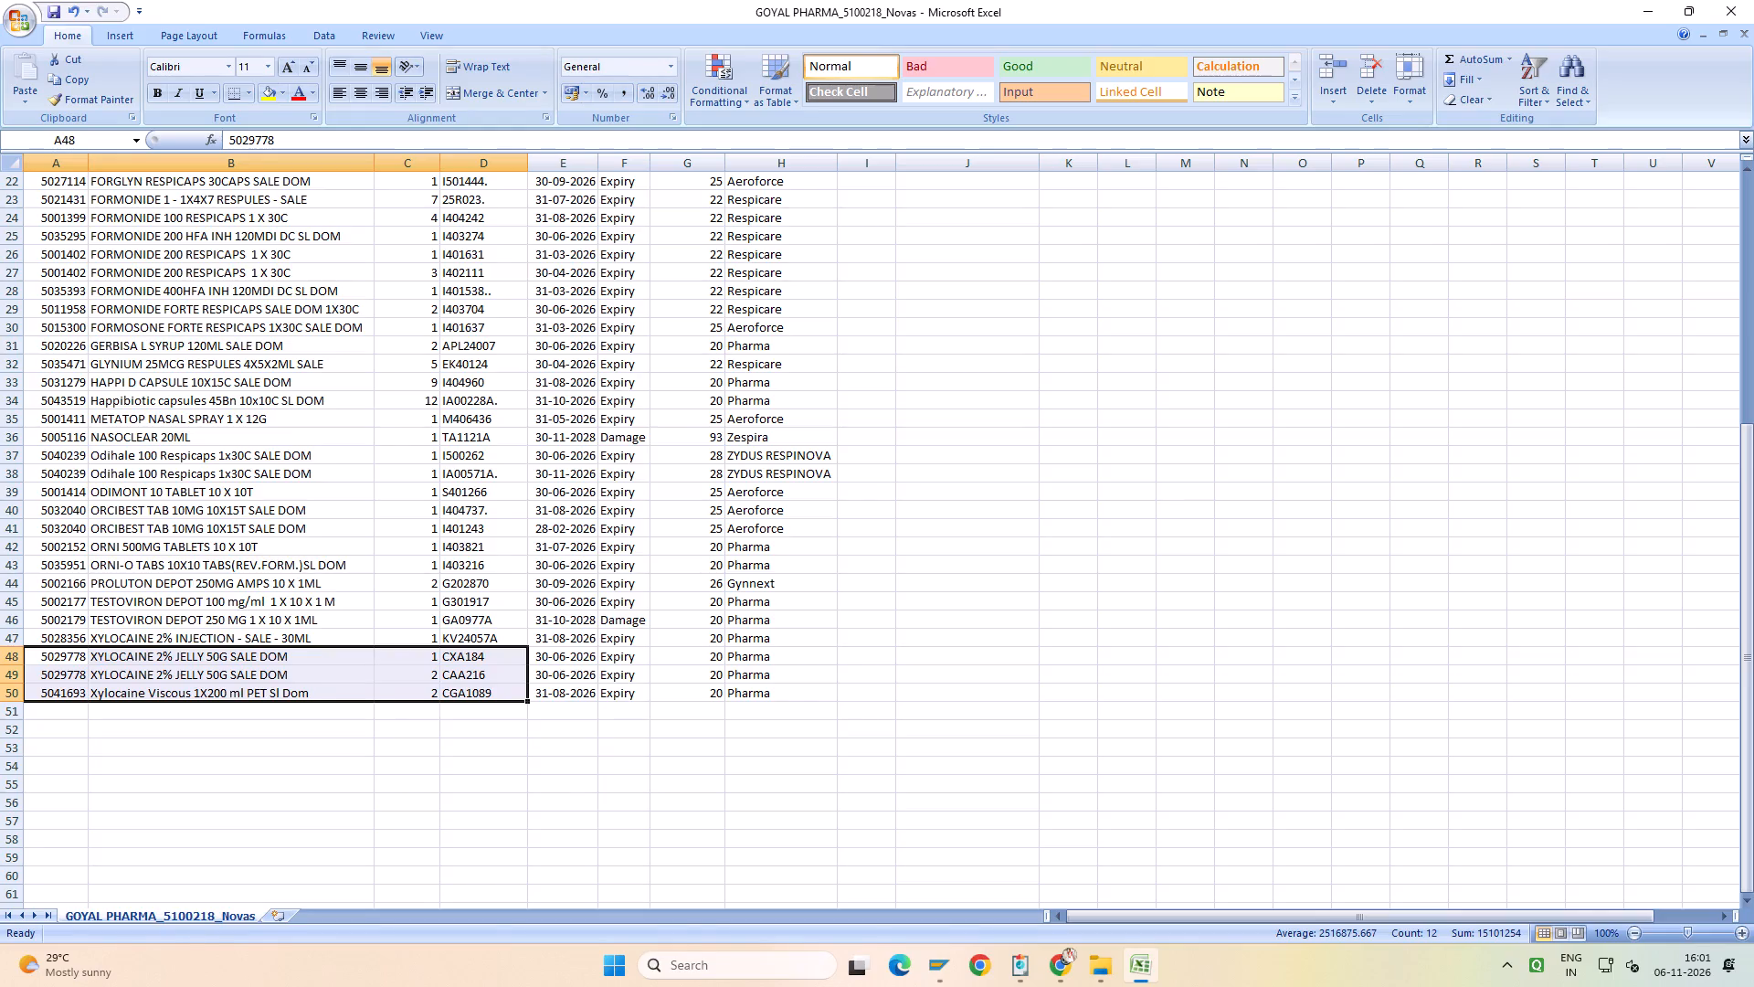
key(ctrl+c)
key(alt+Tab)
key(ctrl+v)
key(Return)
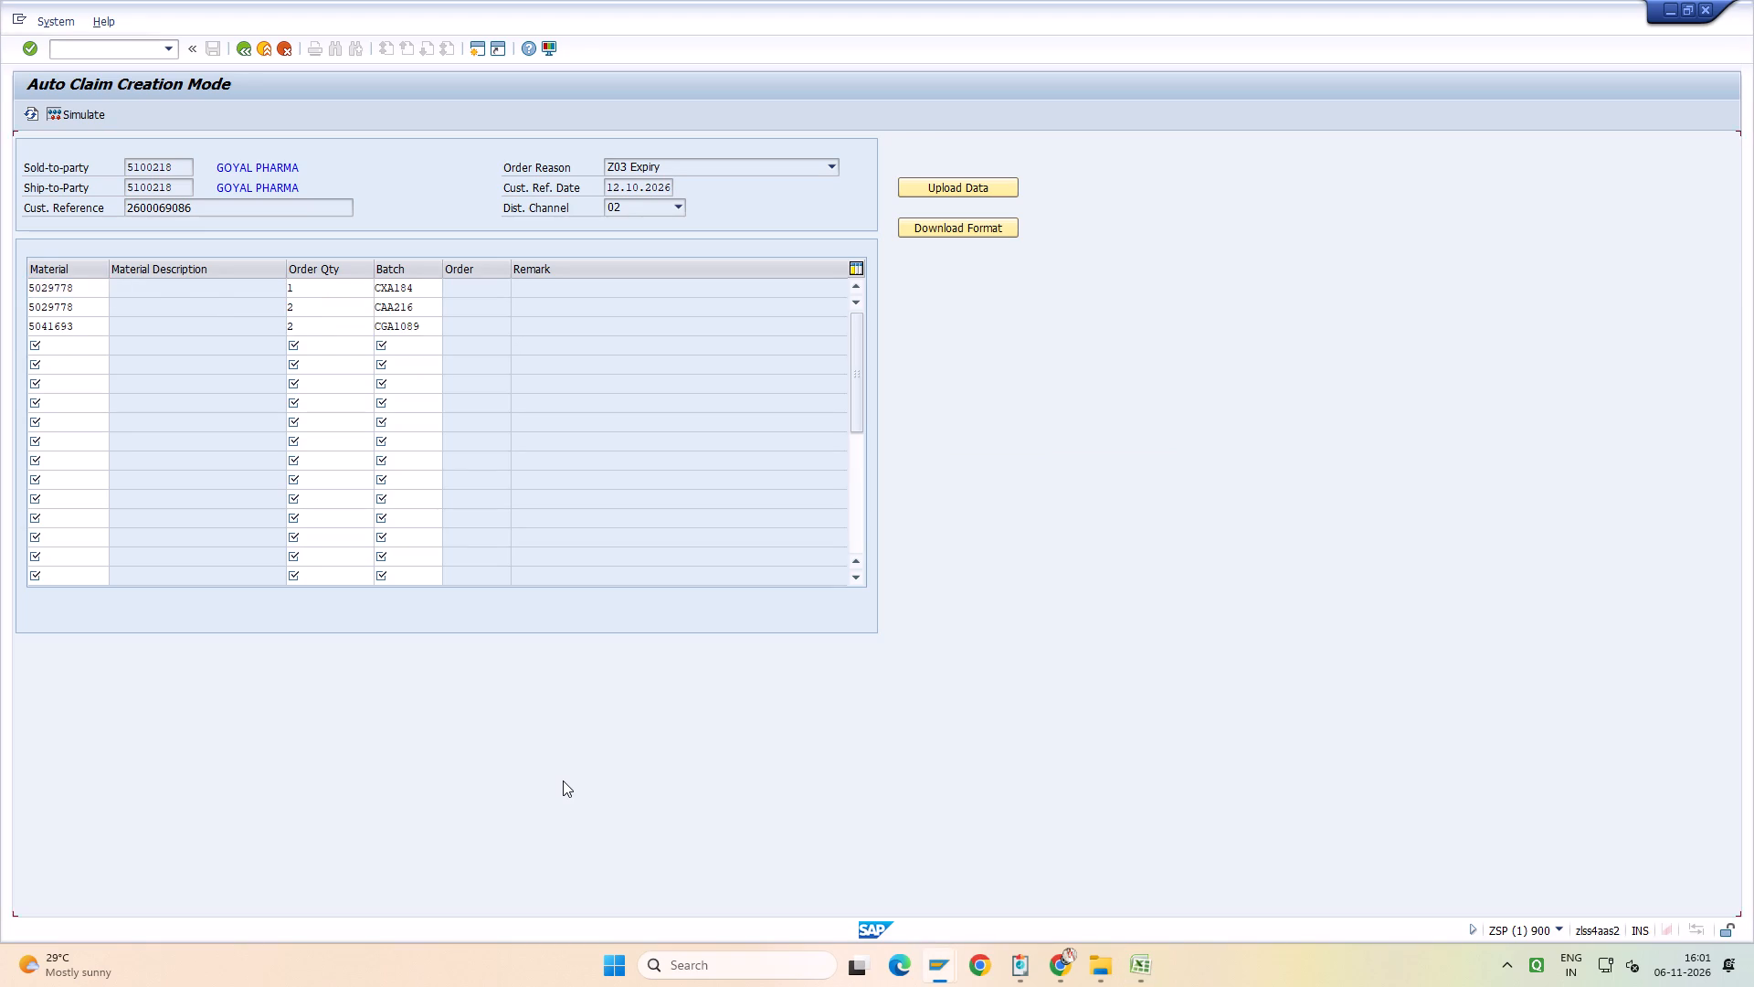
Simulate the claim with Desktop as the output folder, and generate the claim order.
click(89, 120)
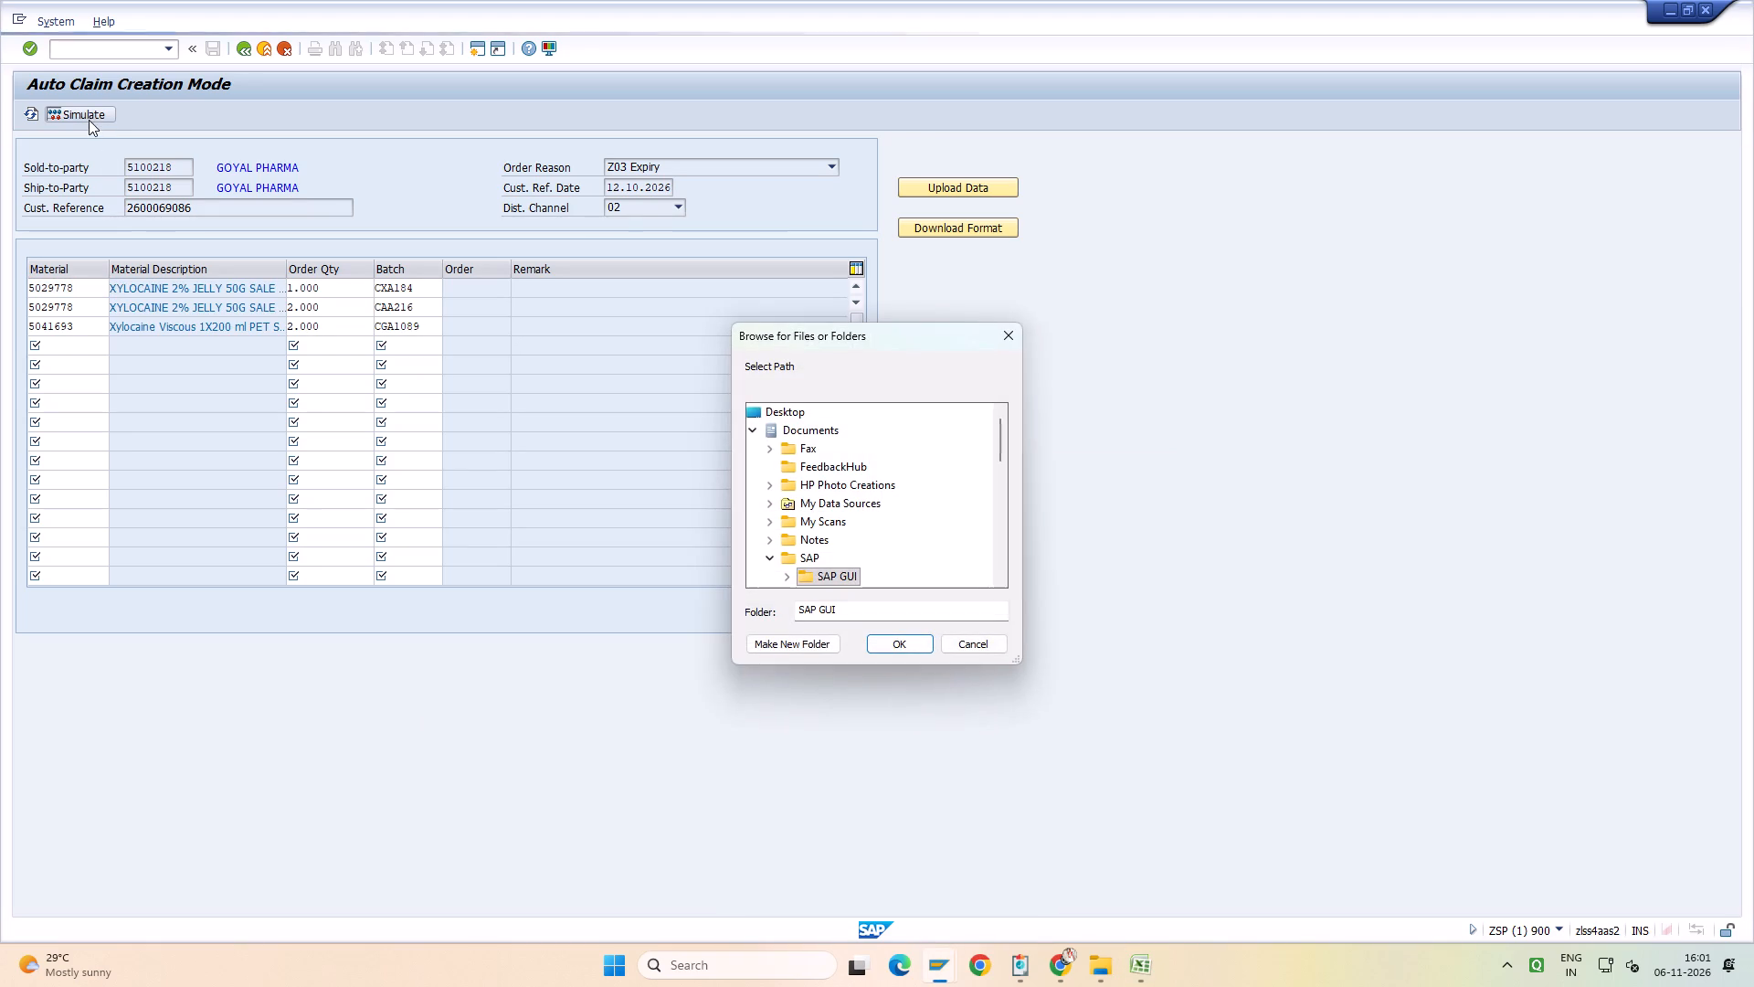
click(767, 416)
click(901, 642)
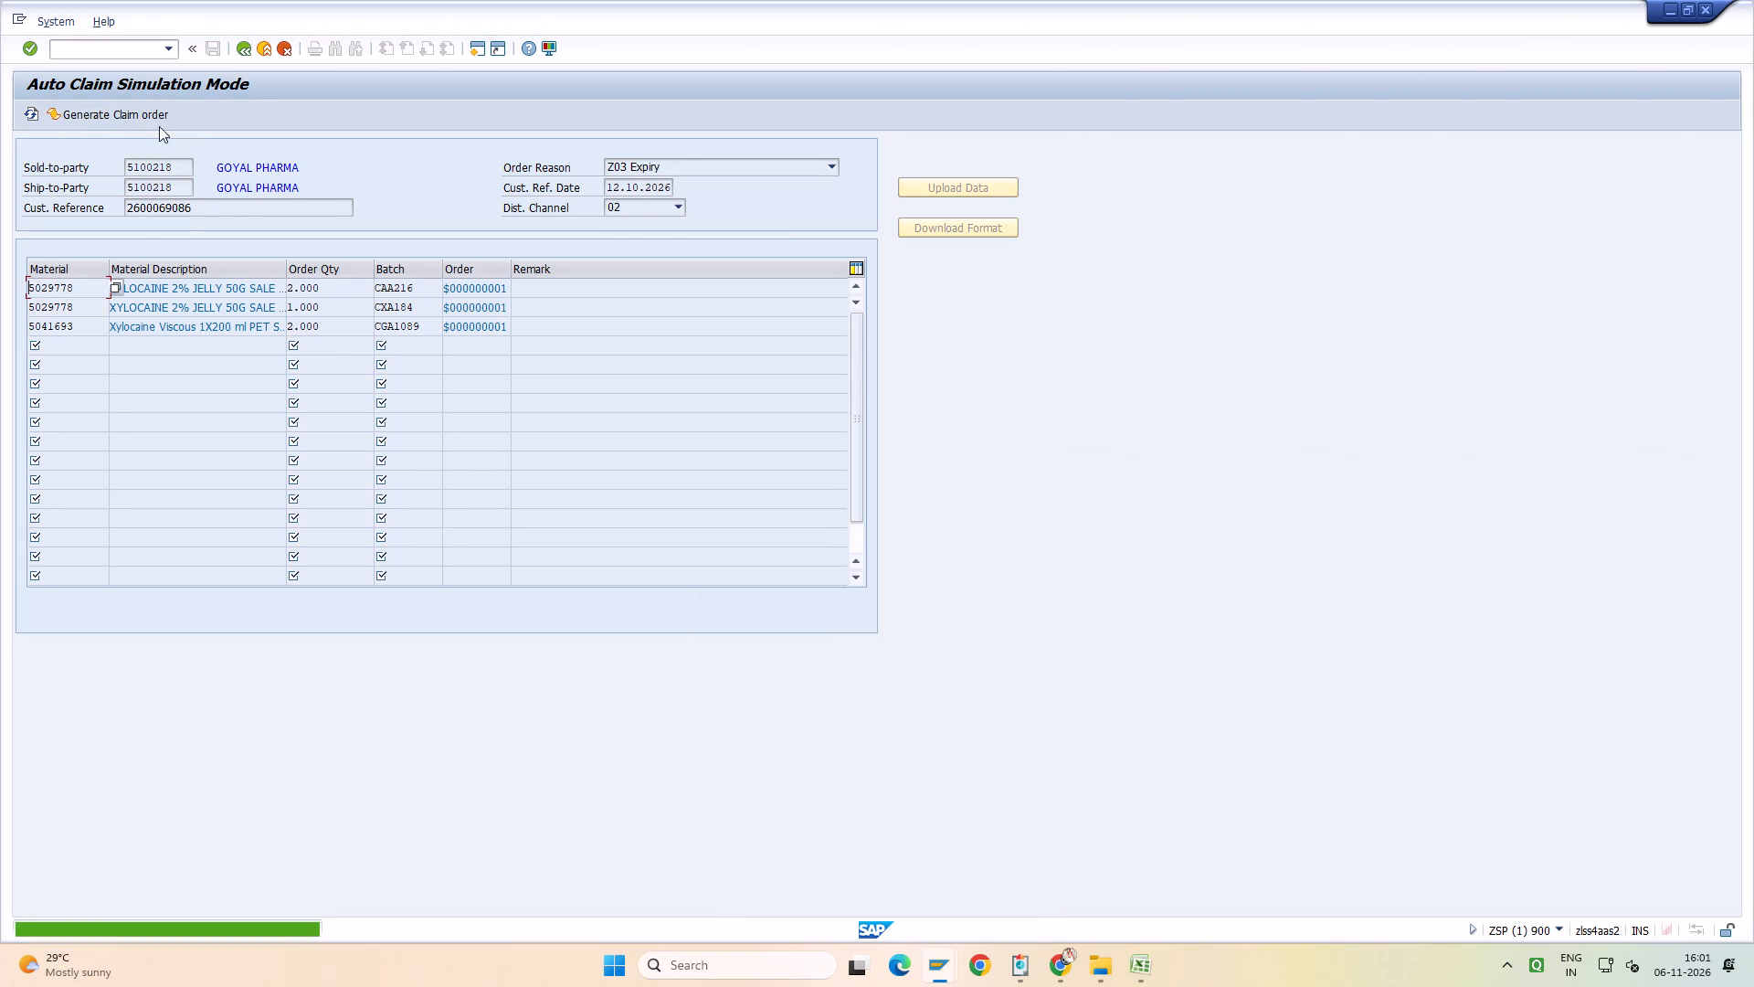
click(117, 116)
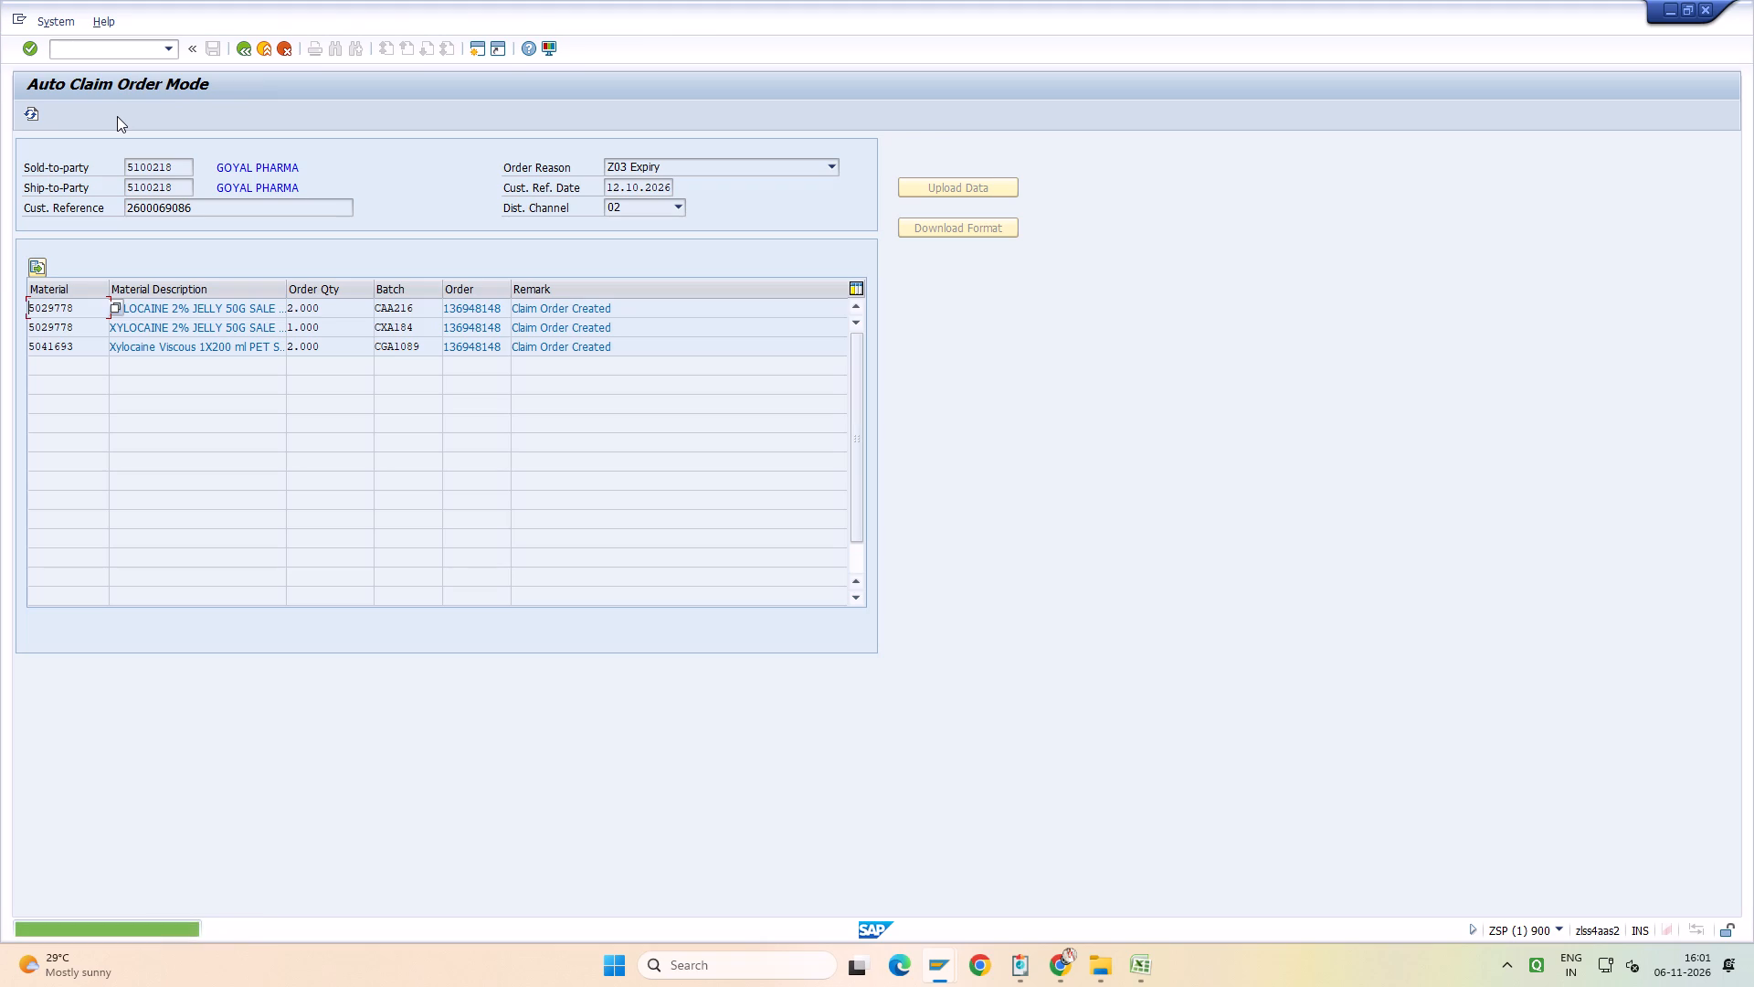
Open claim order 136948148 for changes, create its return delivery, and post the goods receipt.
click(165, 49)
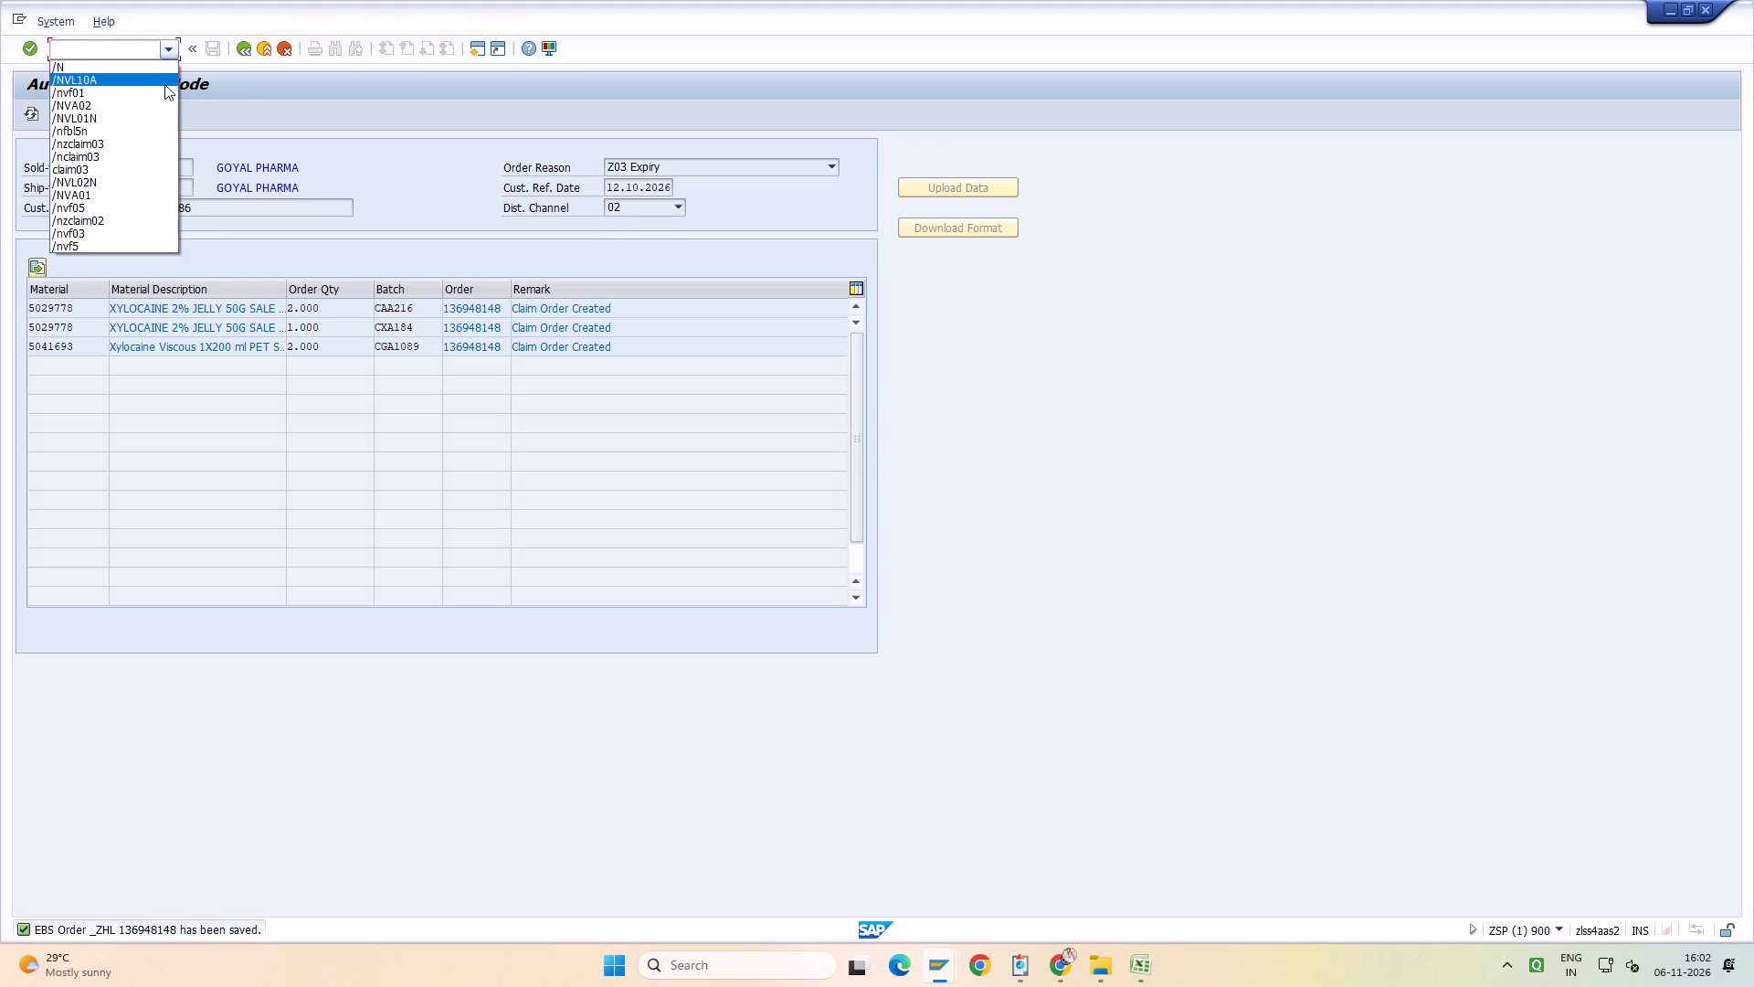
click(164, 105)
key(Return)
key(Return)
key(Return)
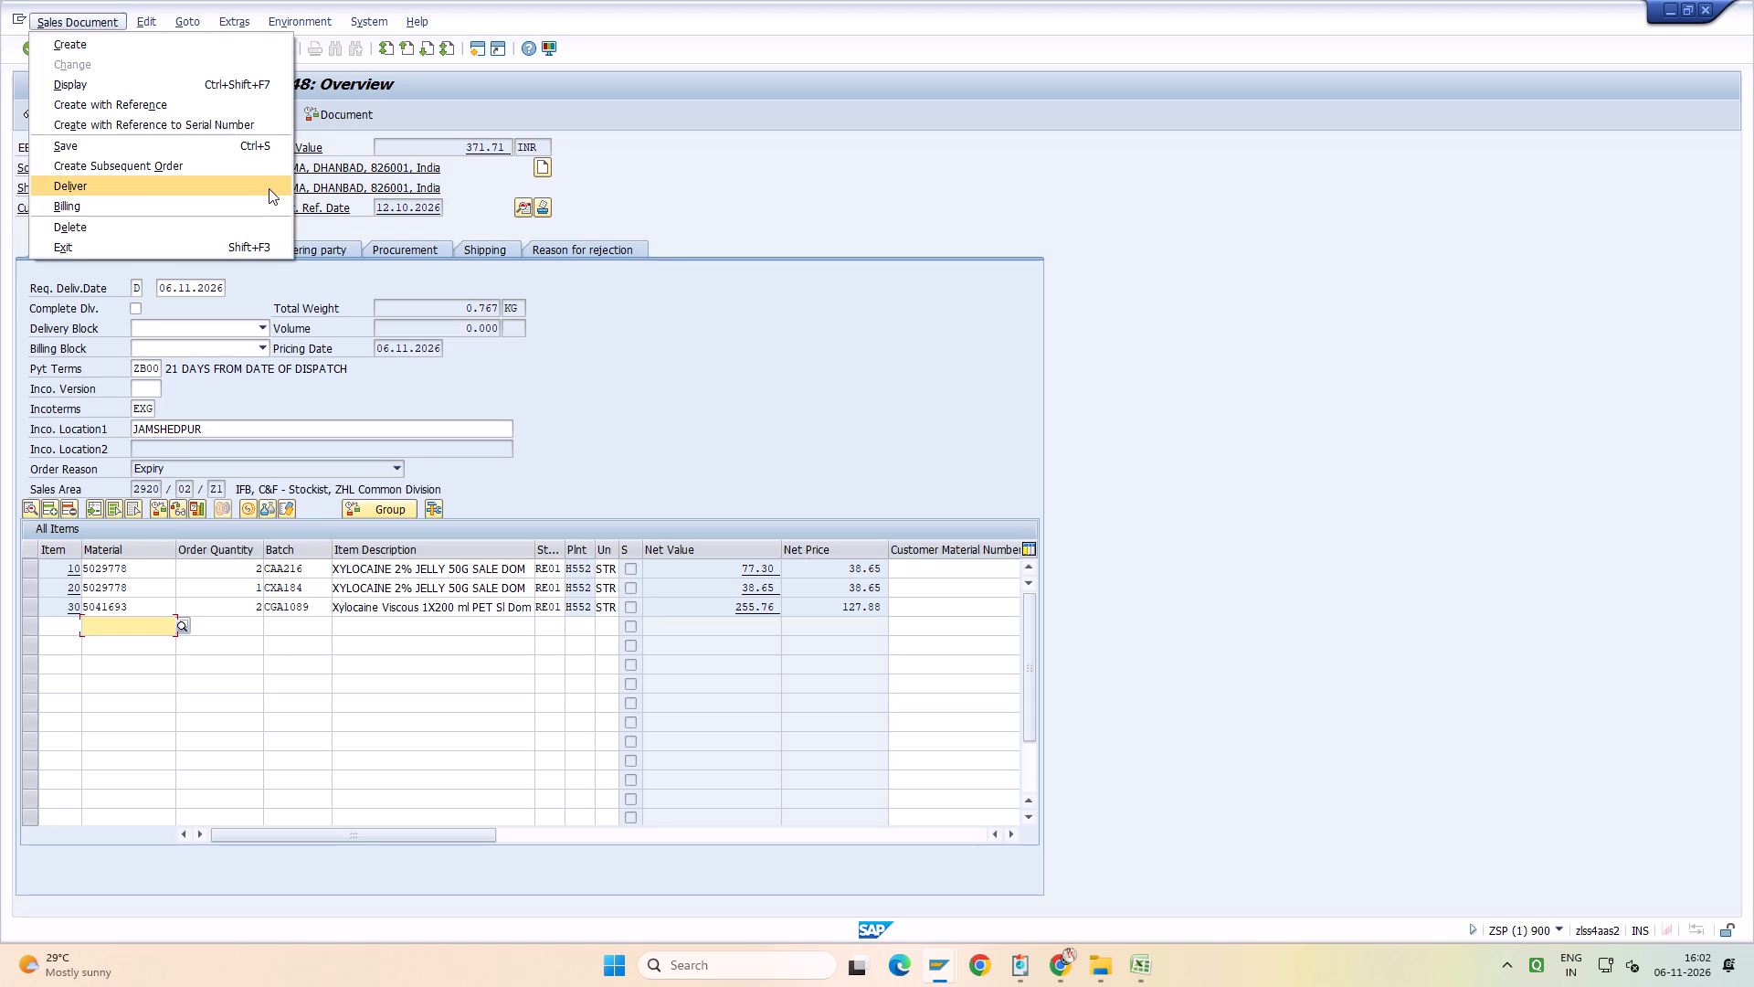
click(262, 188)
click(343, 117)
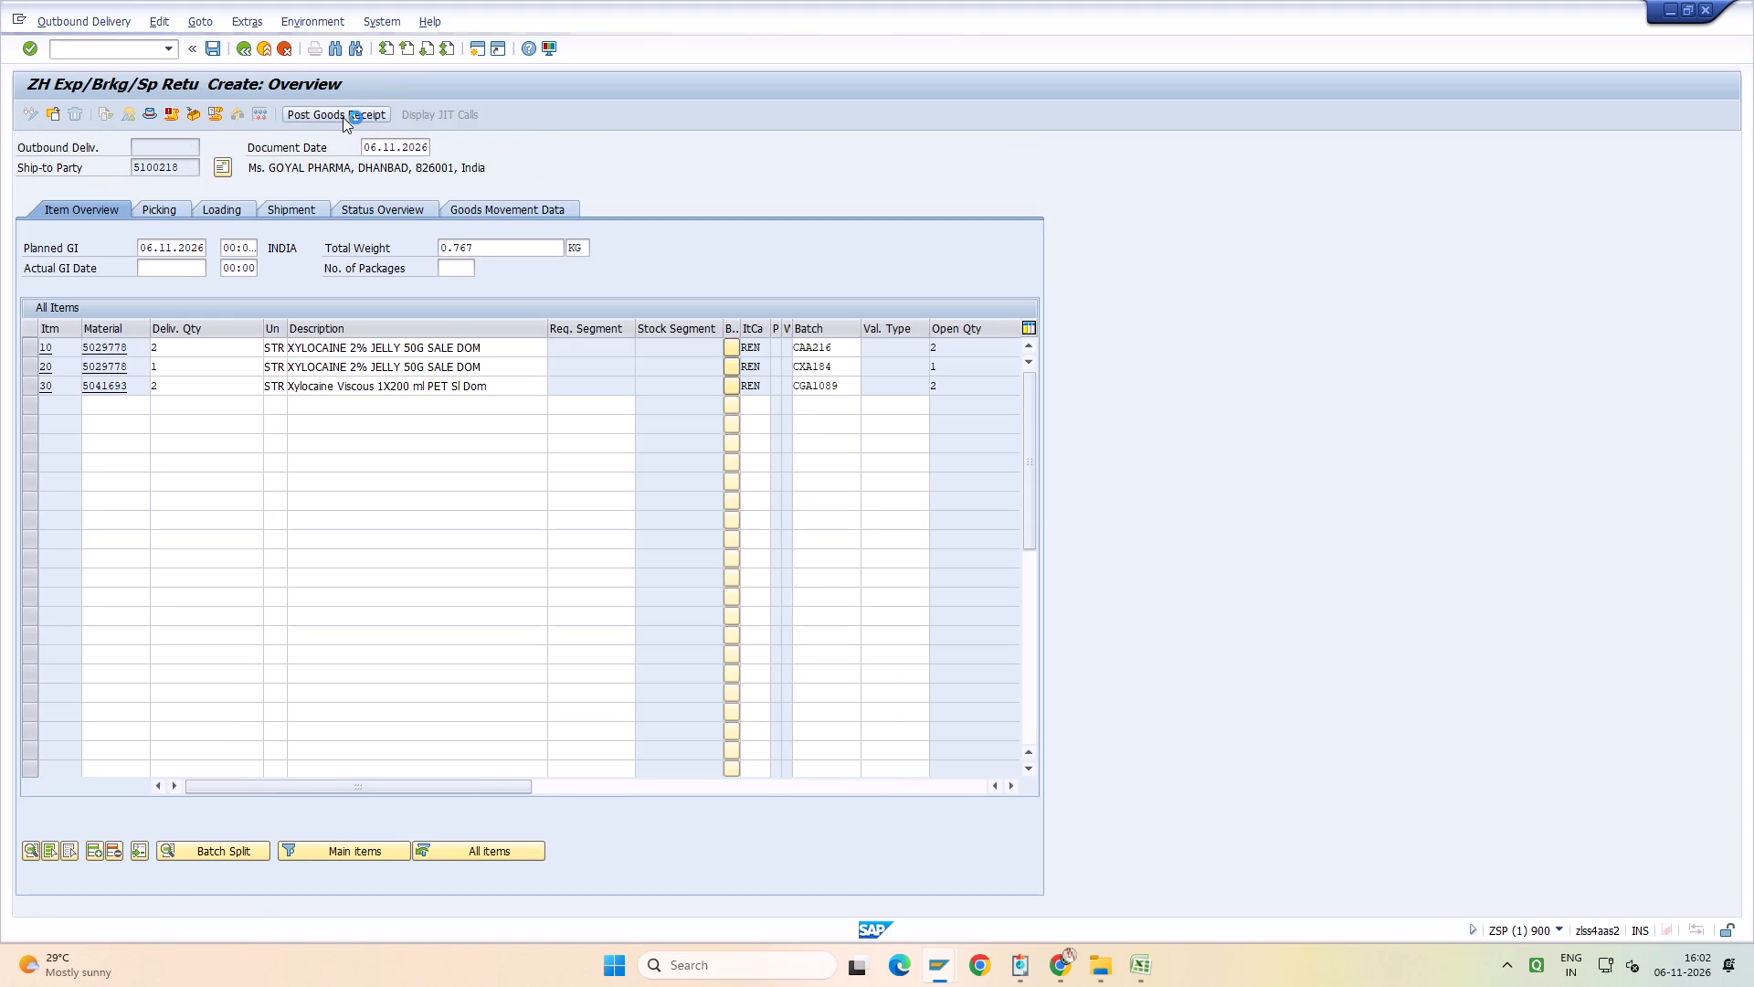
Create and save the billing document for delivery 55435102 using transaction VF01.
key(alt+Tab)
key(alt+Tab)
click(166, 55)
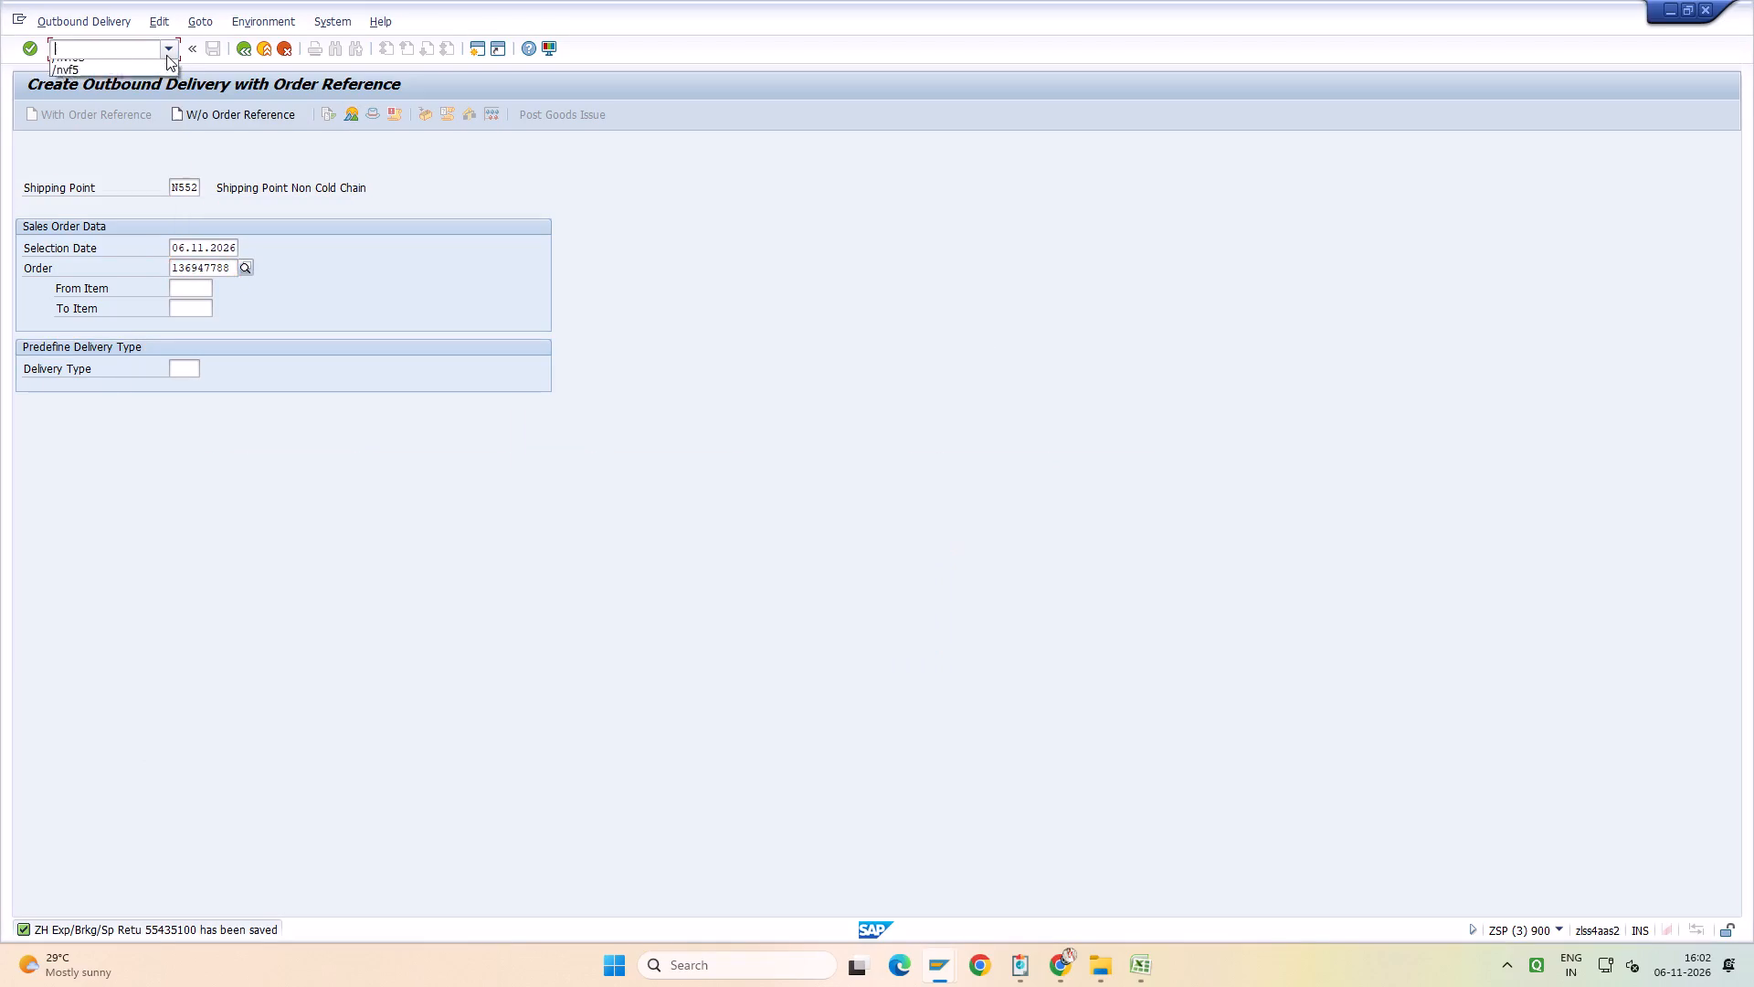
click(163, 107)
key(Return)
key(Return)
key(Return)
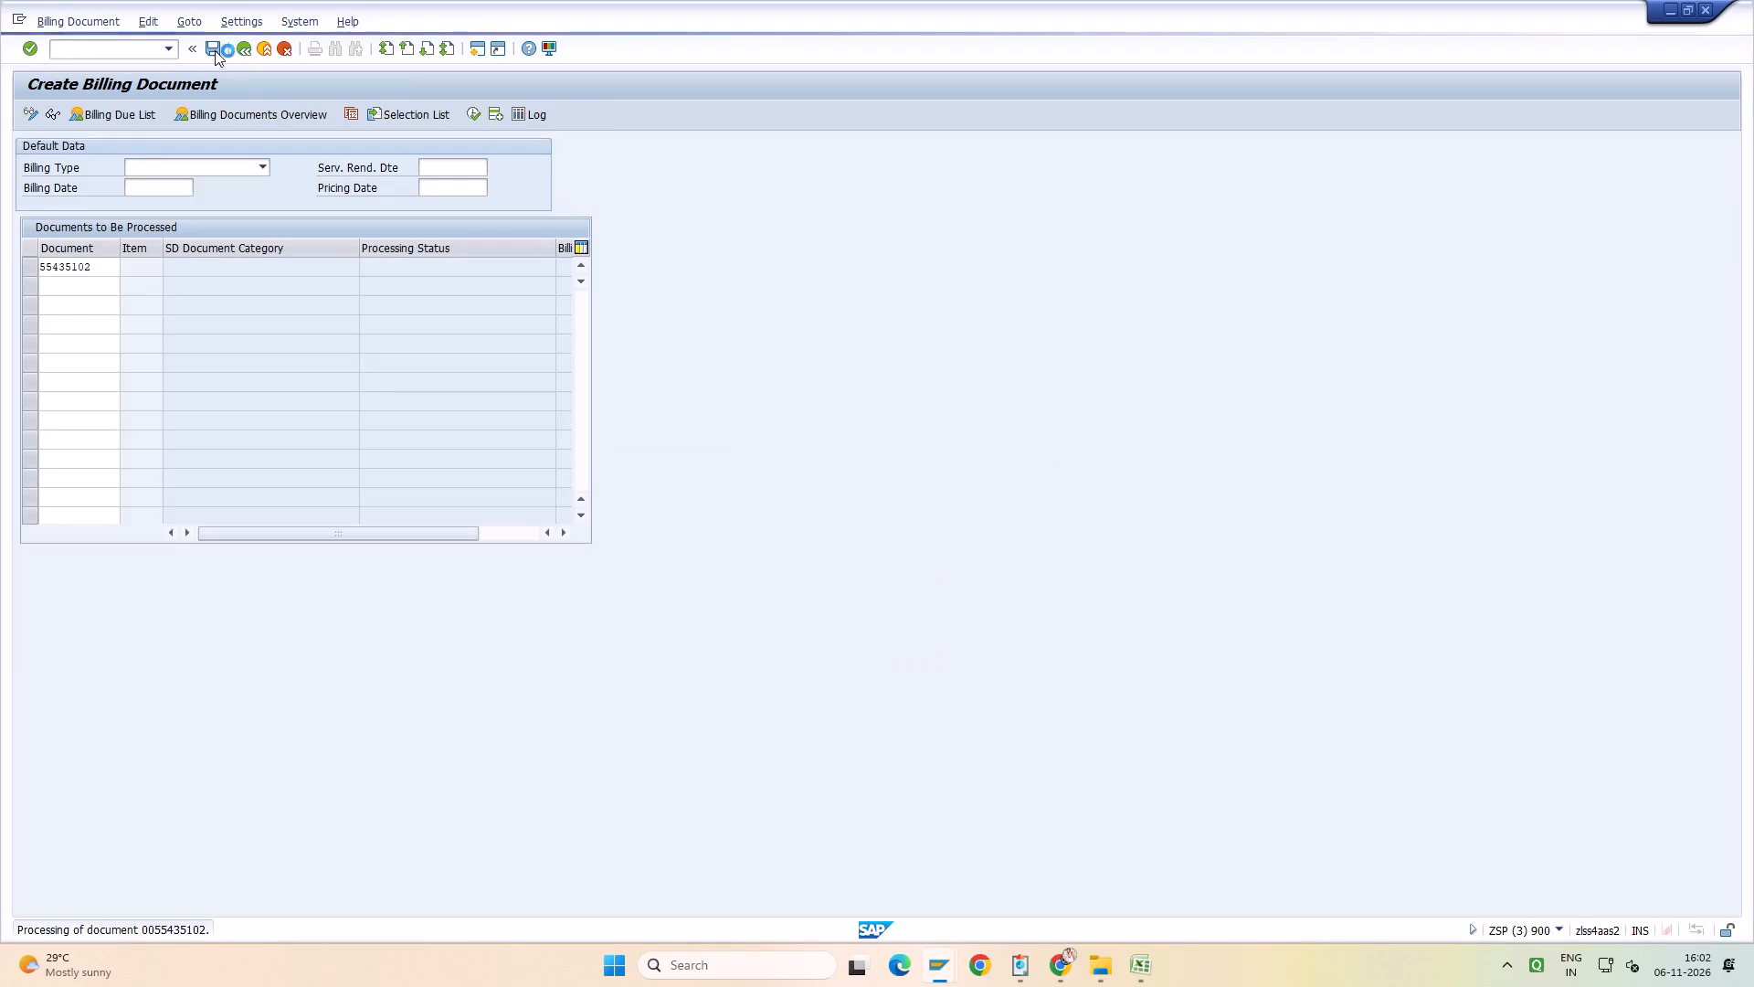
click(214, 49)
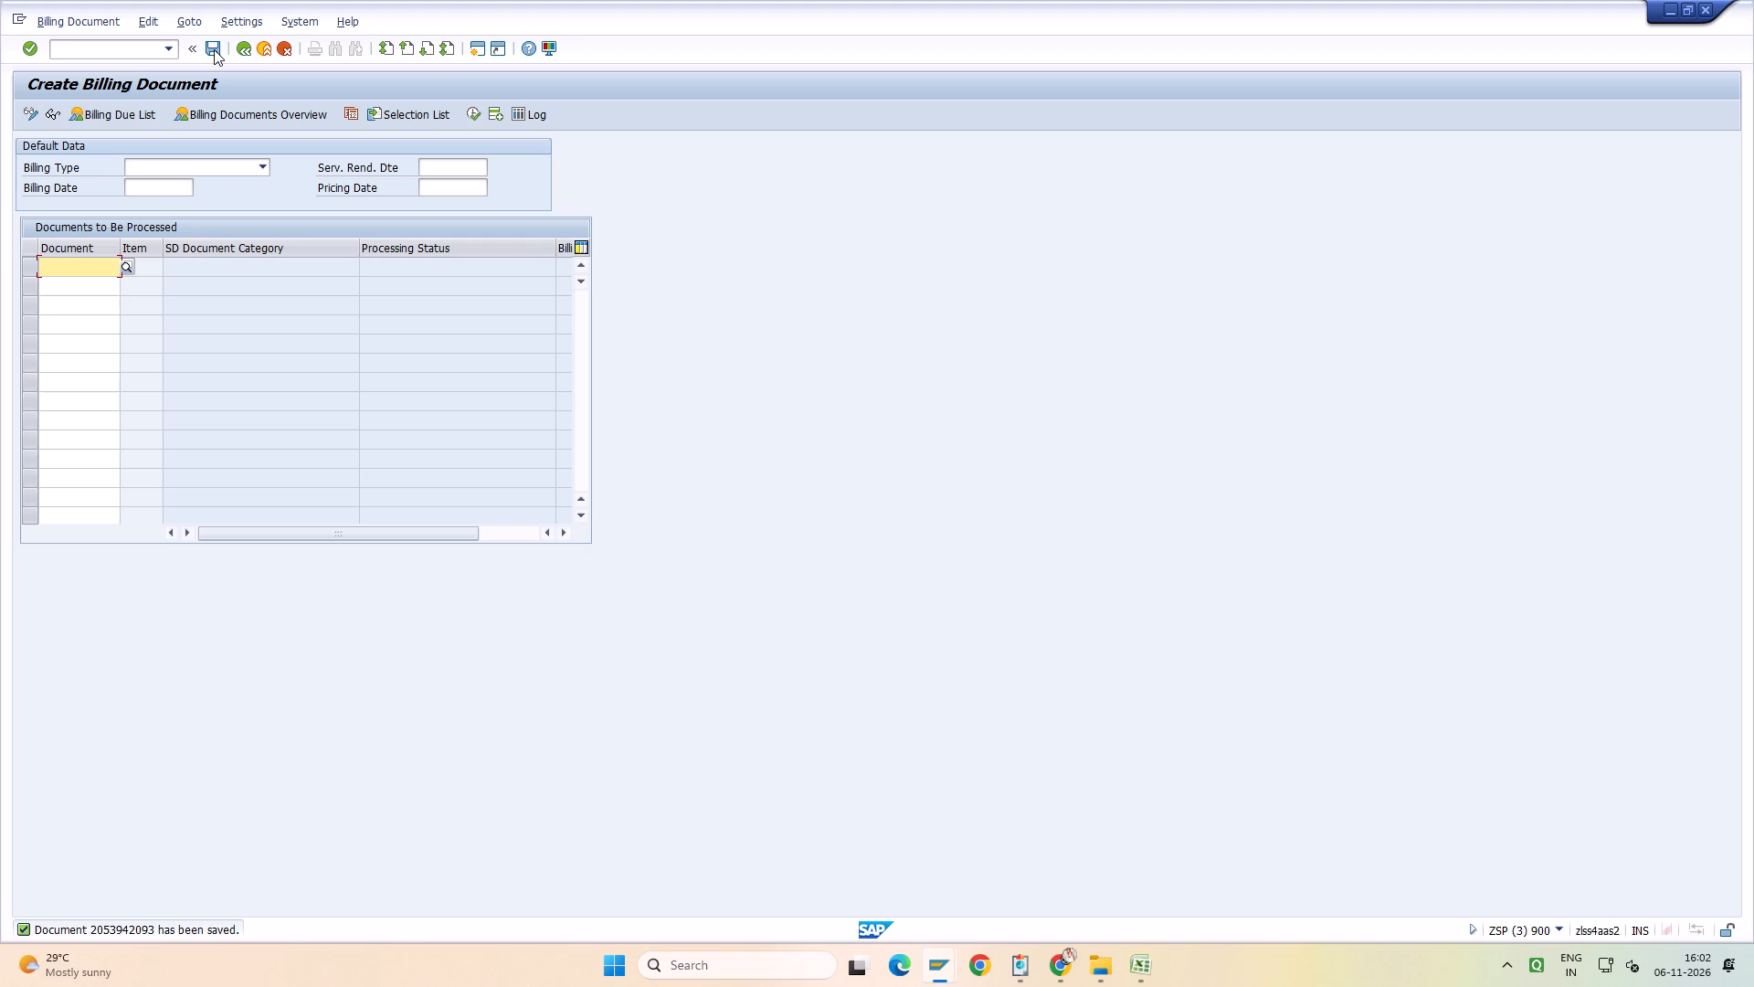
click(165, 50)
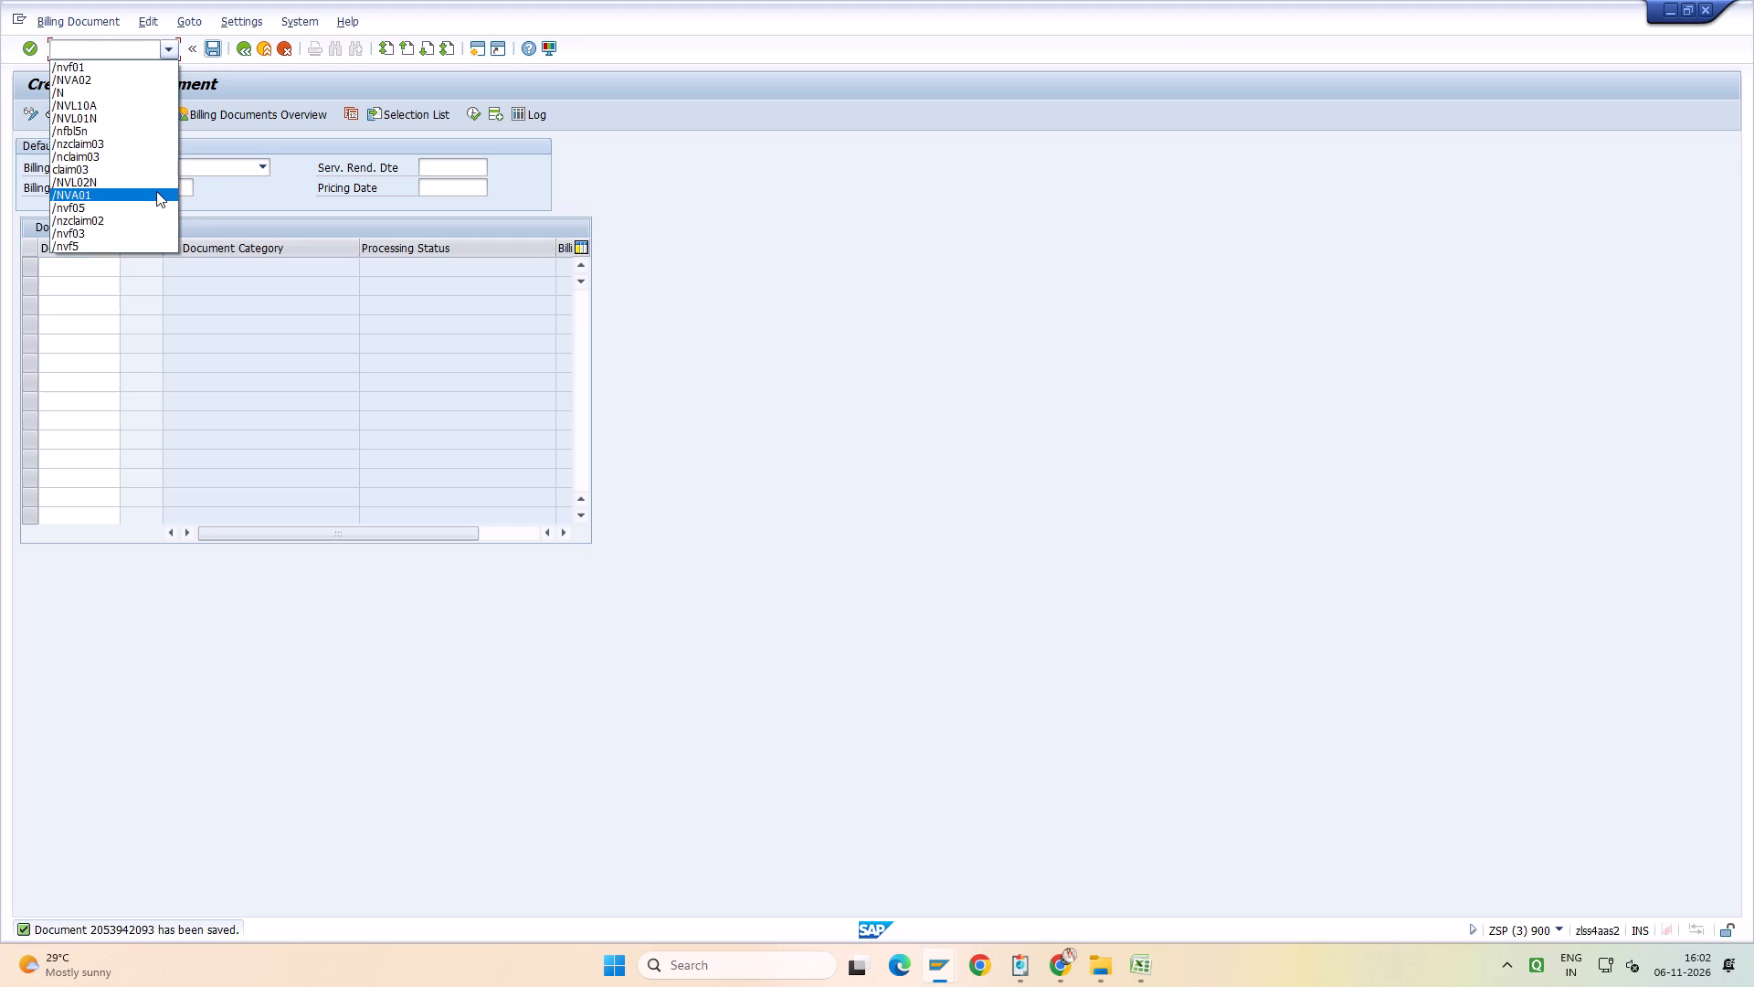
click(156, 213)
click(173, 48)
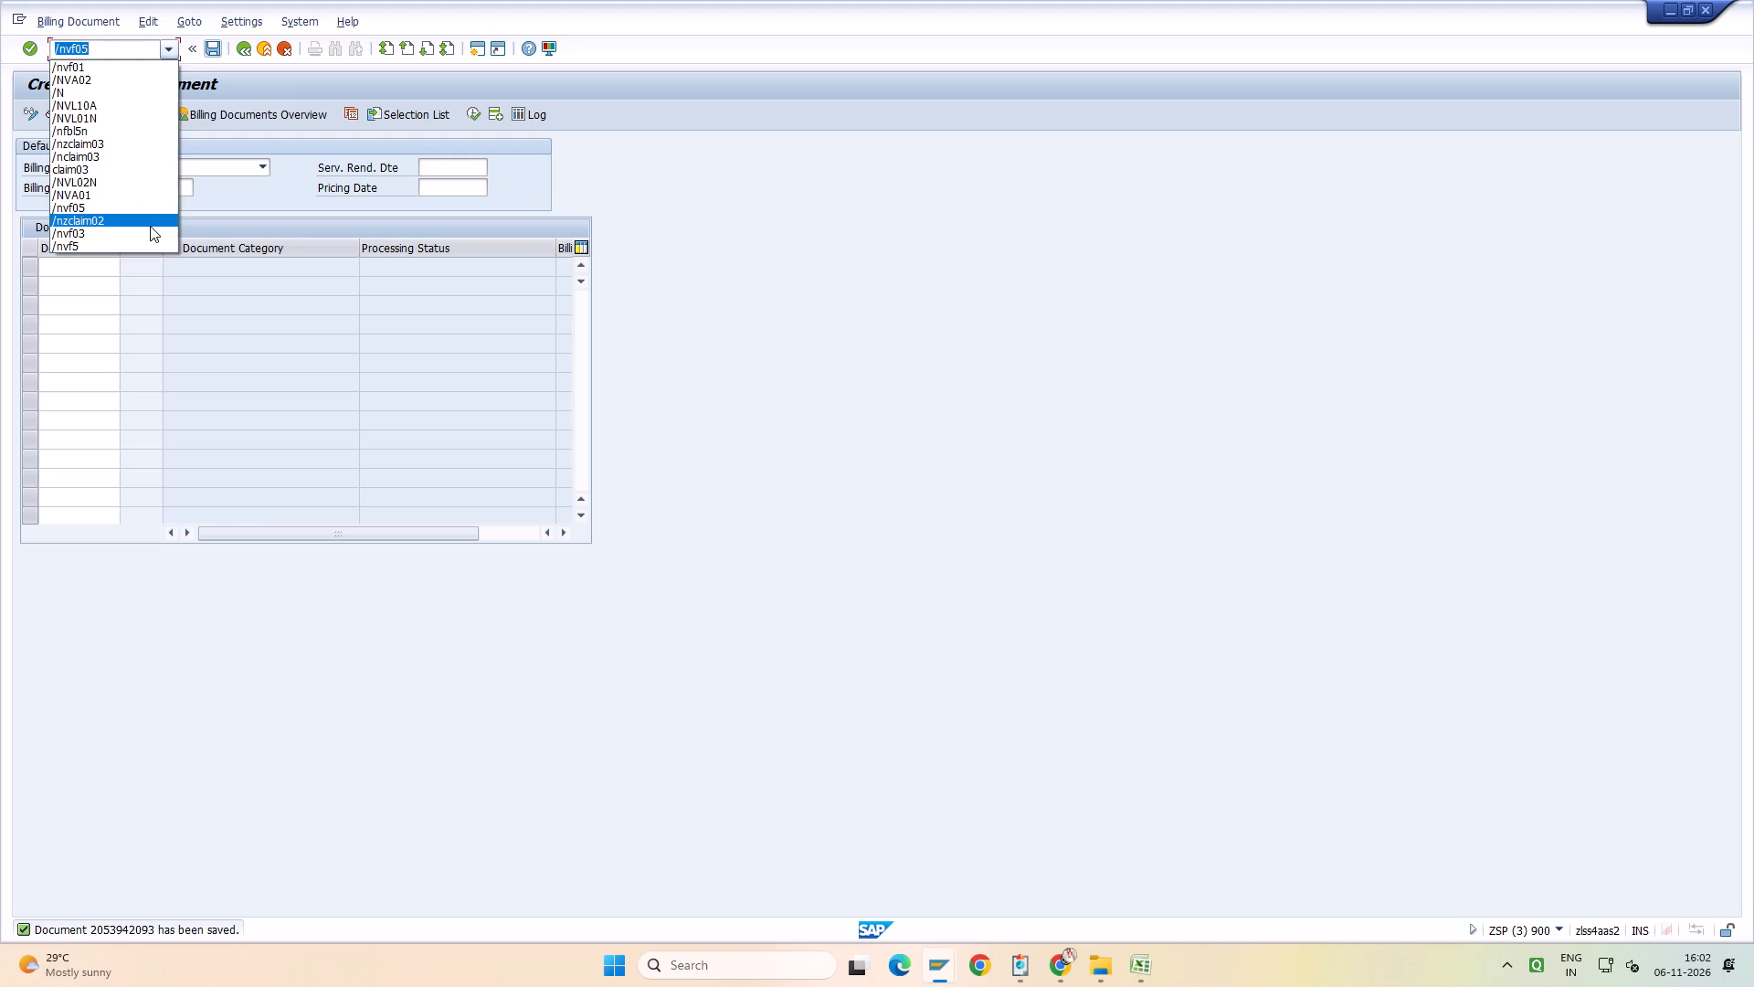
click(150, 226)
key(Return)
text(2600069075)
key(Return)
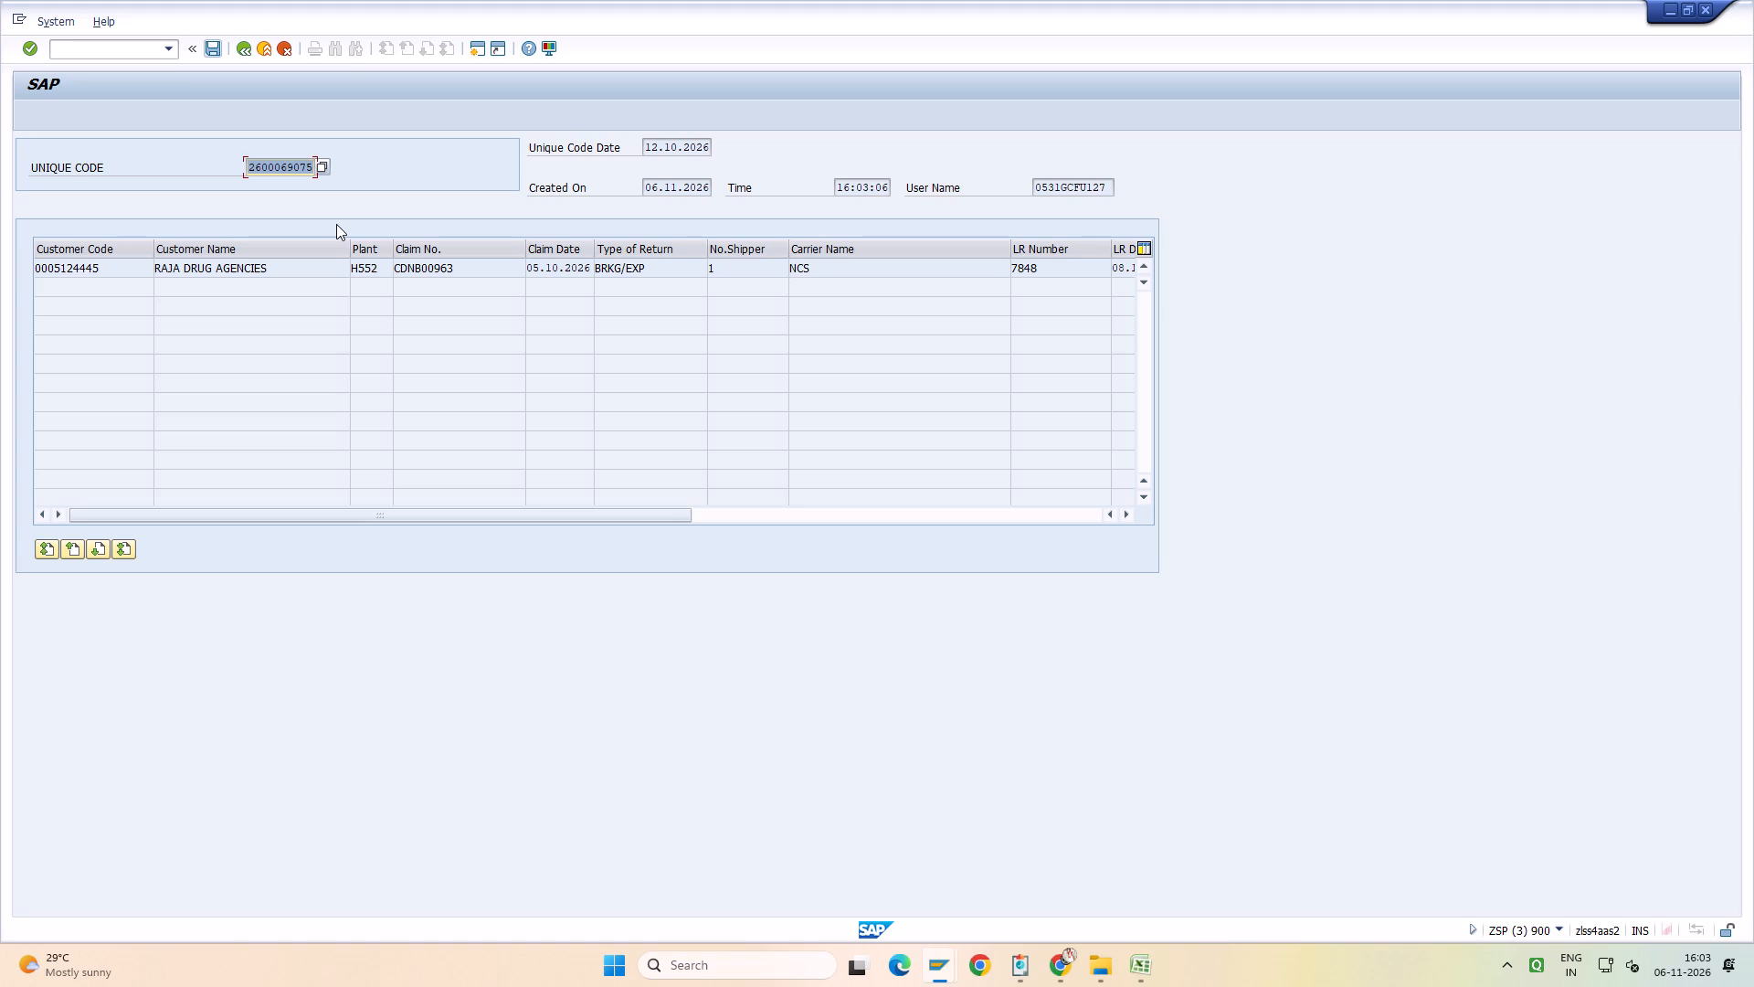
Enter GRN number 2851 with GRN date 06.11.2026 for the RAJA DRUG AGENCIES claim and save it.
drag(421, 515, 608, 518)
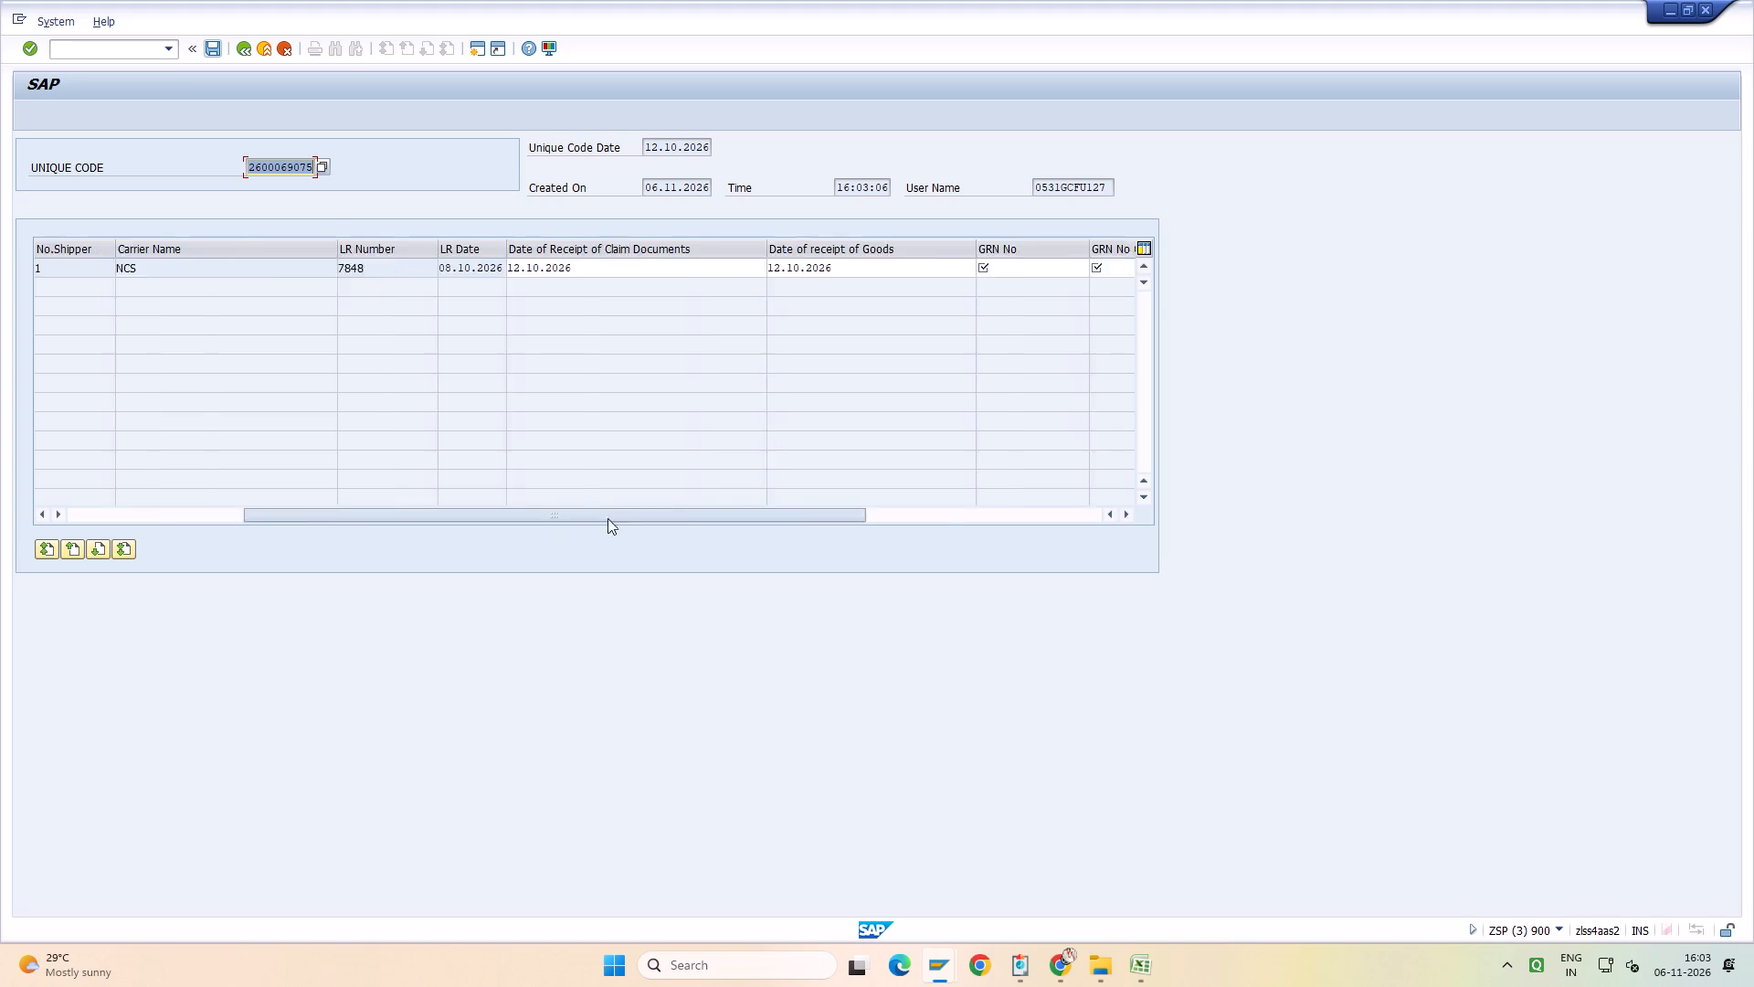
drag(608, 518, 686, 518)
click(712, 265)
key(2)
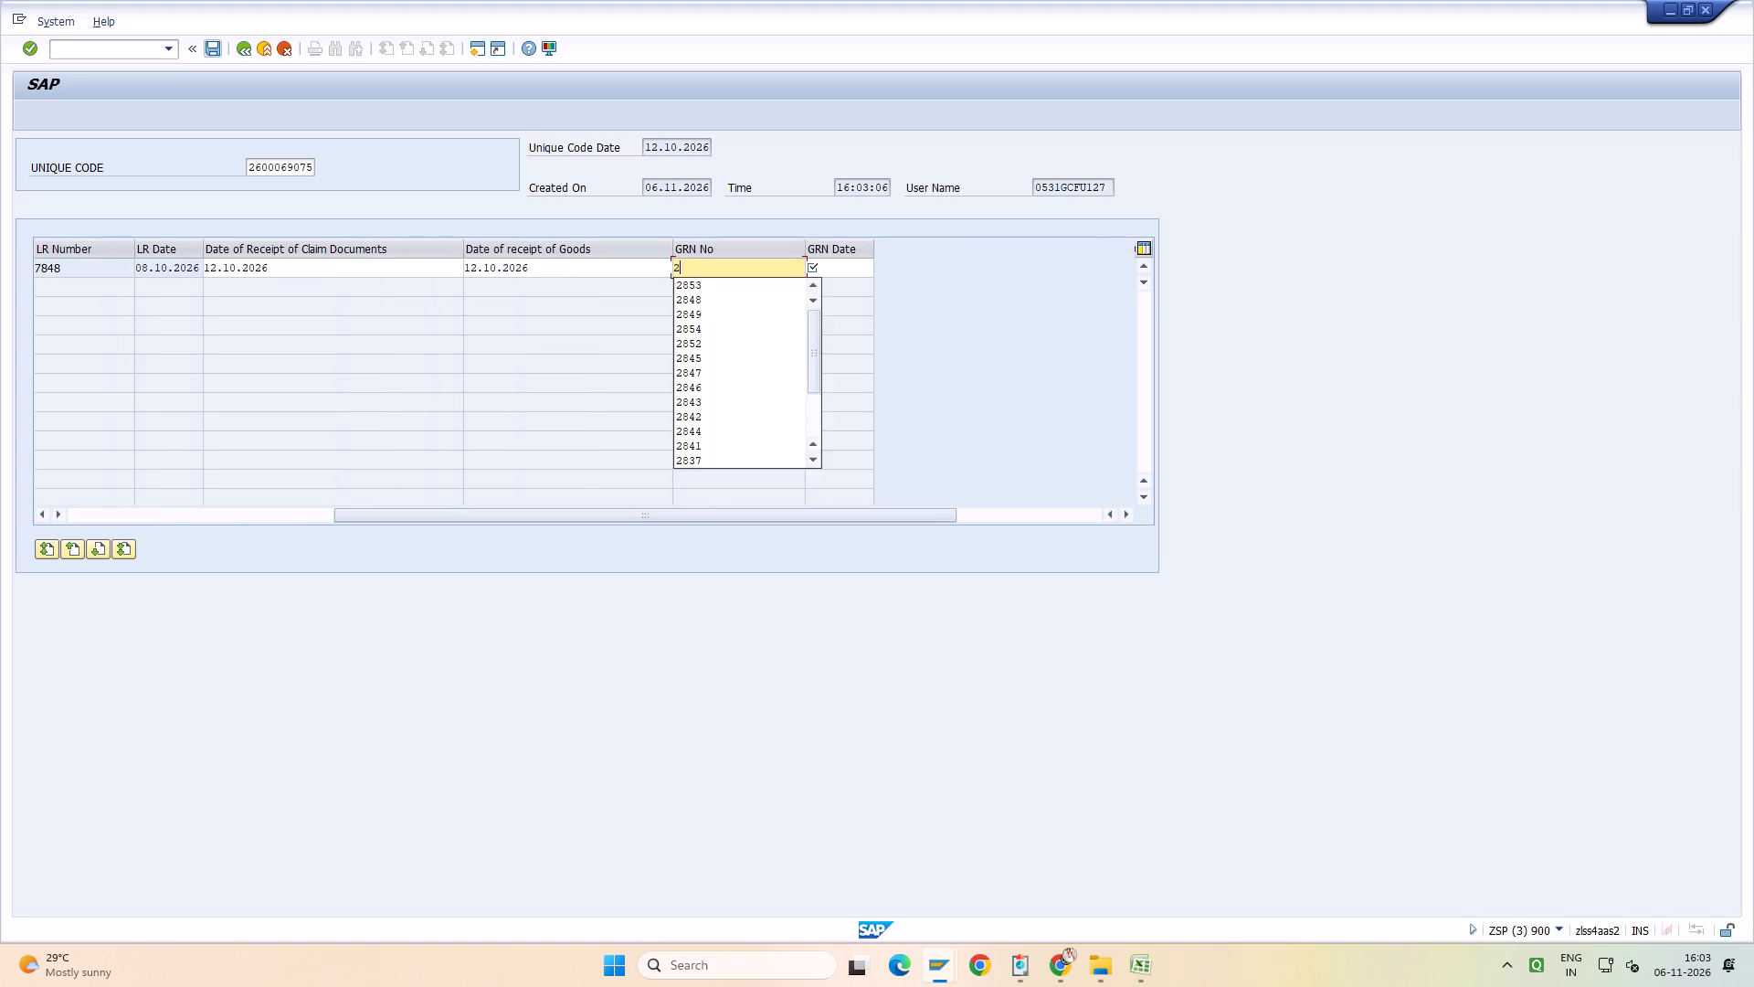
text(851)
key(Tab)
key(space)
key(Down)
key(Return)
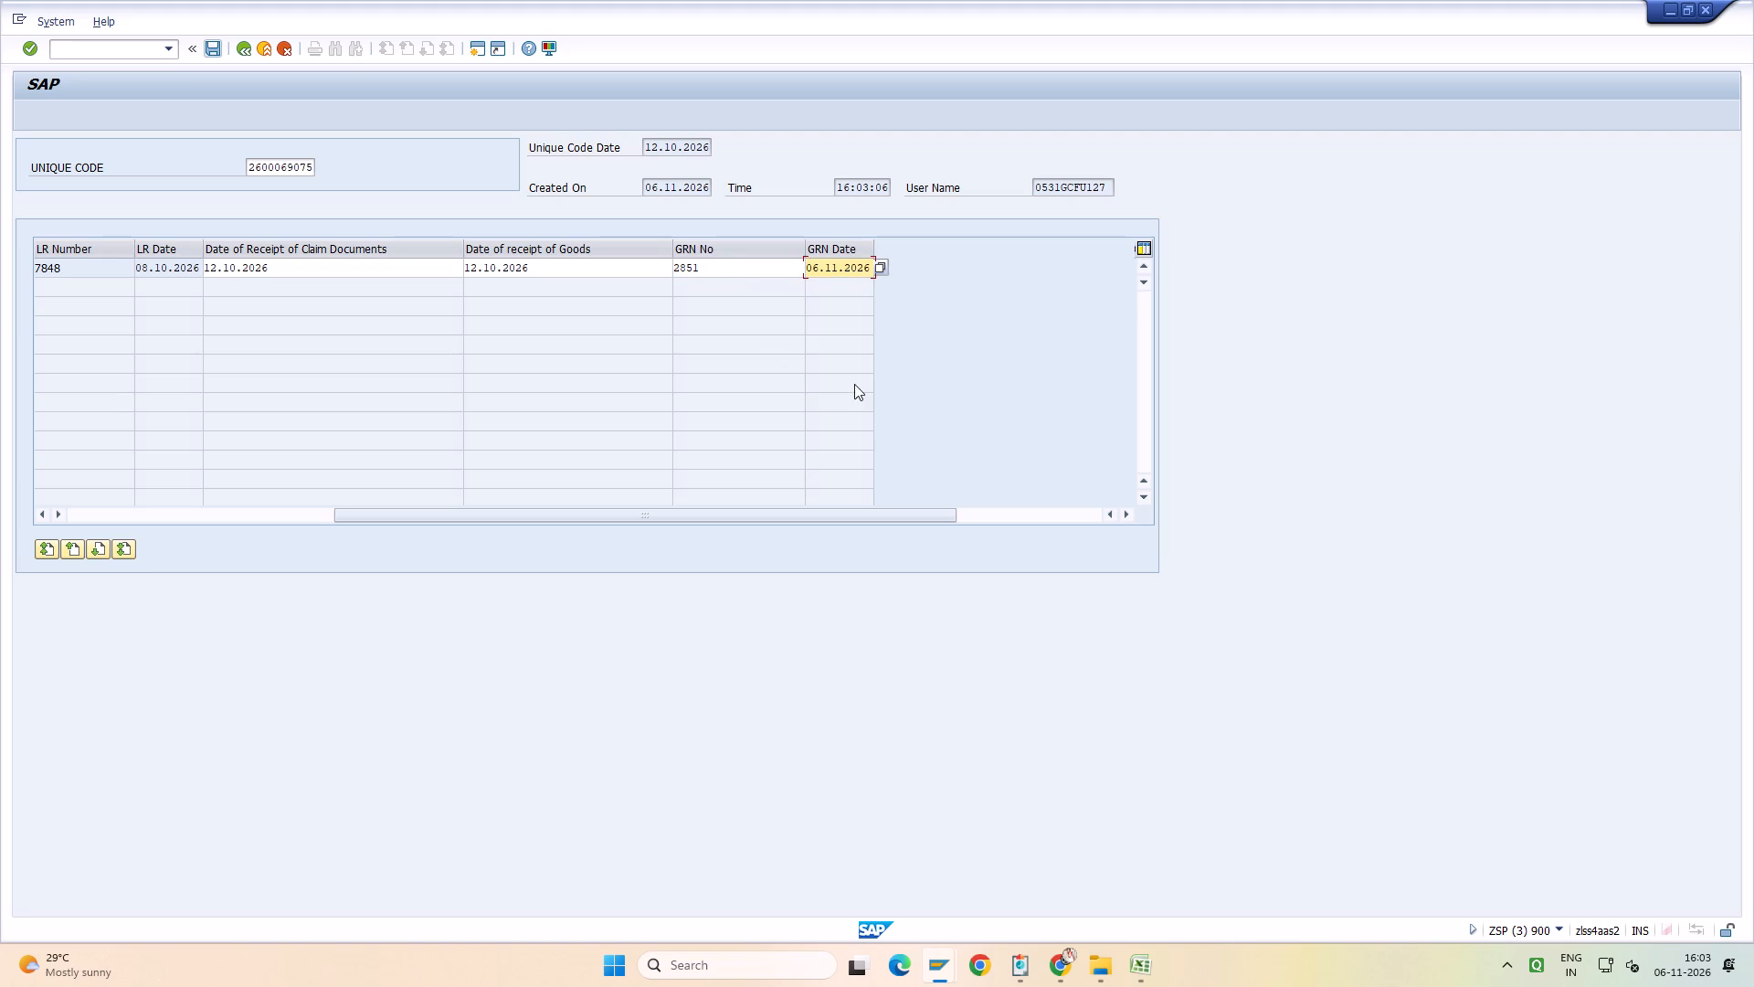
drag(898, 517, 397, 516)
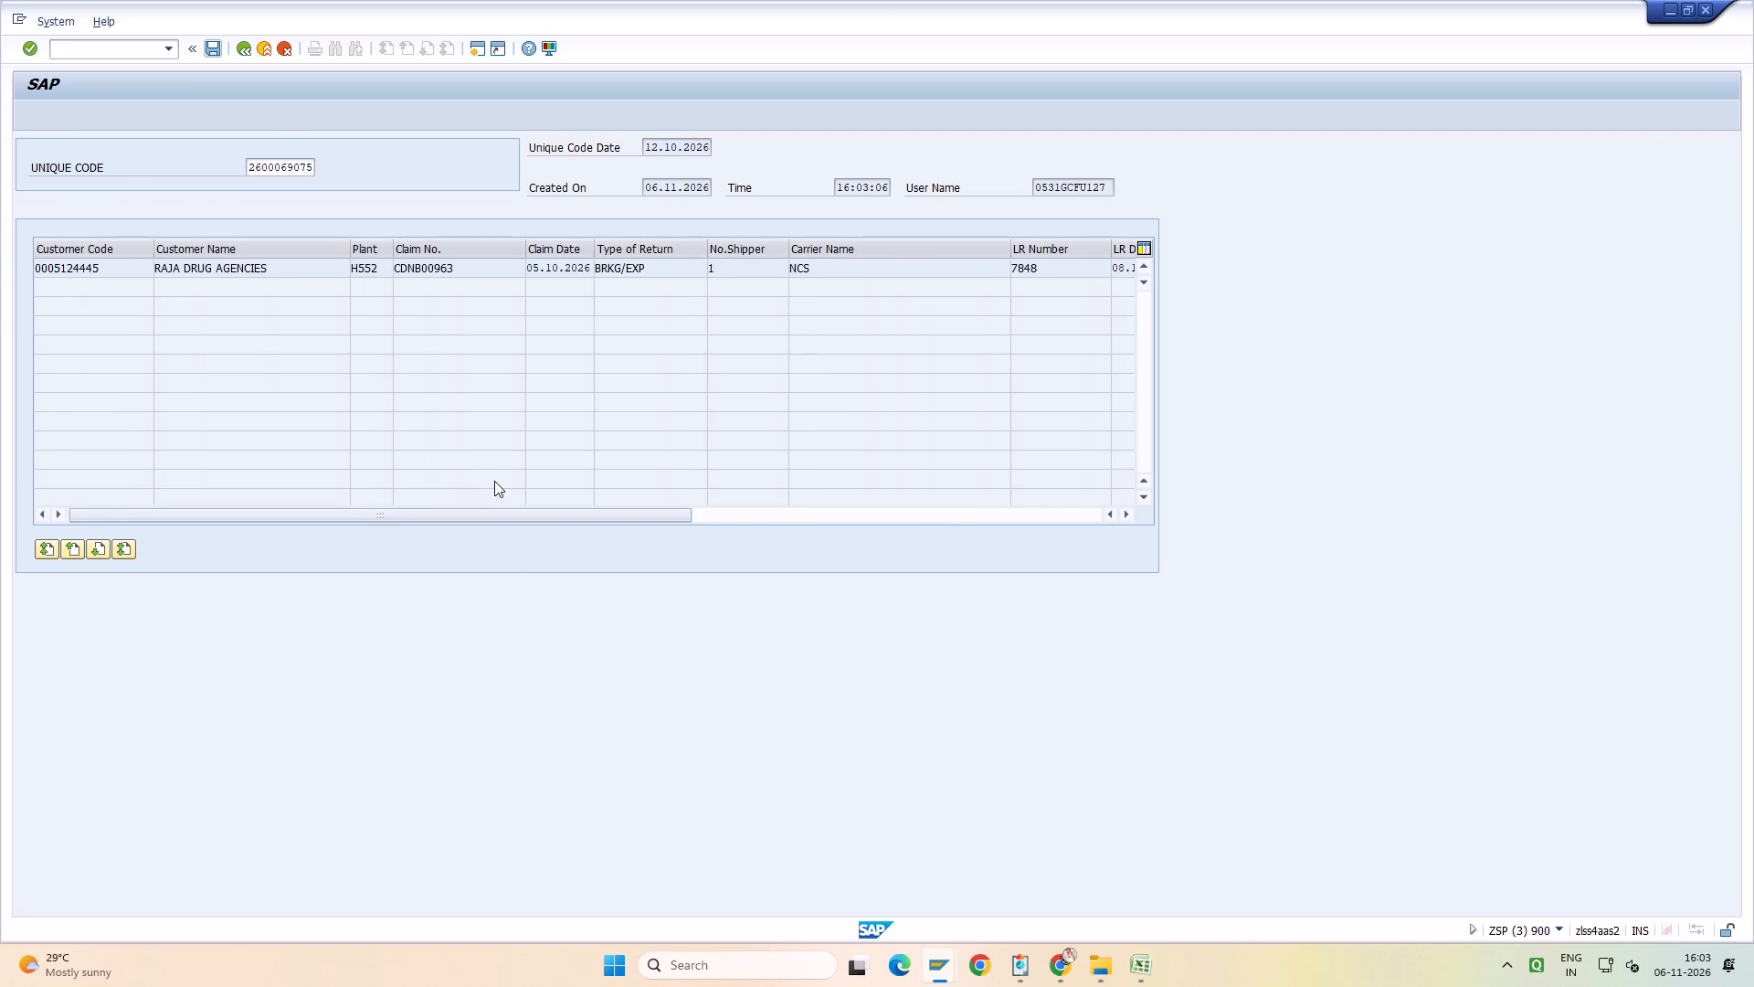
key(ctrl+s)
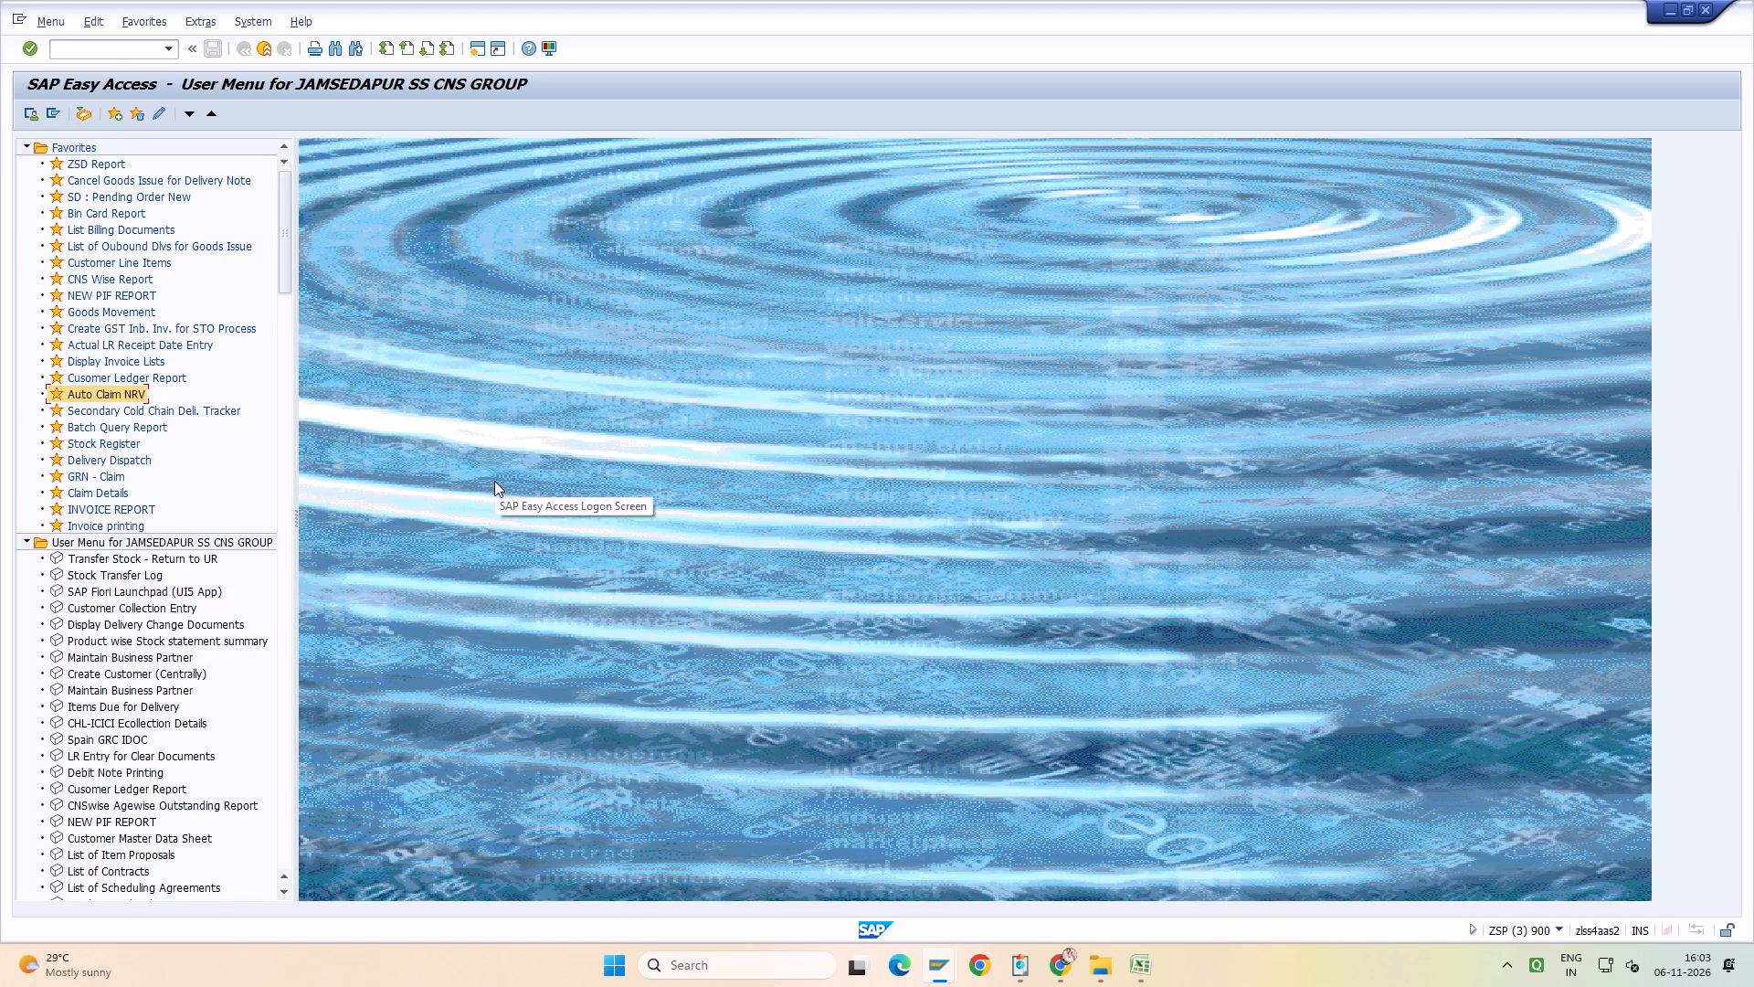
double_click(123, 392)
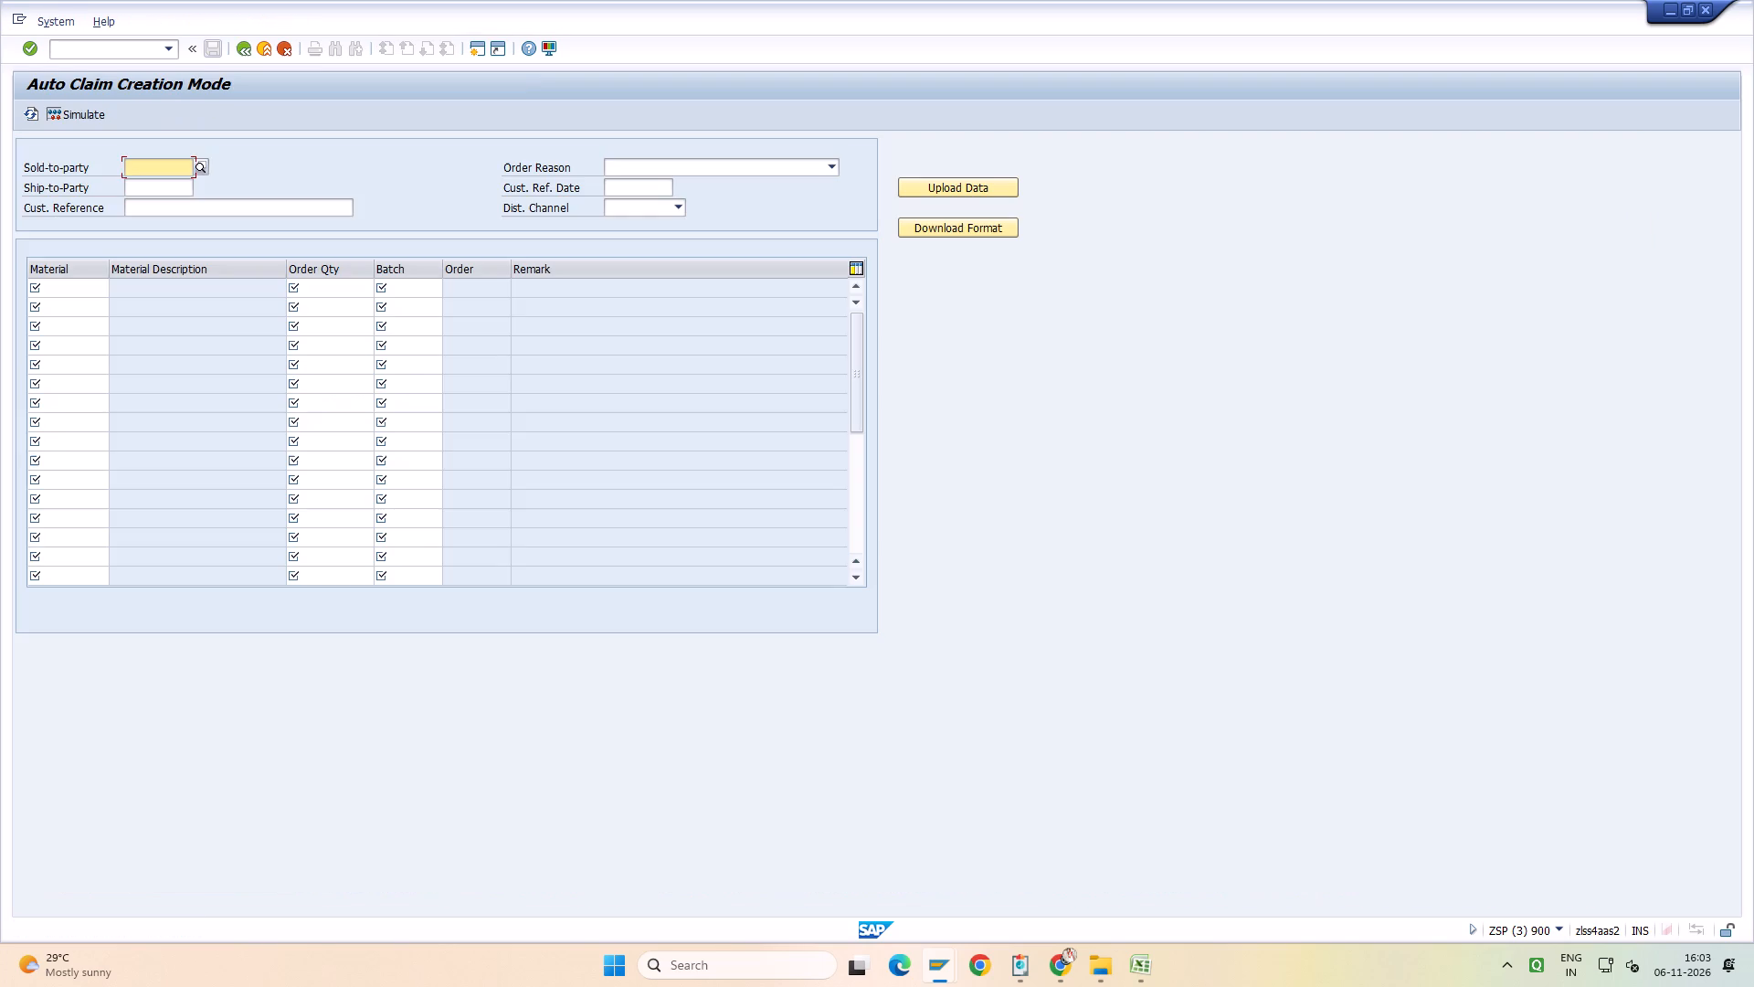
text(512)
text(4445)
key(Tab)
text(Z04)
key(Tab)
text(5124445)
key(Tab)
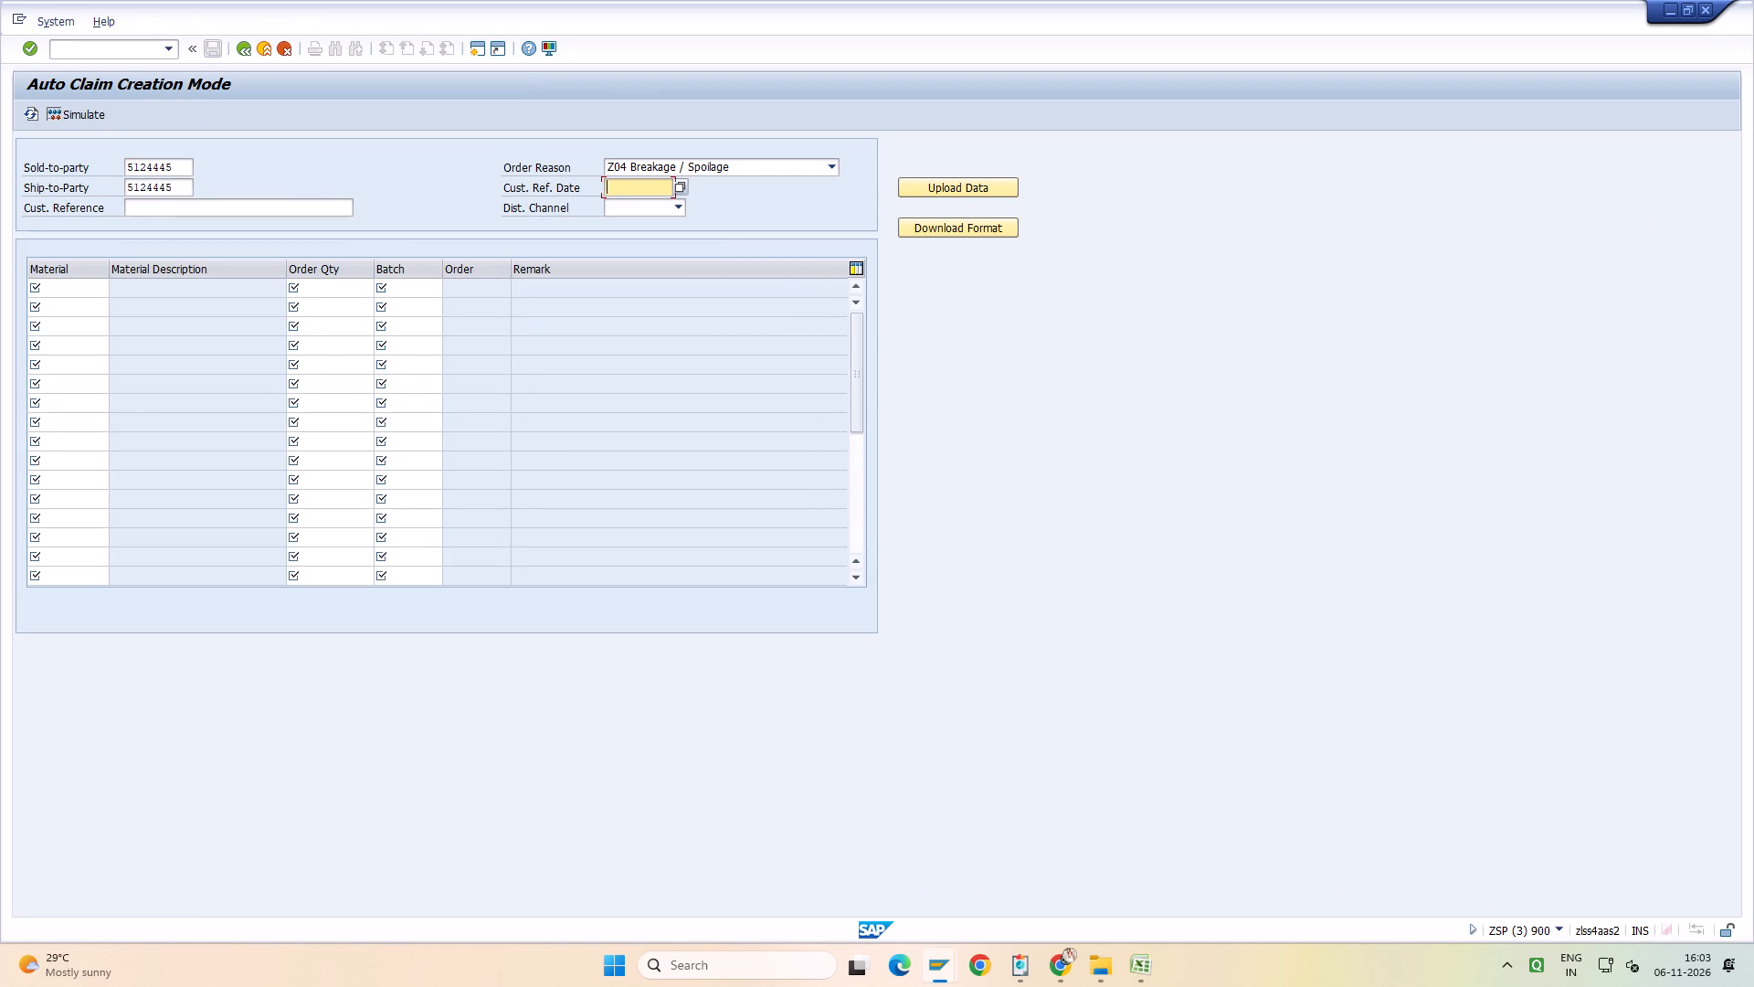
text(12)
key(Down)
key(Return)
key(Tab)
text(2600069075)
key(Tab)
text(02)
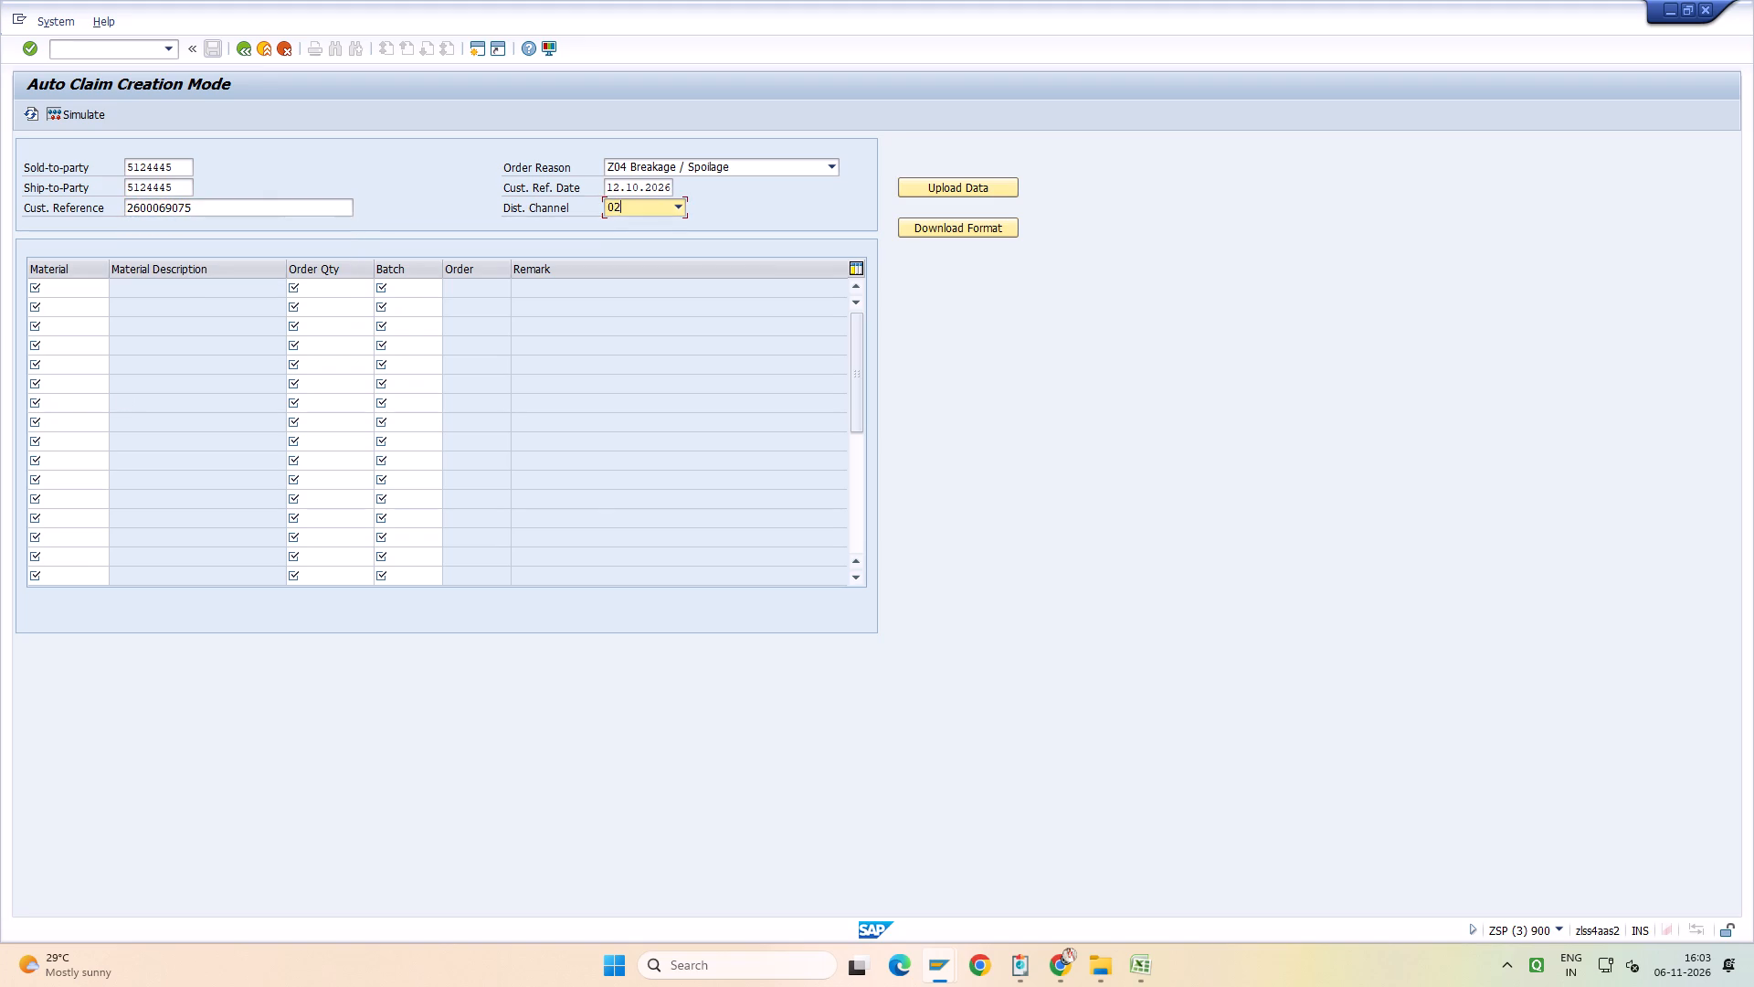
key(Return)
Close the GOYAL PHARMA Excel sheet without saving its changes.
click(1151, 978)
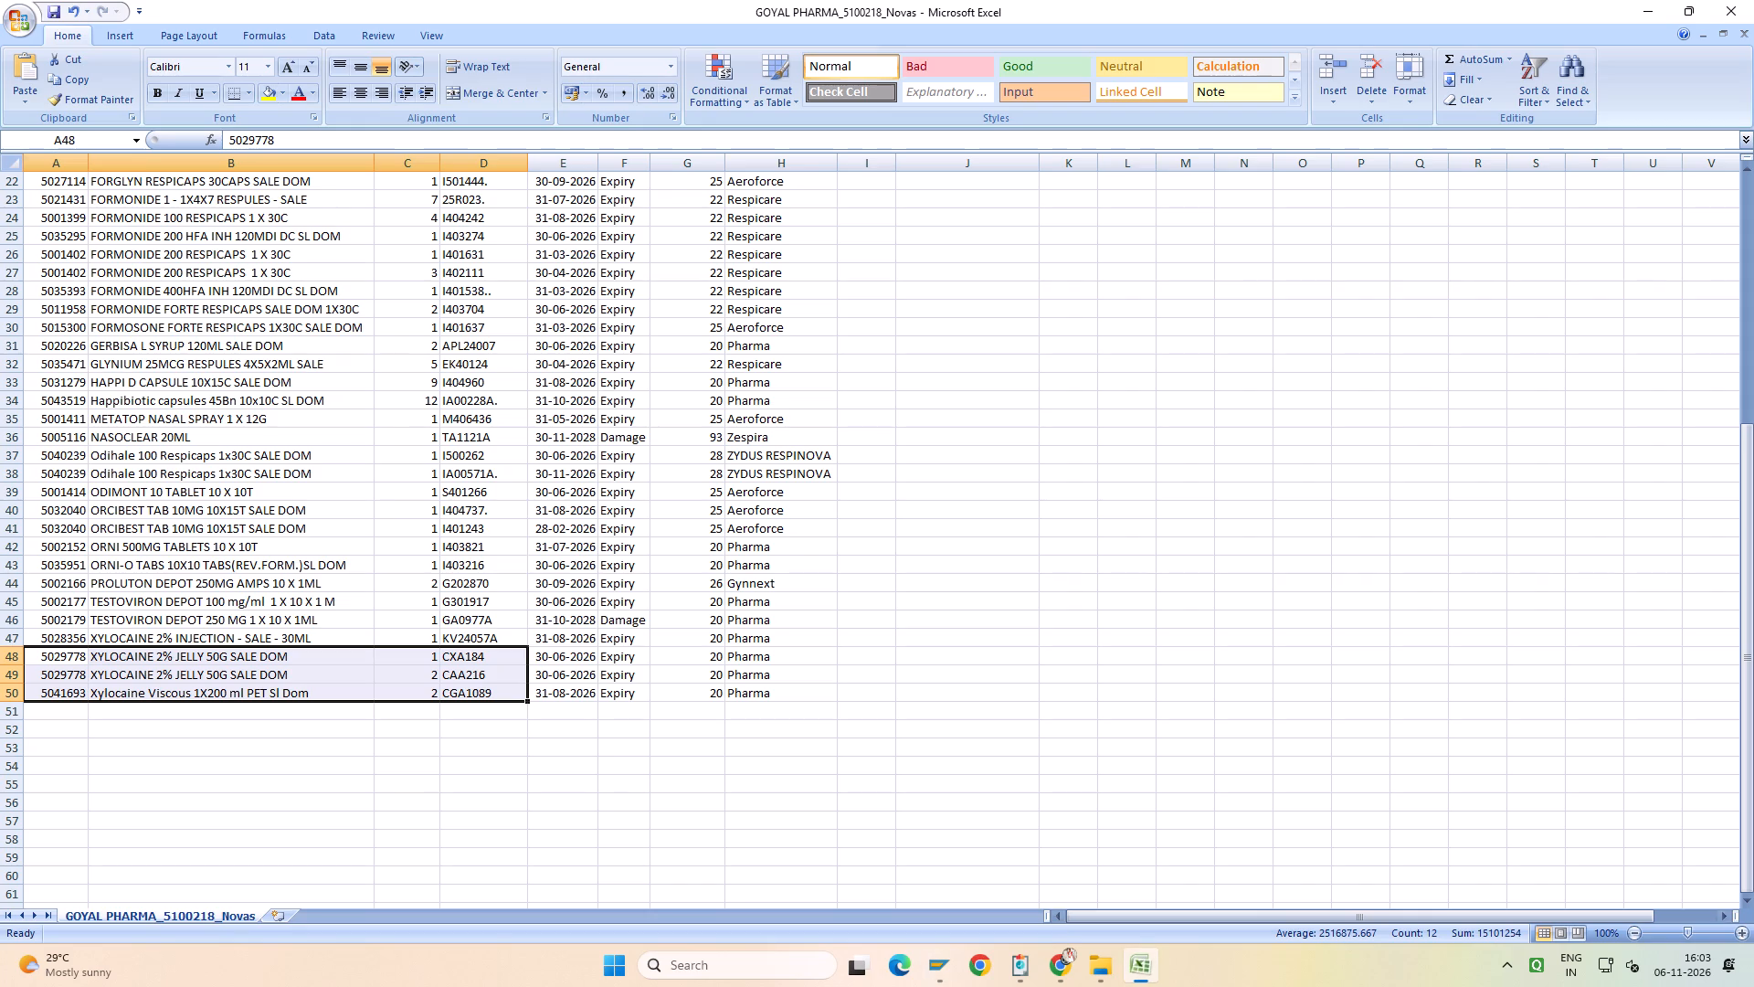
click(1739, 1)
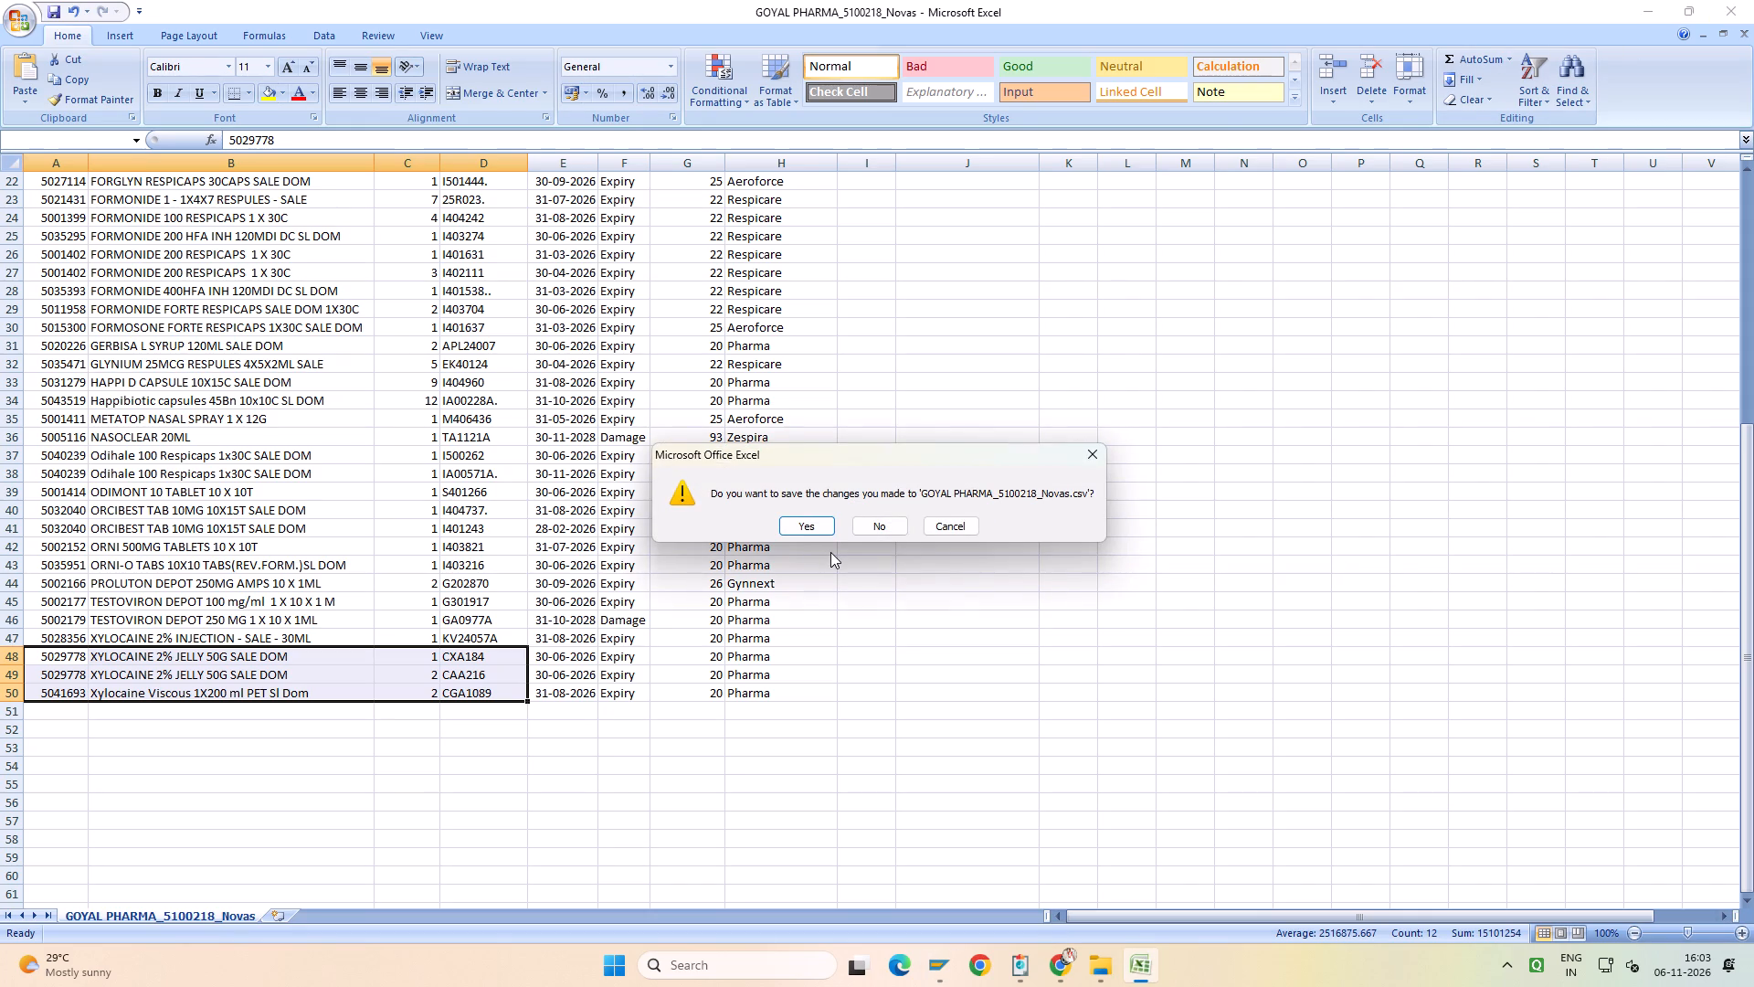
click(875, 520)
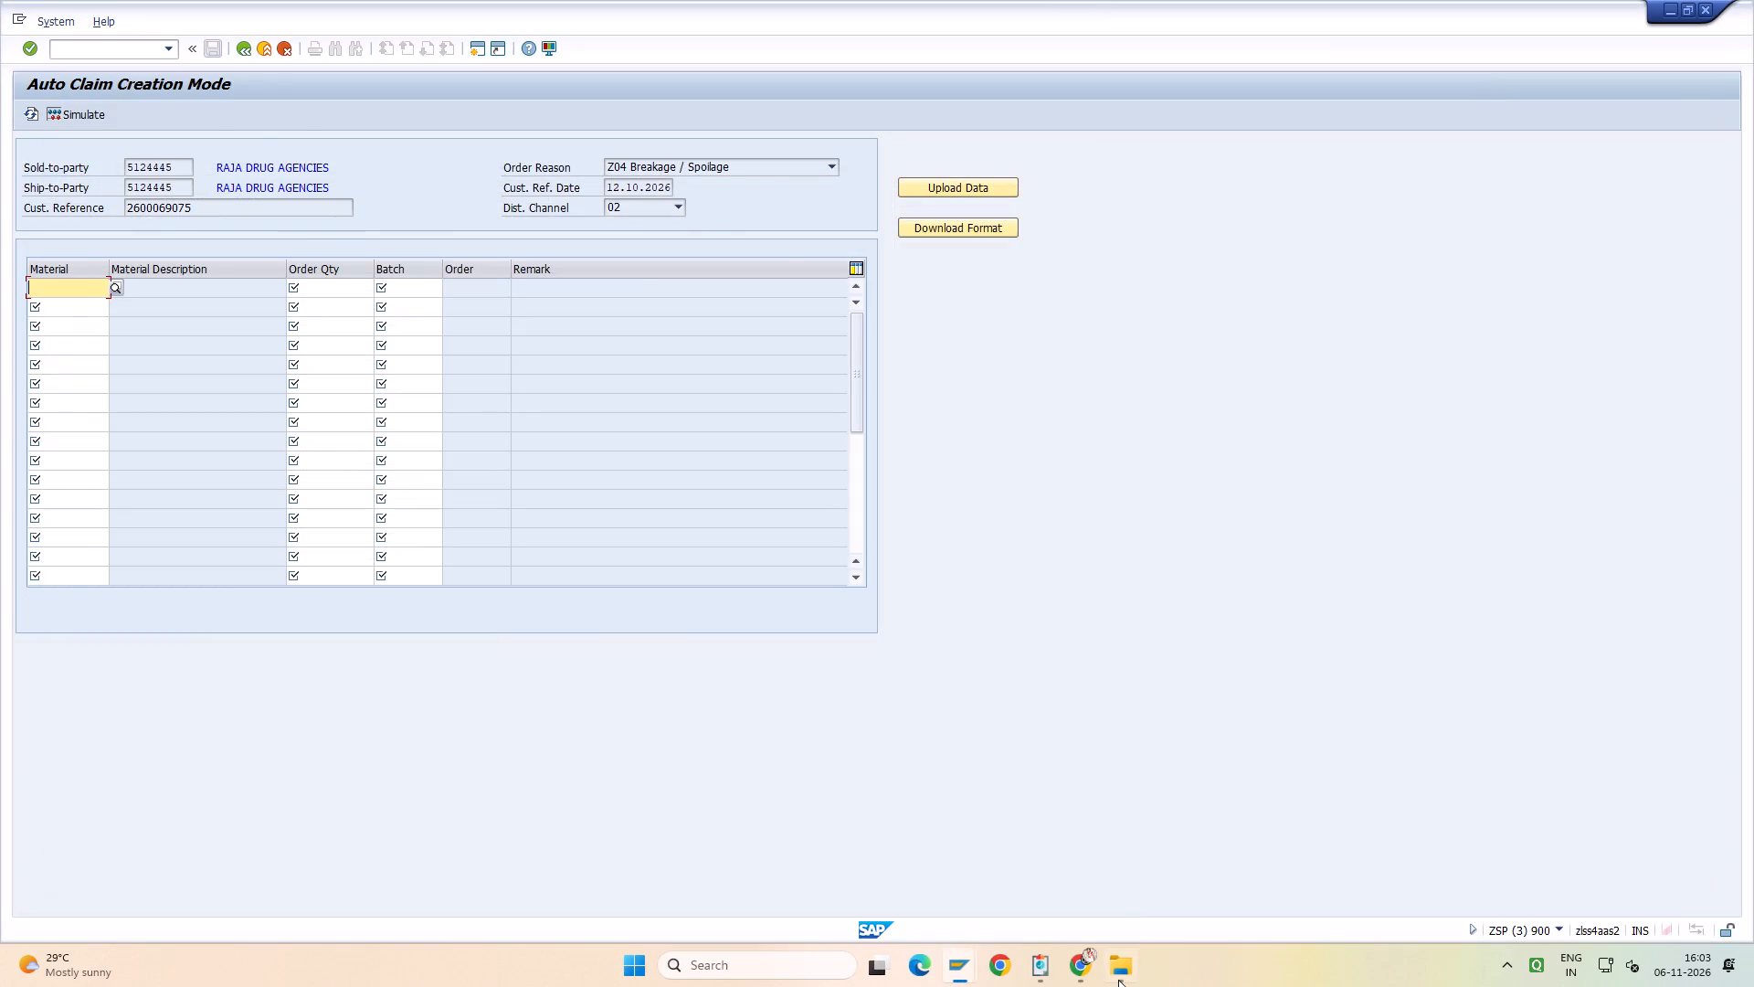
Open RAJA DRUG AGENCIES_5124445_Novas from folder 2848-2854, fit its column widths, and select the item codes in A2:A36.
click(1118, 980)
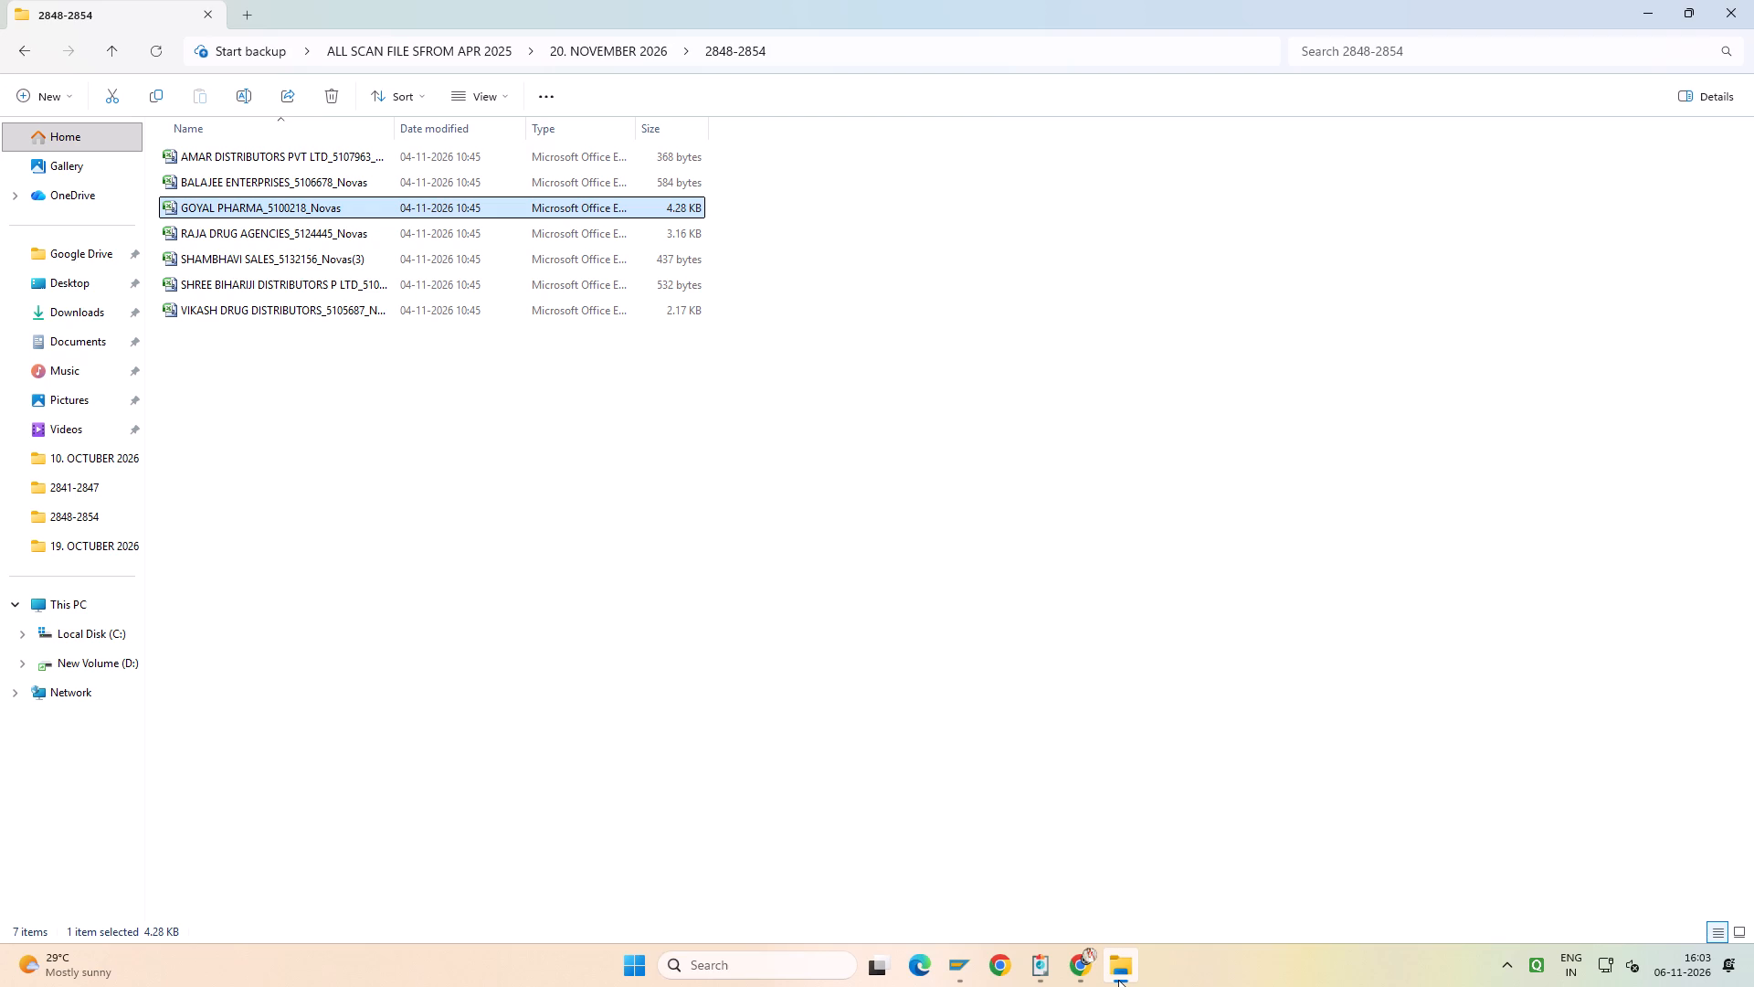
double_click(282, 240)
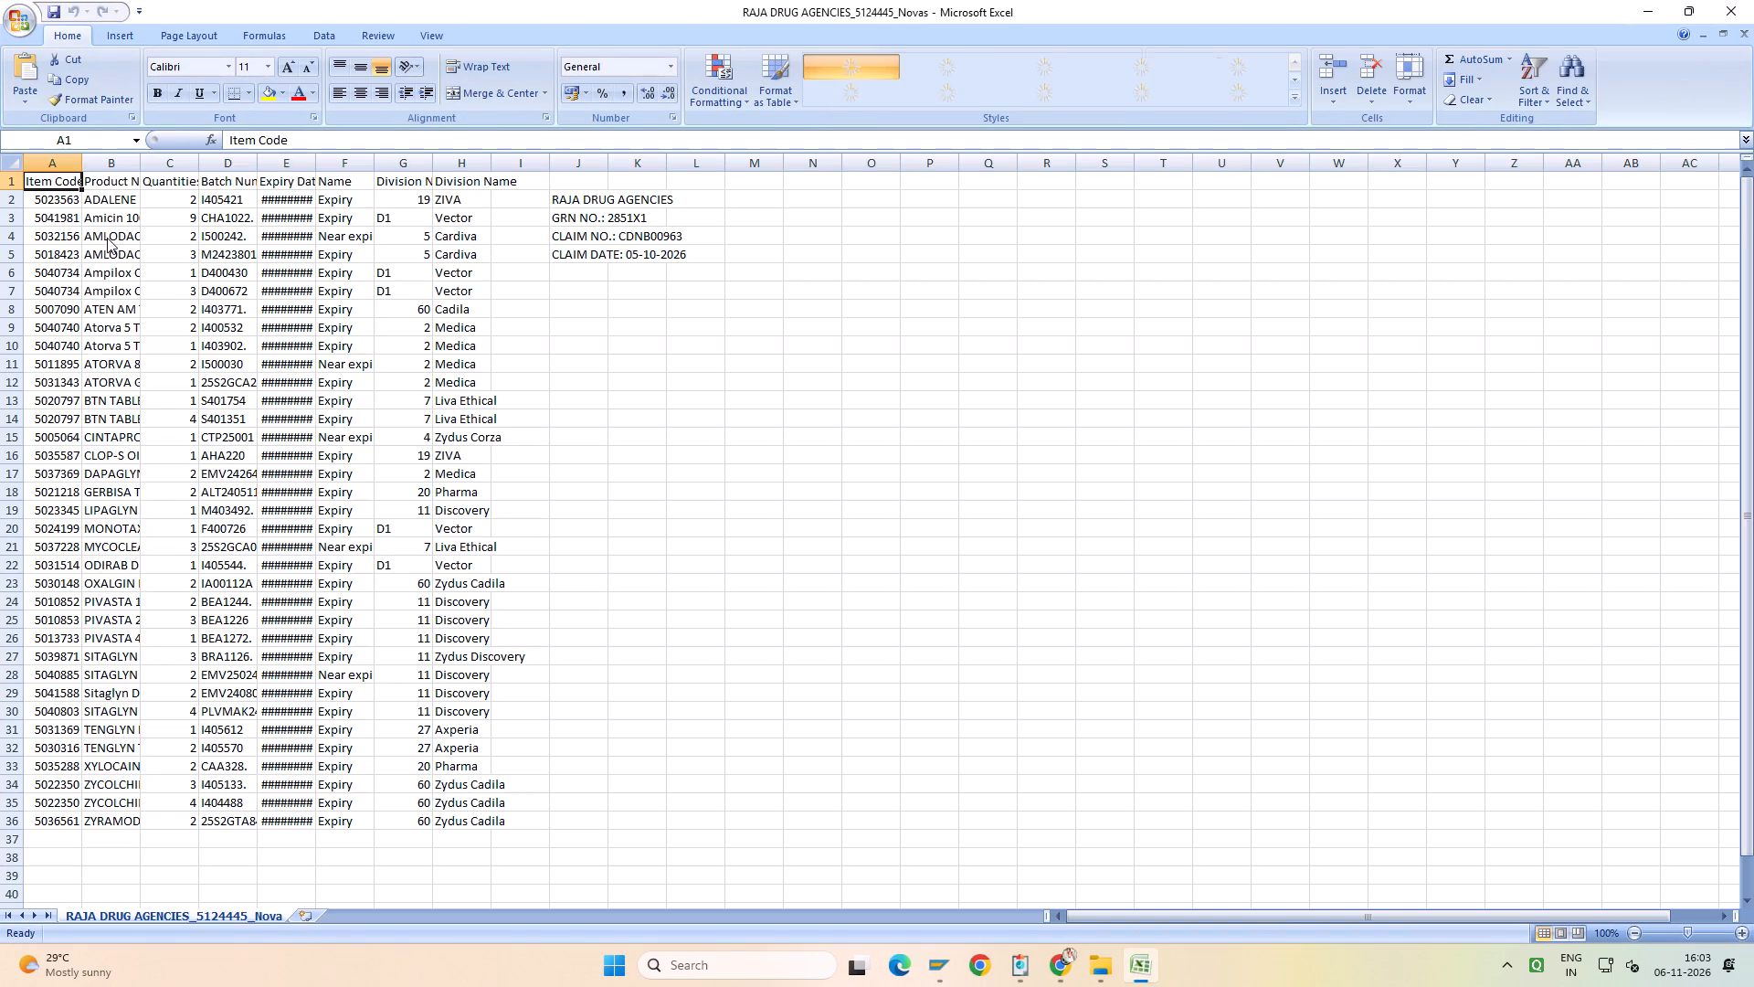
click(7, 163)
double_click(79, 161)
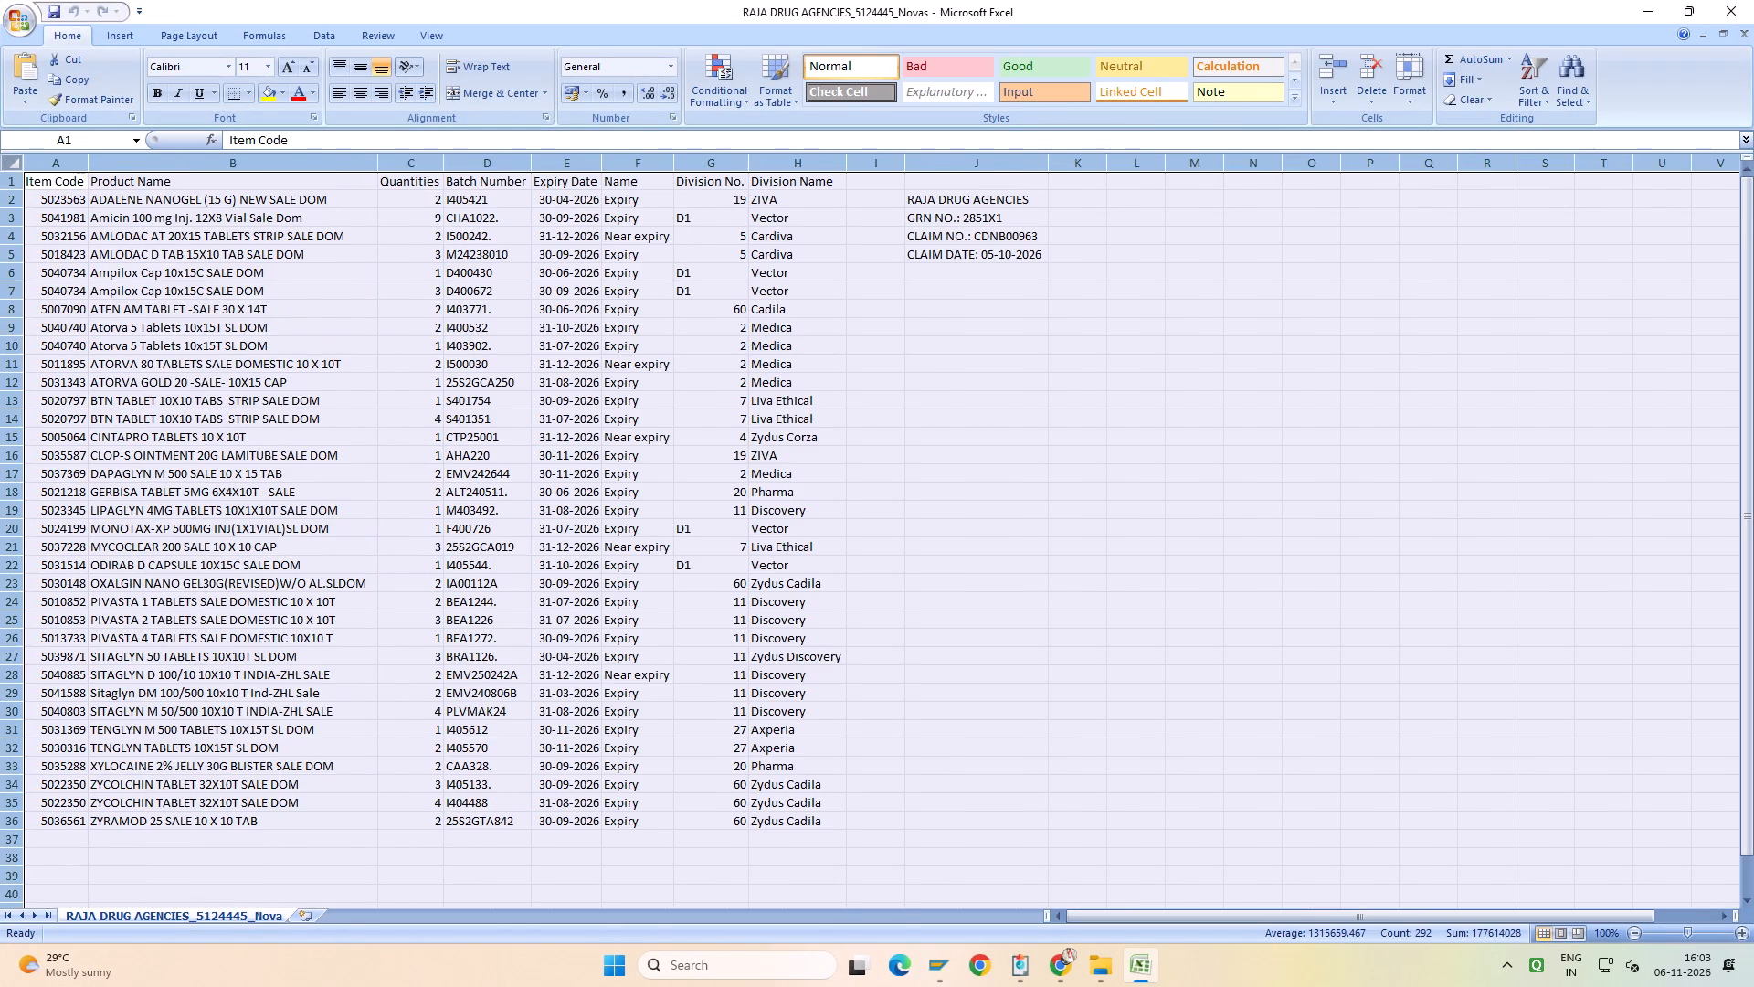
click(59, 197)
key(ctrl+shift+Down)
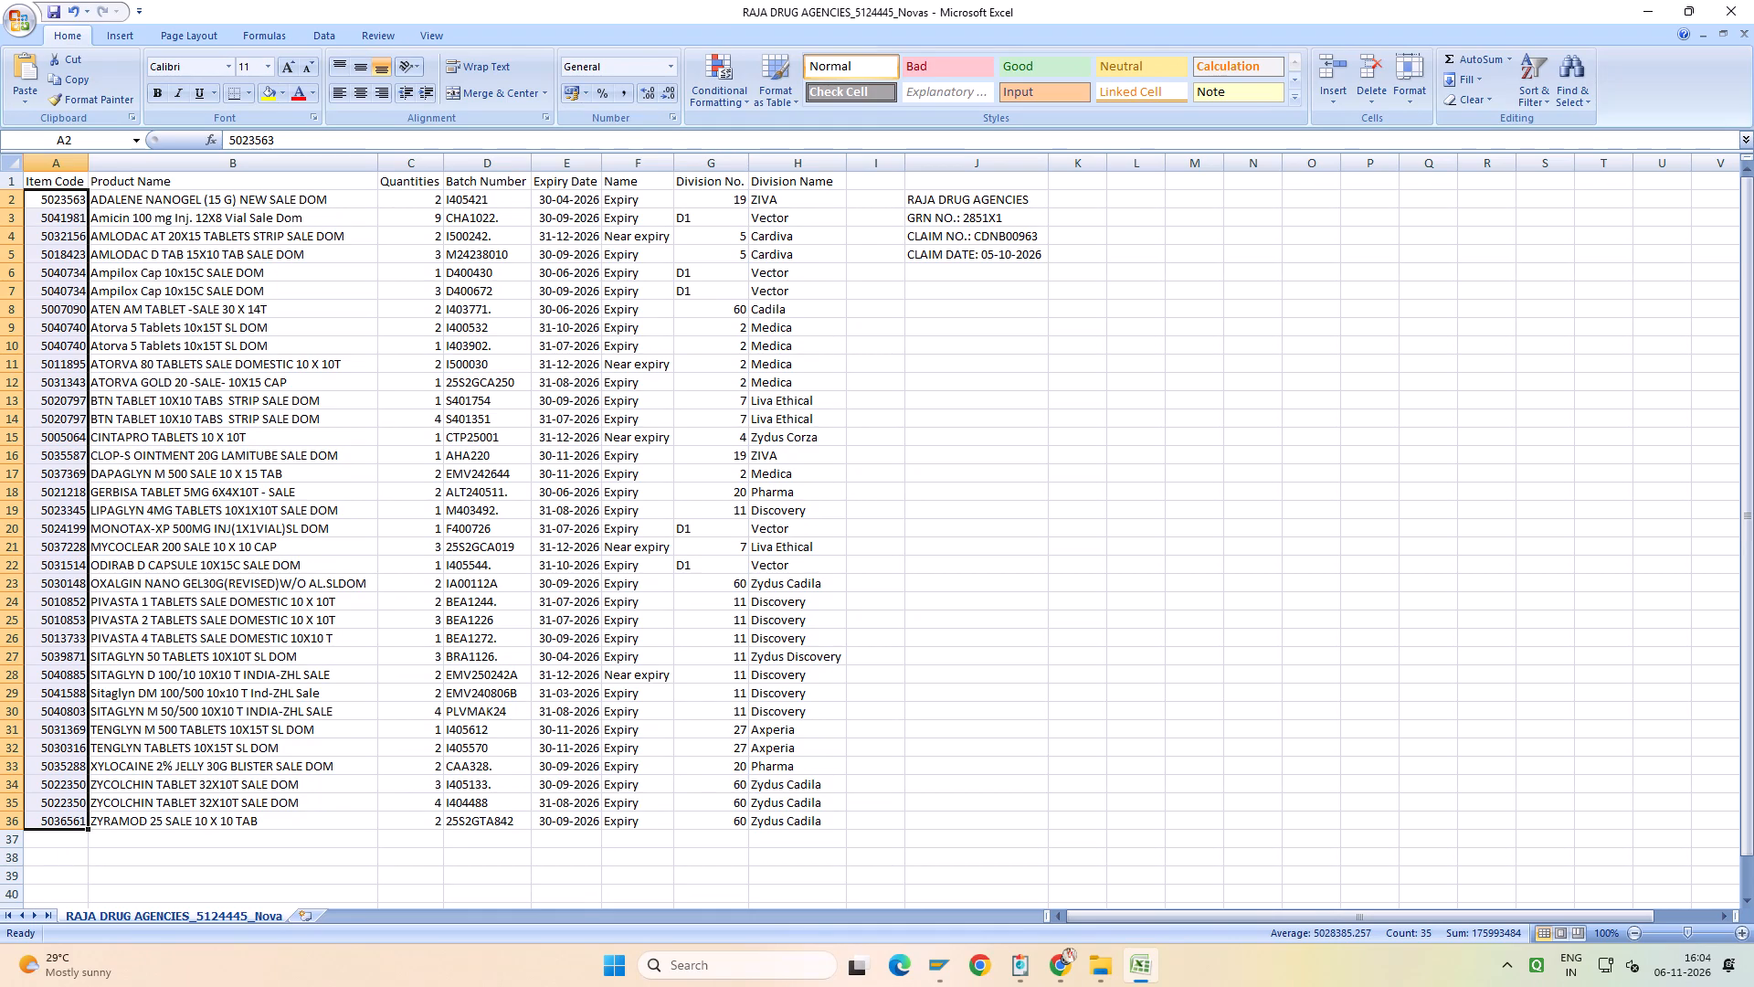
Open the AUTO_CLAIM_FORMAT Excel file from the desktop, accepting its mismatched file format.
click(1148, 959)
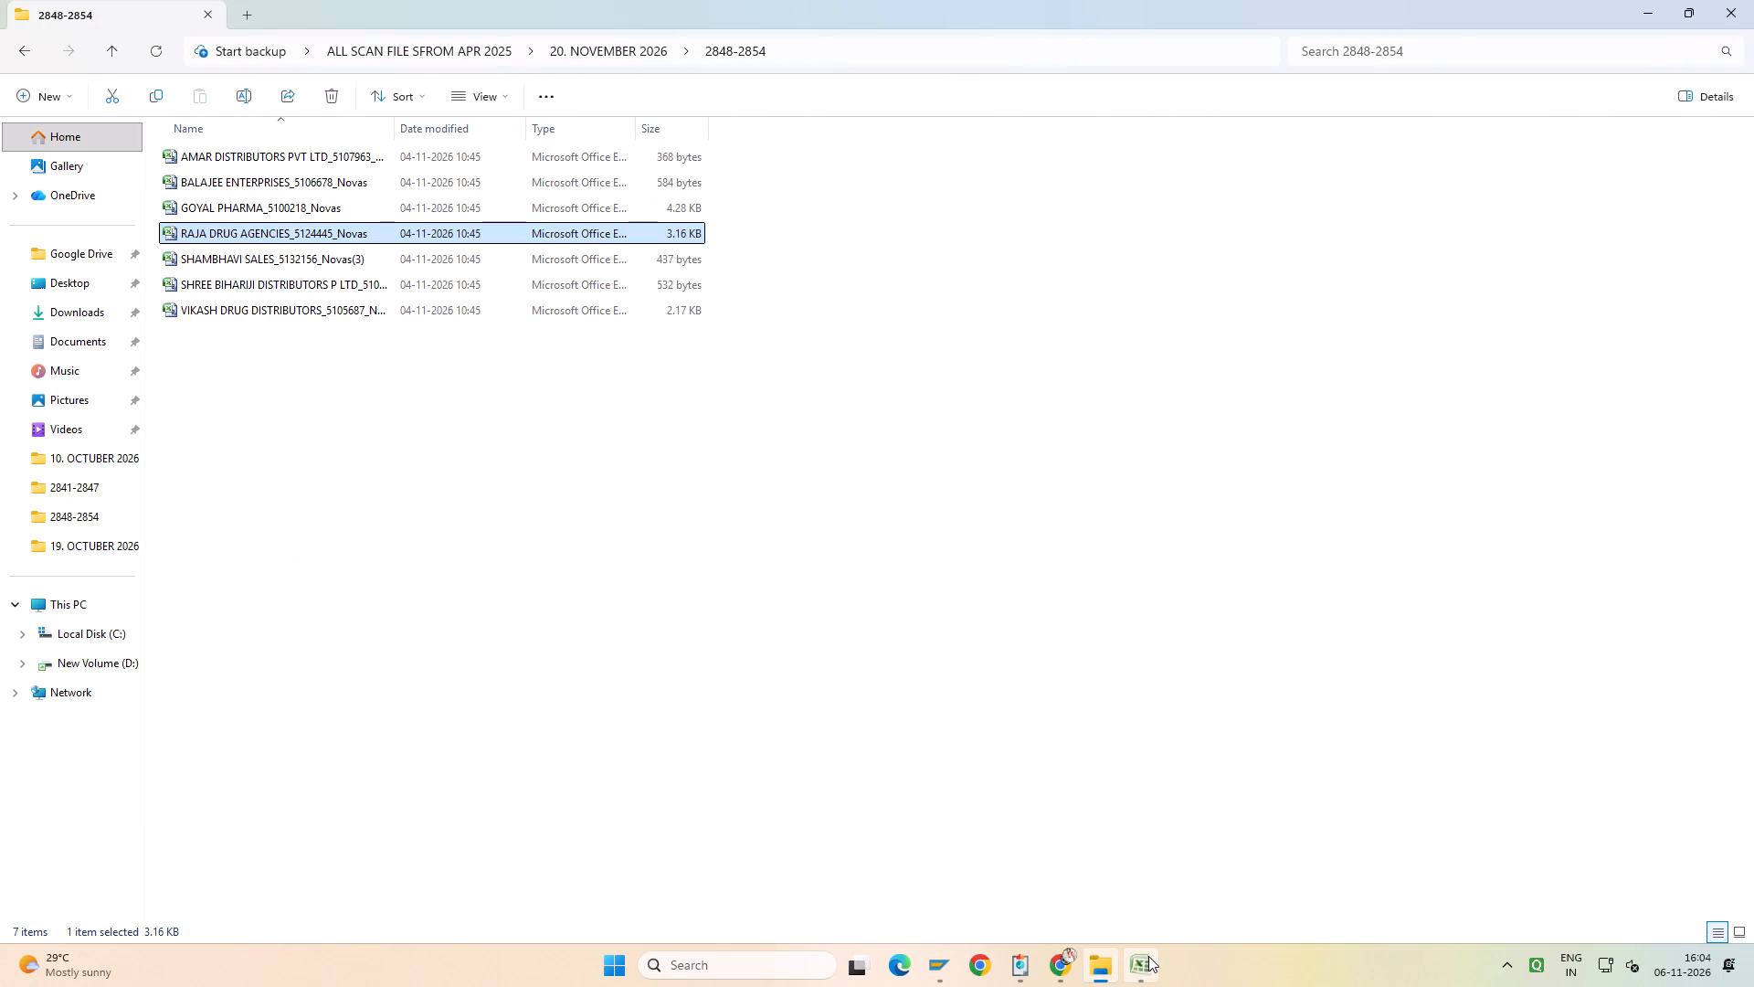
click(1148, 956)
key(super+d)
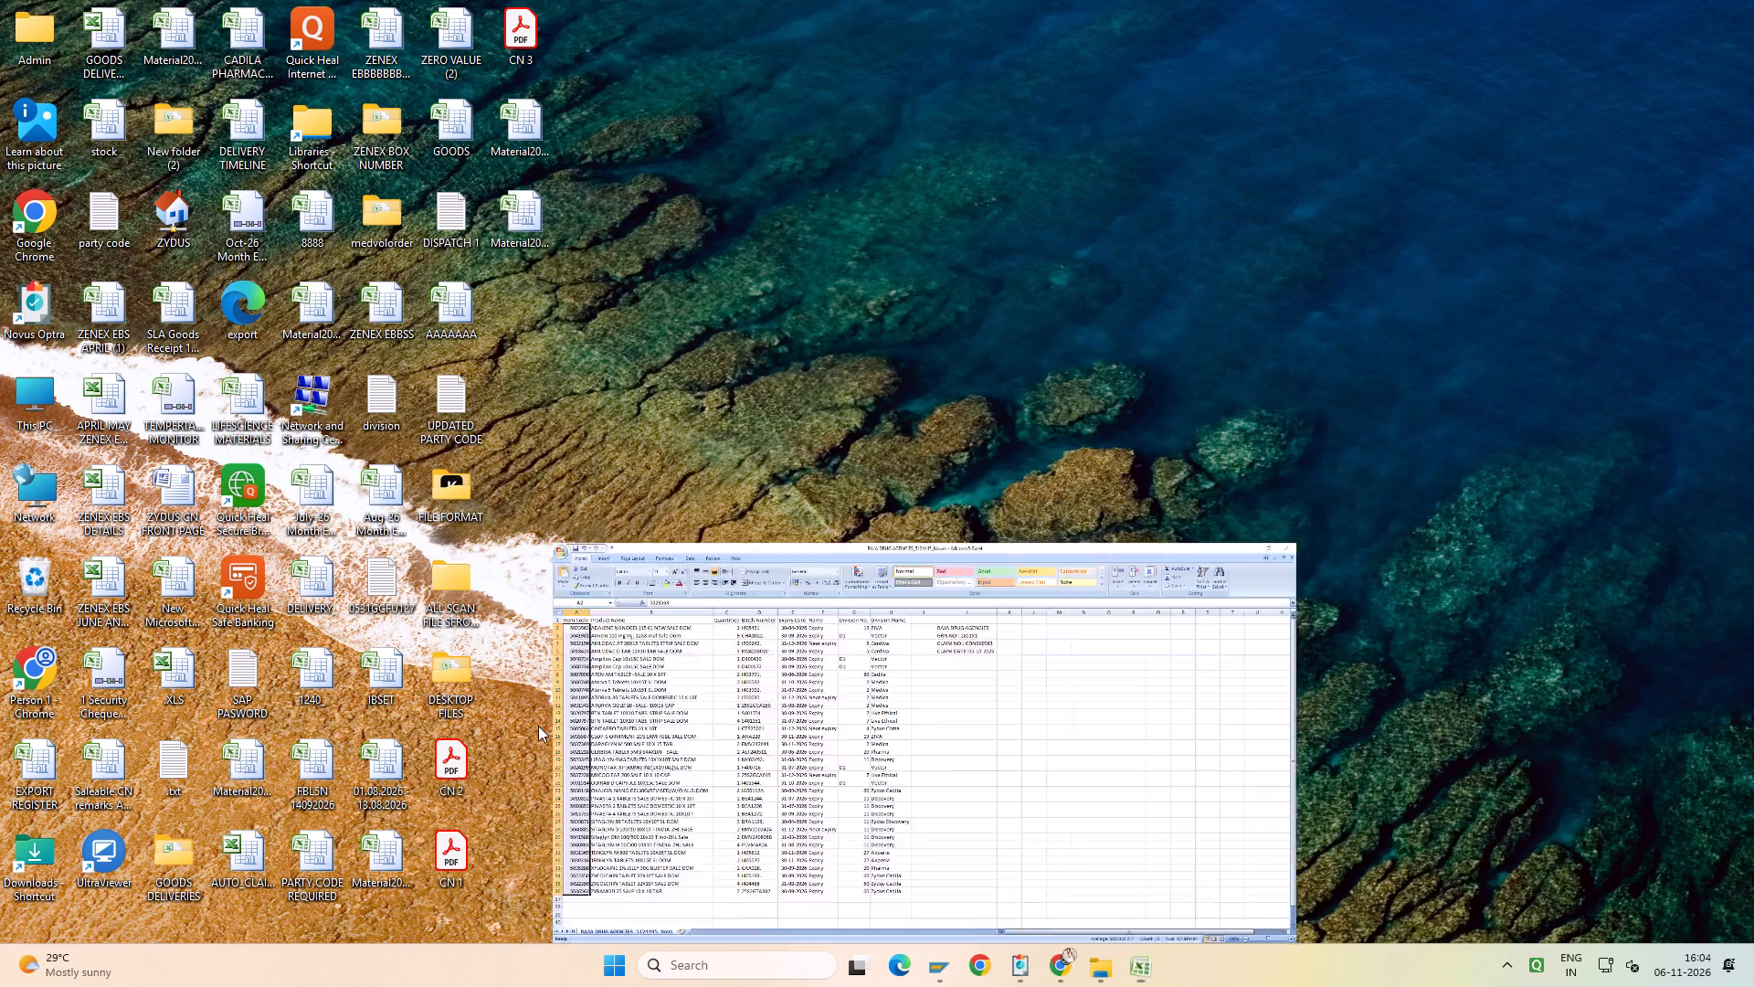
key(a)
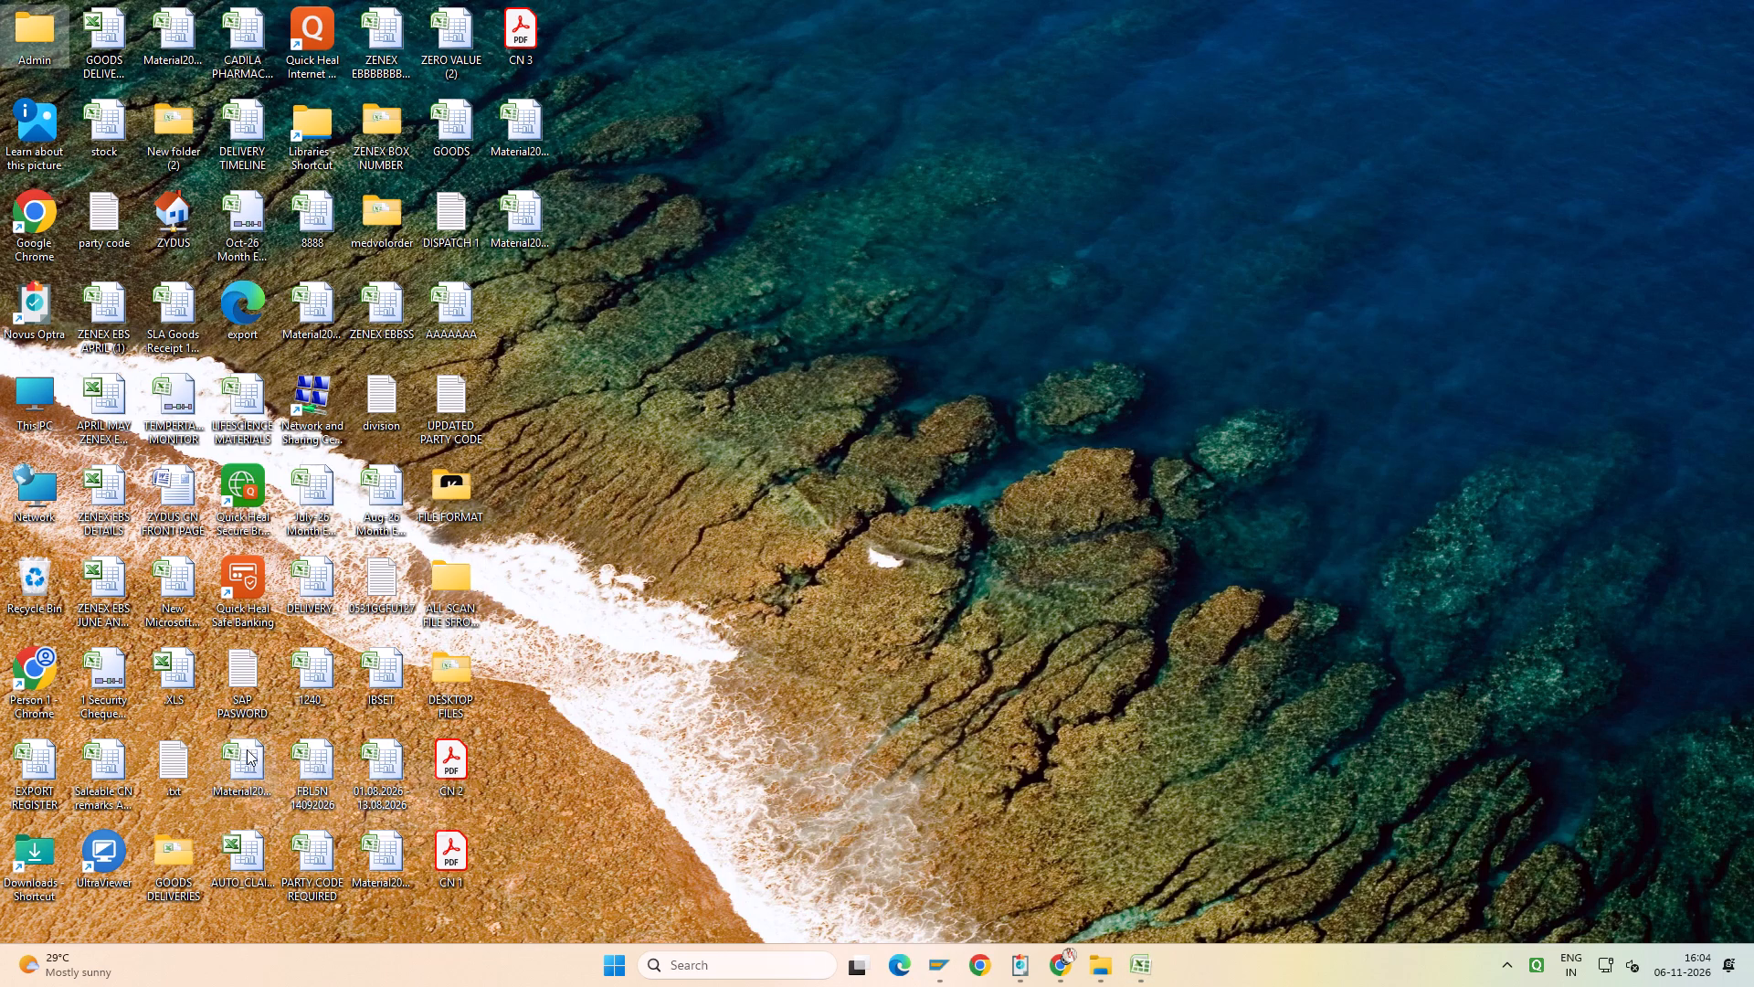
click(165, 600)
key(a)
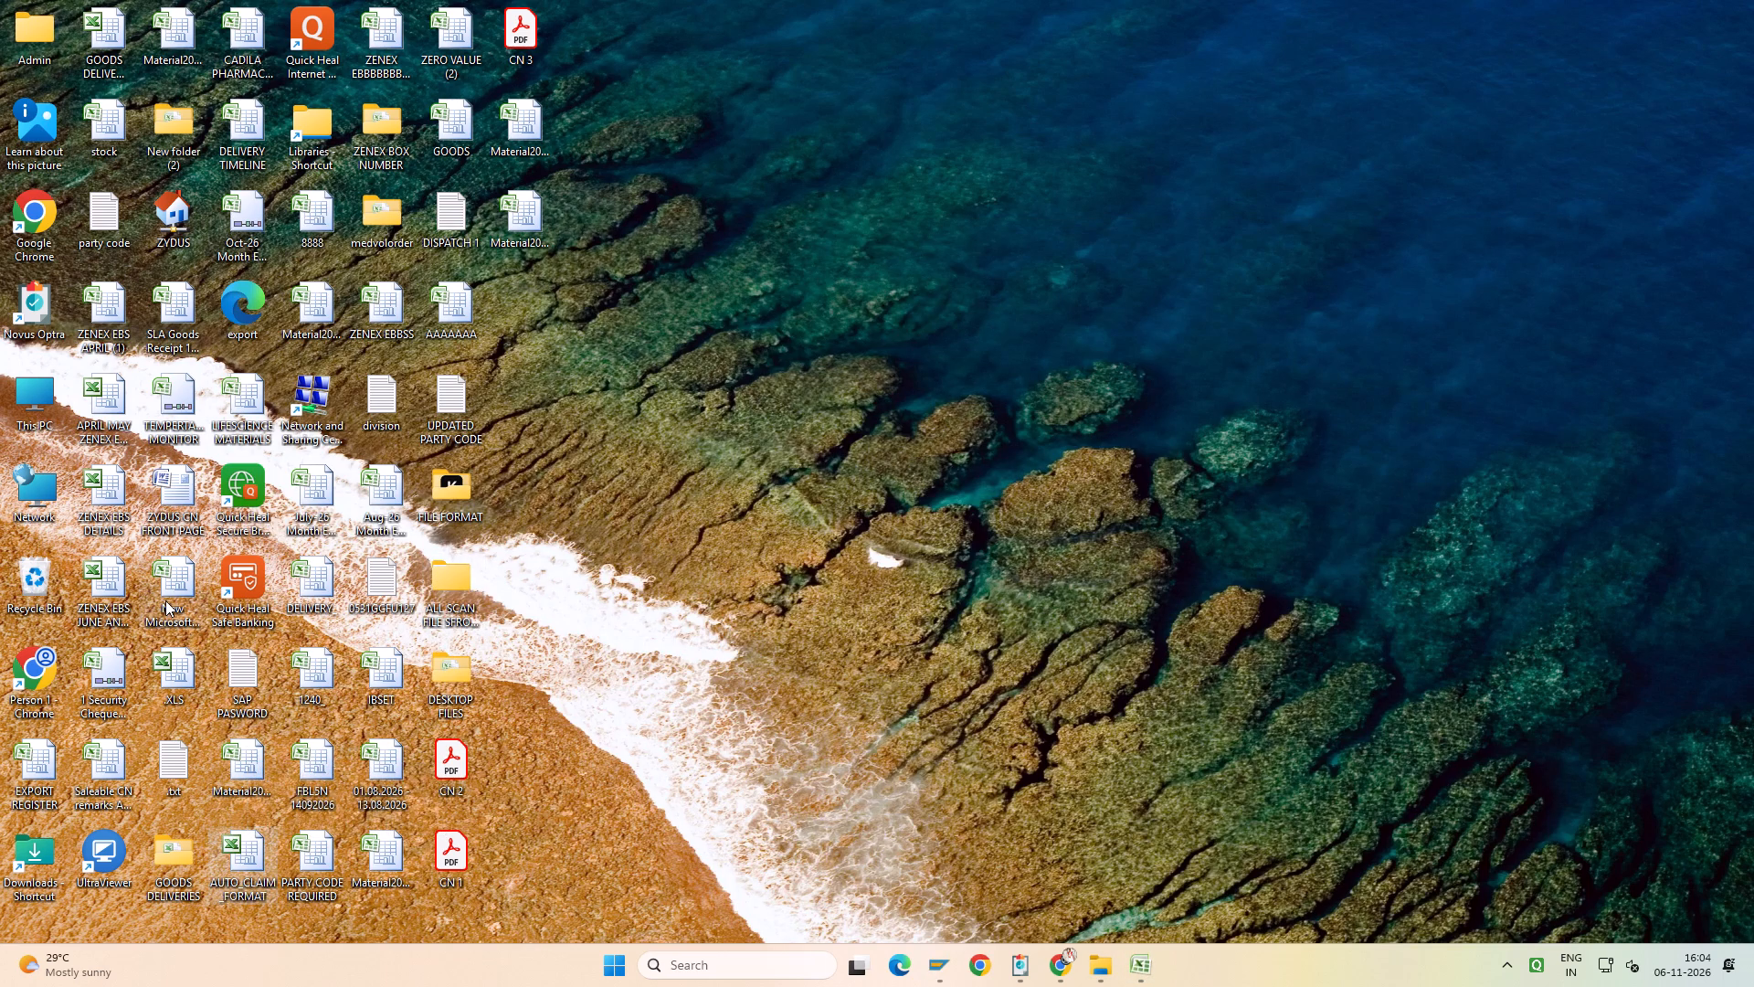
double_click(238, 845)
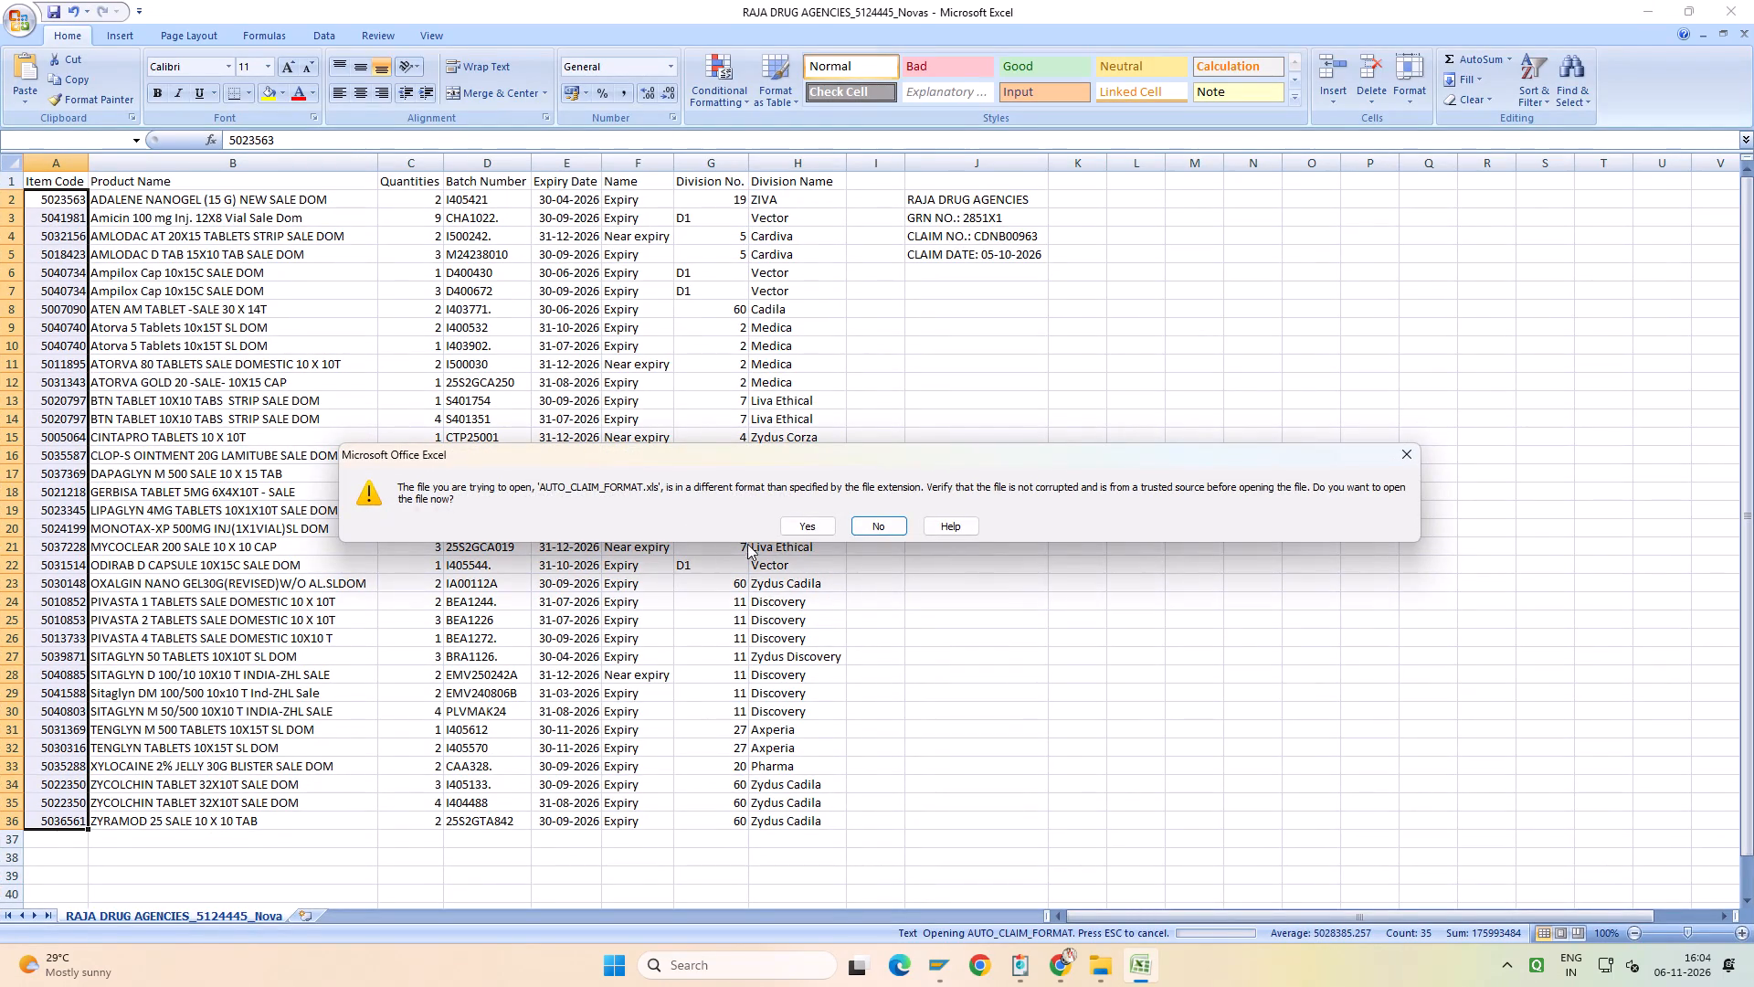
click(813, 532)
Fit the column widths in AUTO_CLAIM_FORMAT and clear all the old GOYAL PHARMA claim rows below the header.
click(13, 161)
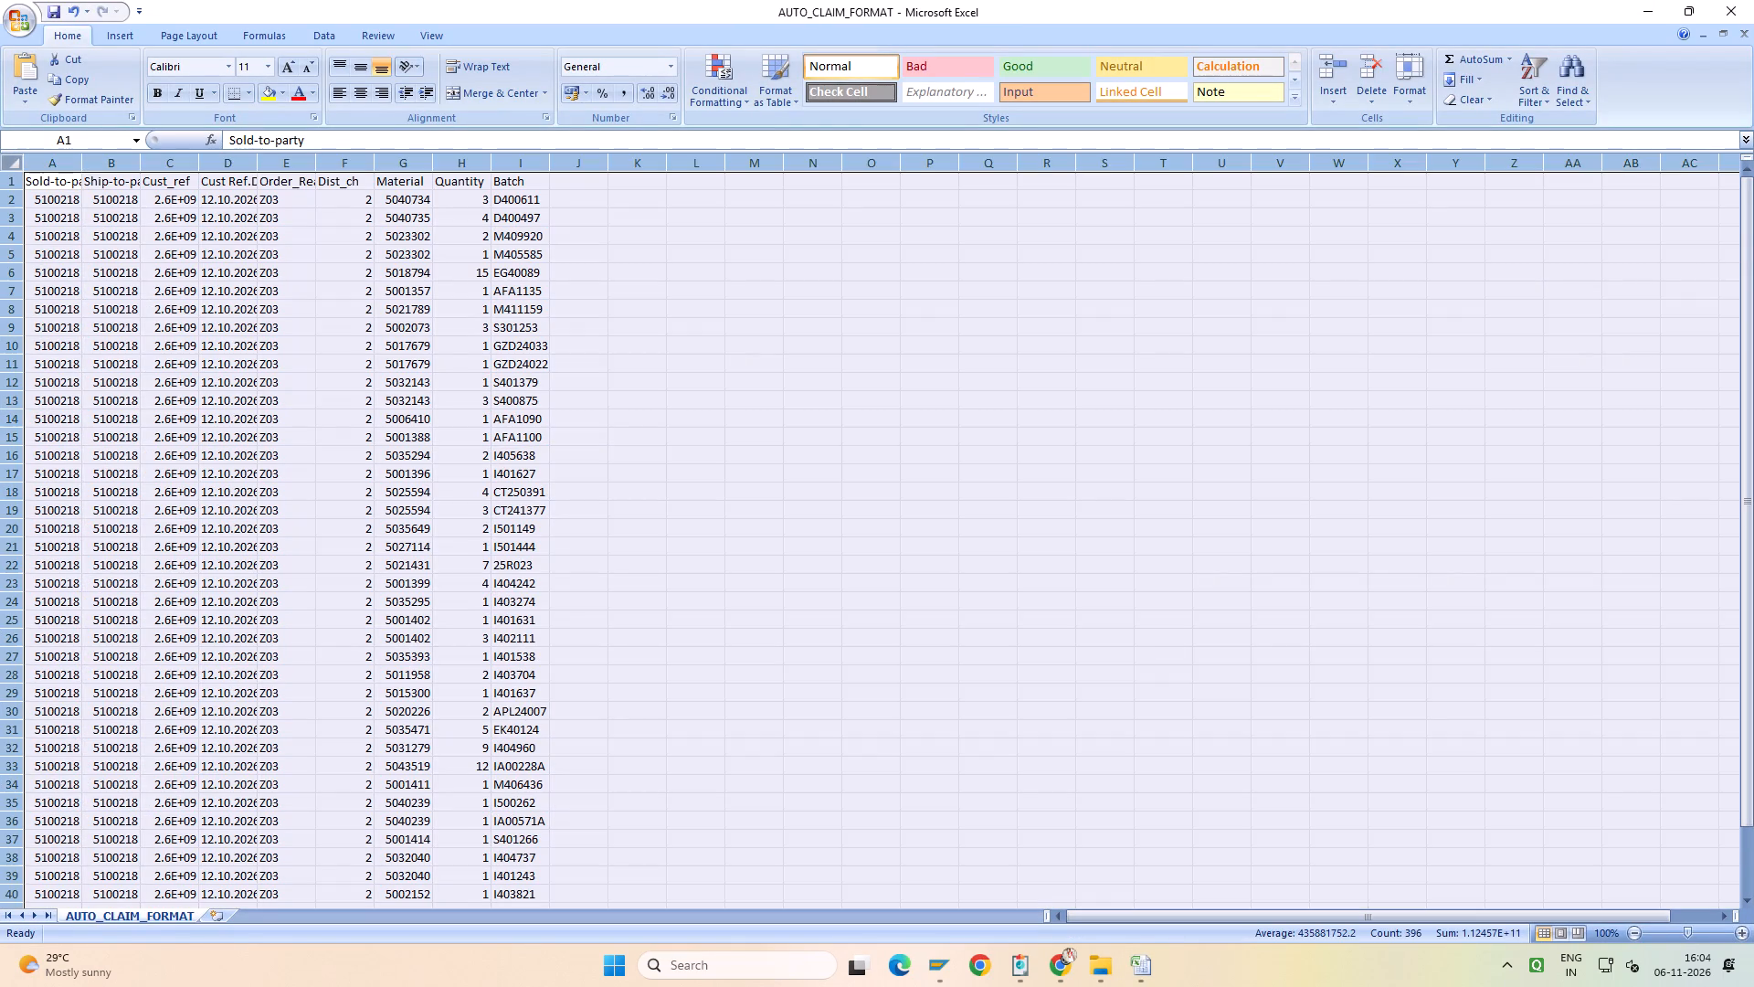
double_click(90, 160)
click(16, 159)
double_click(80, 158)
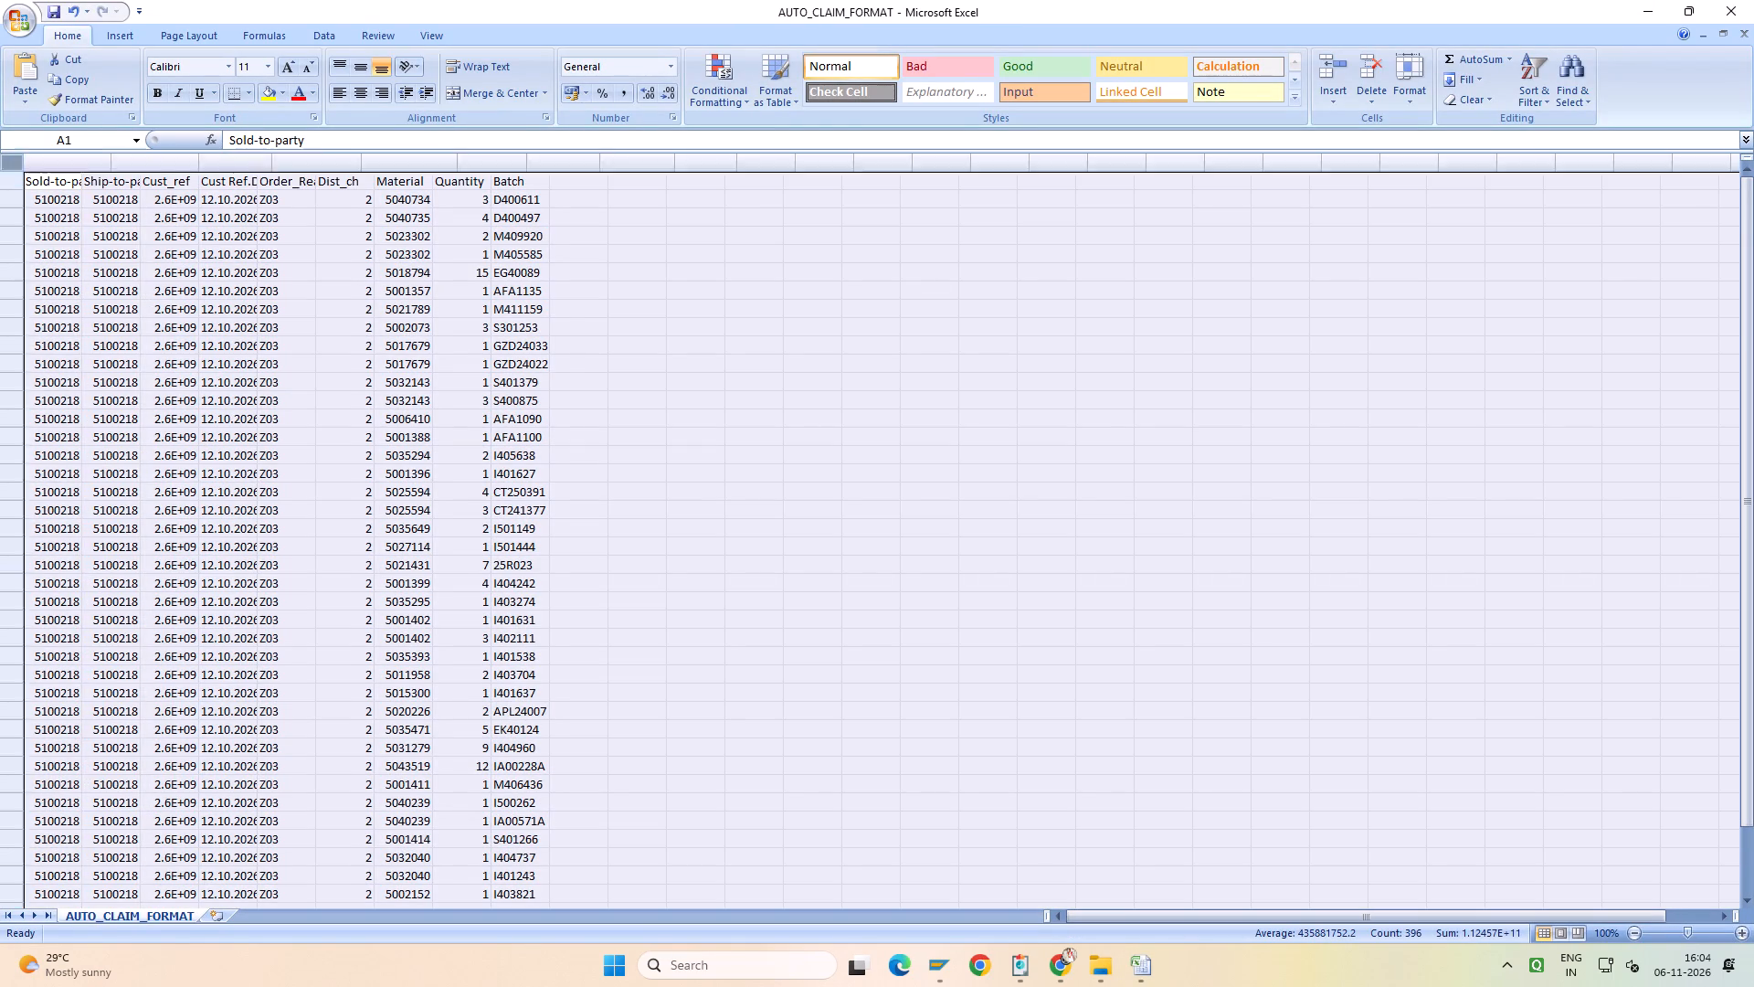
drag(47, 204, 690, 601)
key(ctrl+shift+Down)
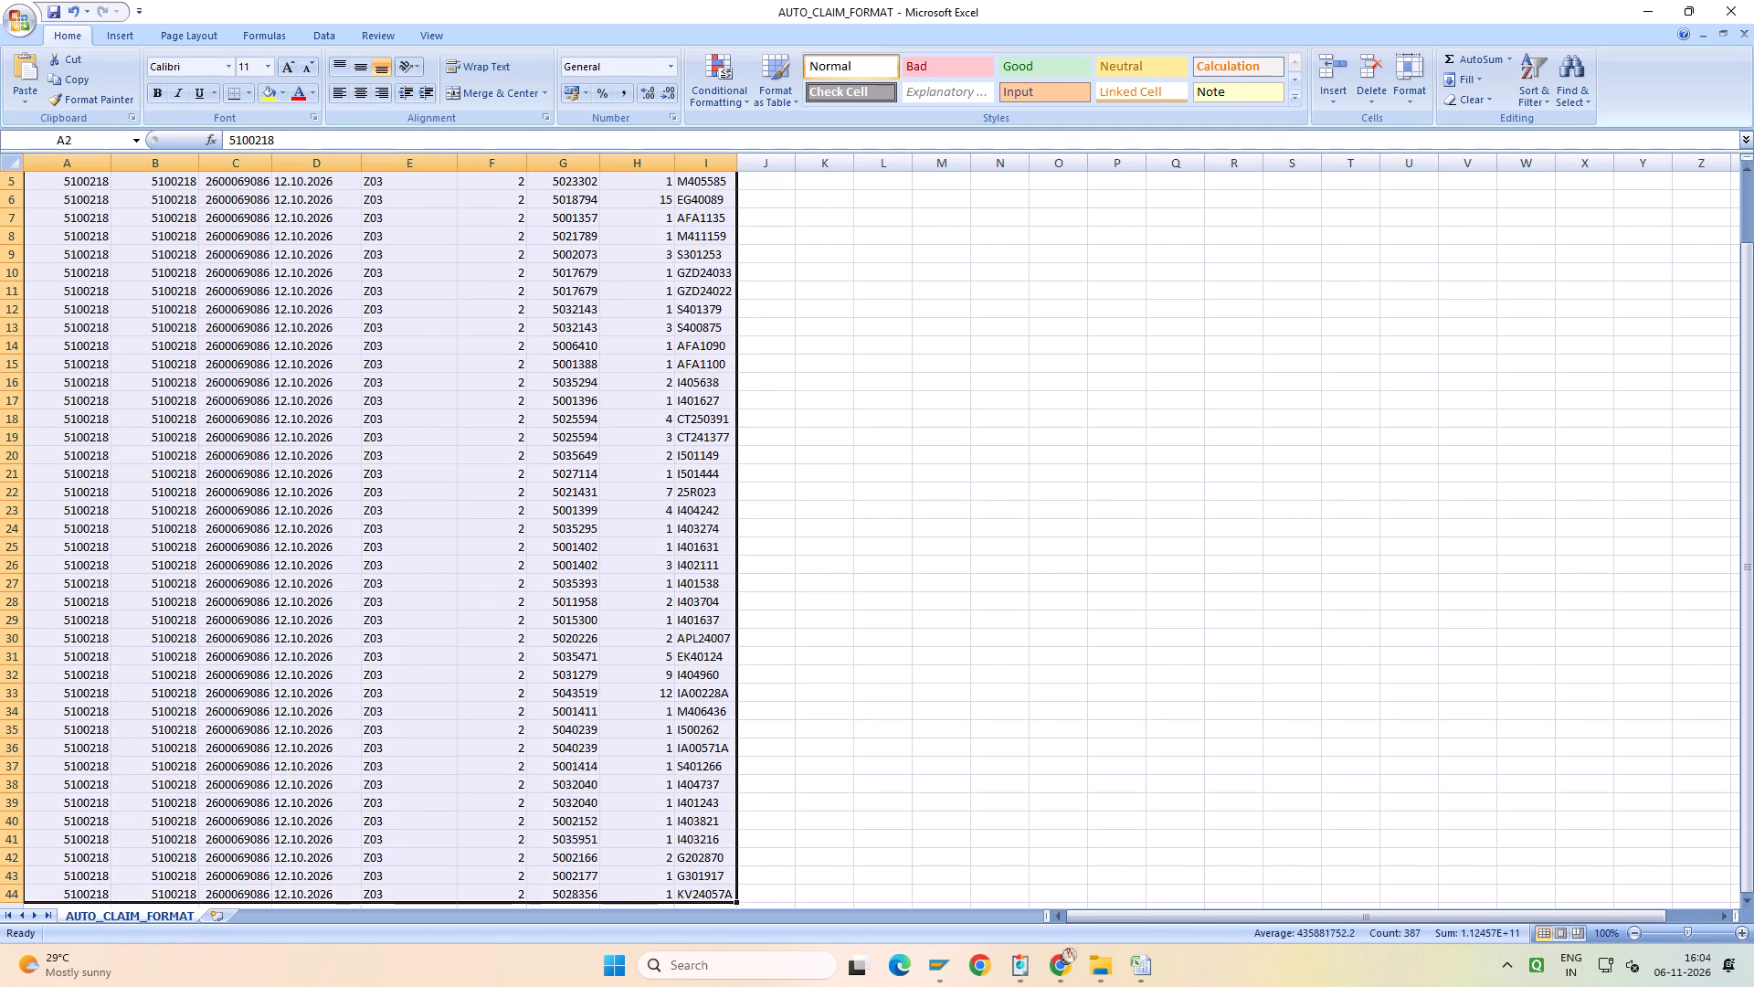
key(Delete)
Copy the item codes A2:A36 from the RAJA DRUG AGENCIES sheet into AUTO_CLAIM_FORMAT's Material column starting at G2.
click(1134, 963)
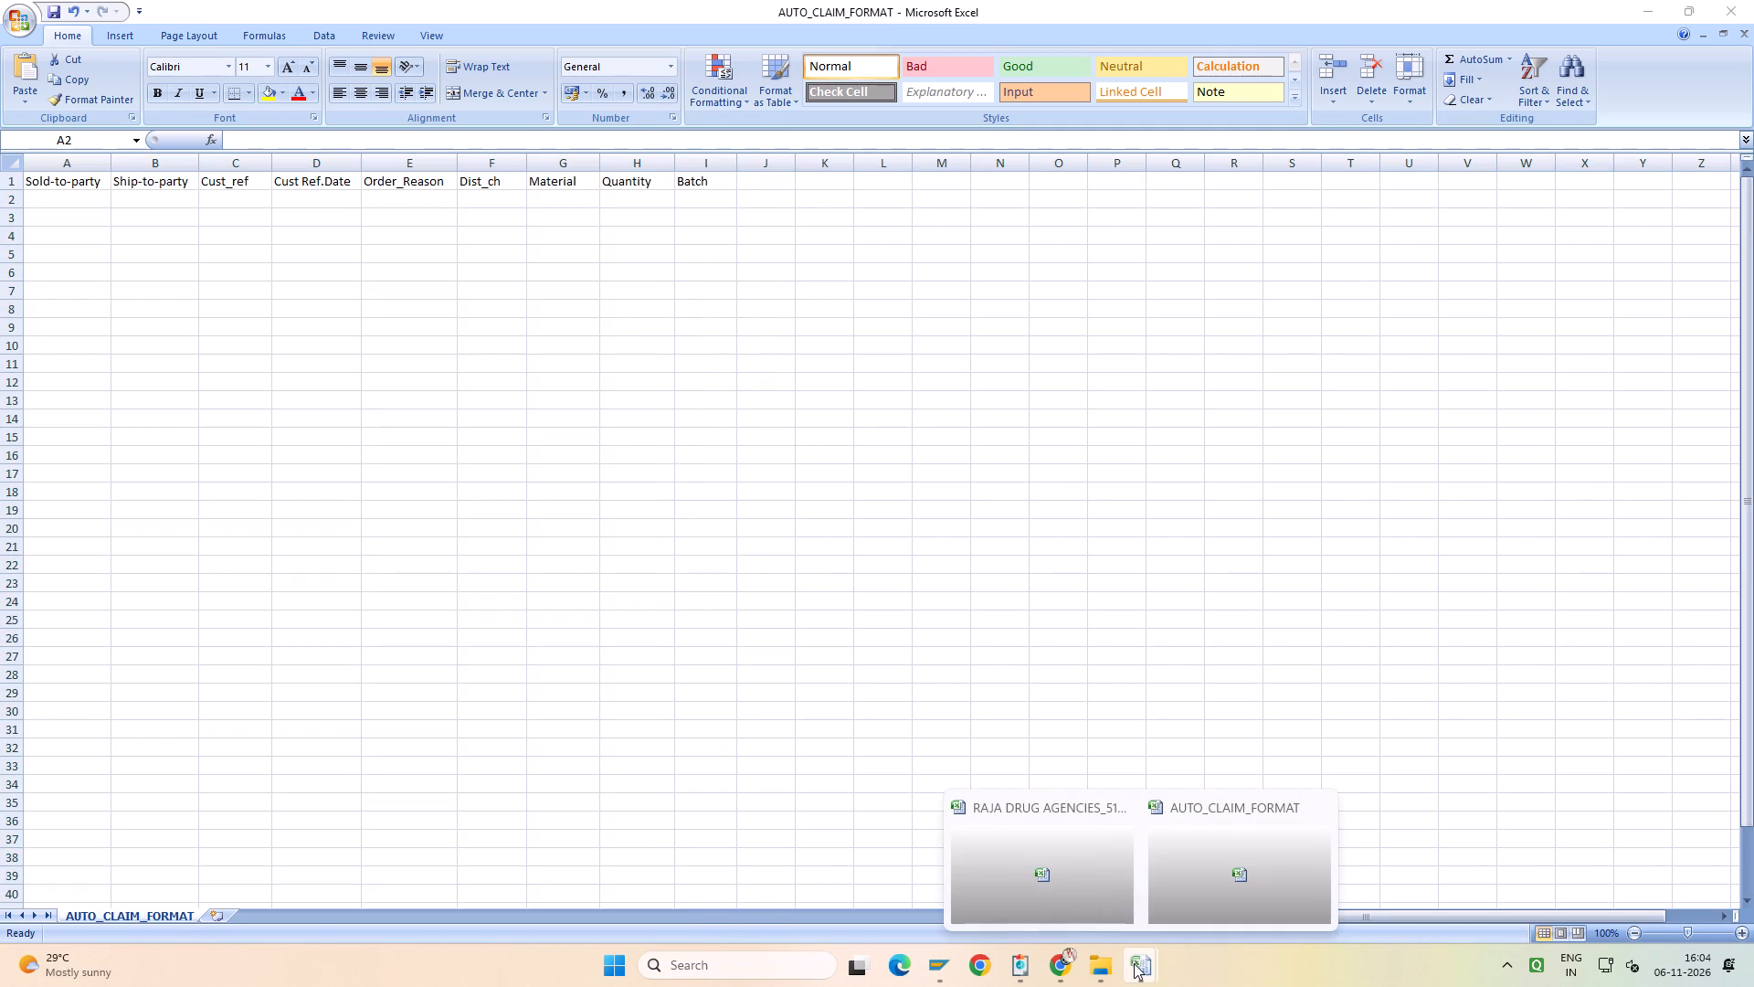
click(1061, 907)
key(ctrl+c)
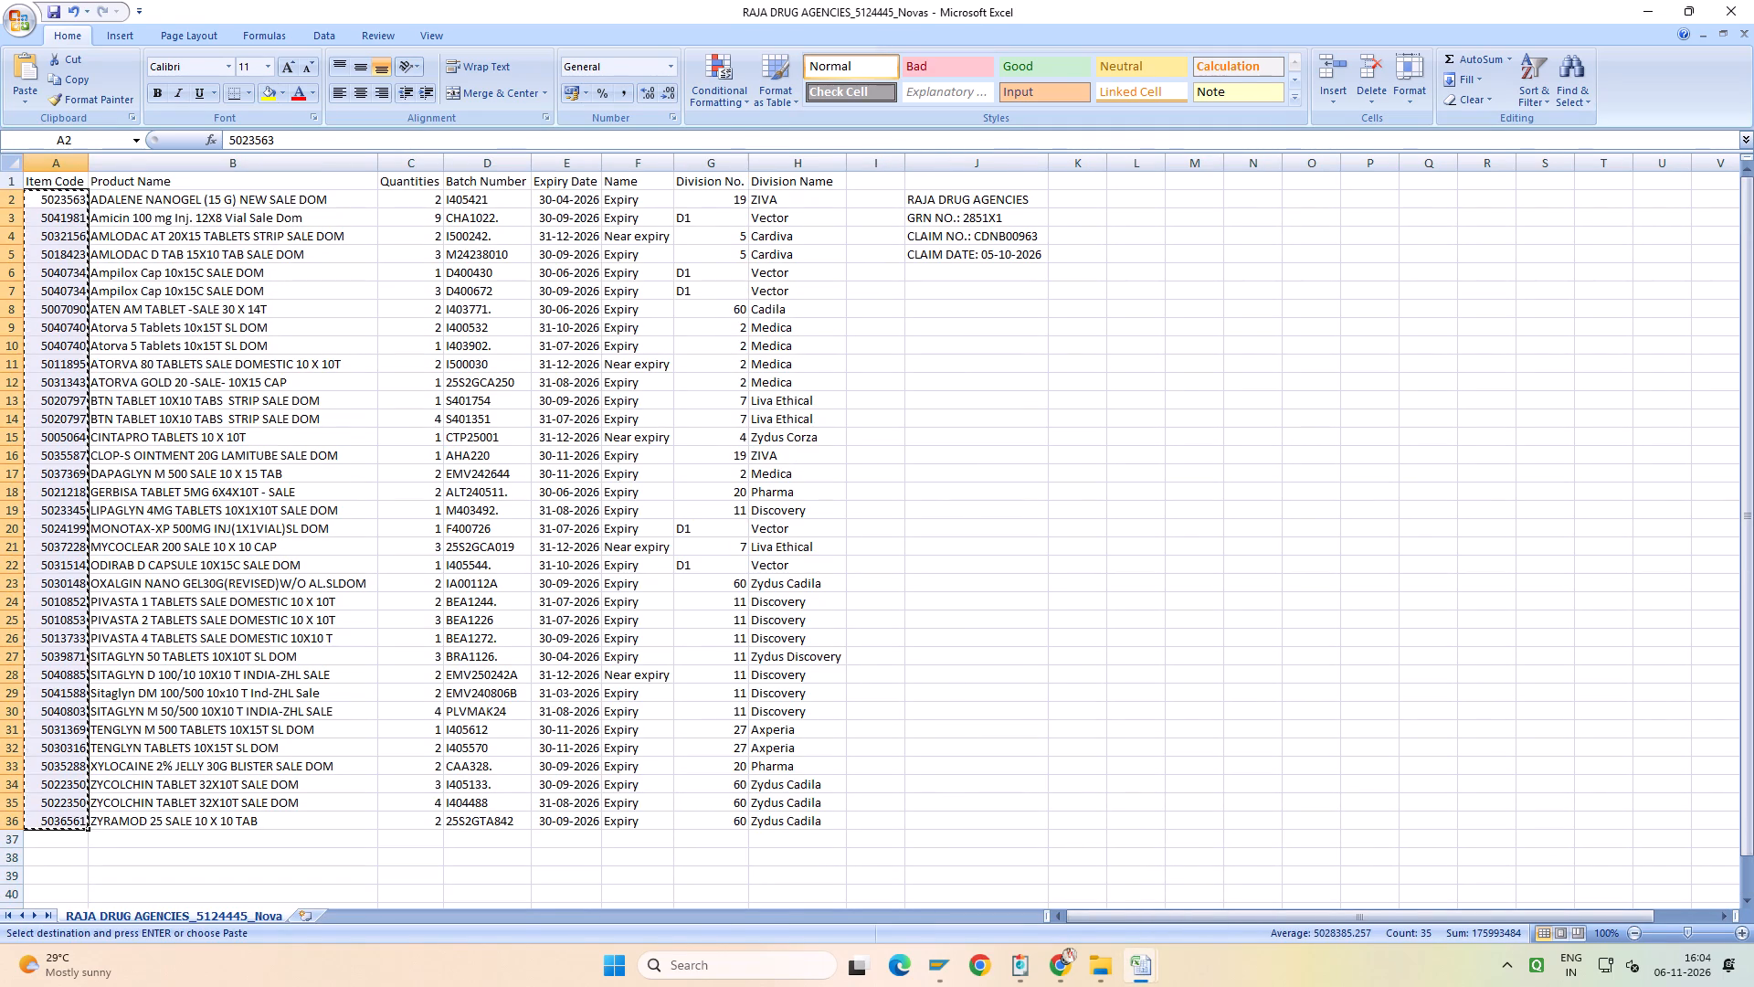
click(1143, 960)
click(1200, 872)
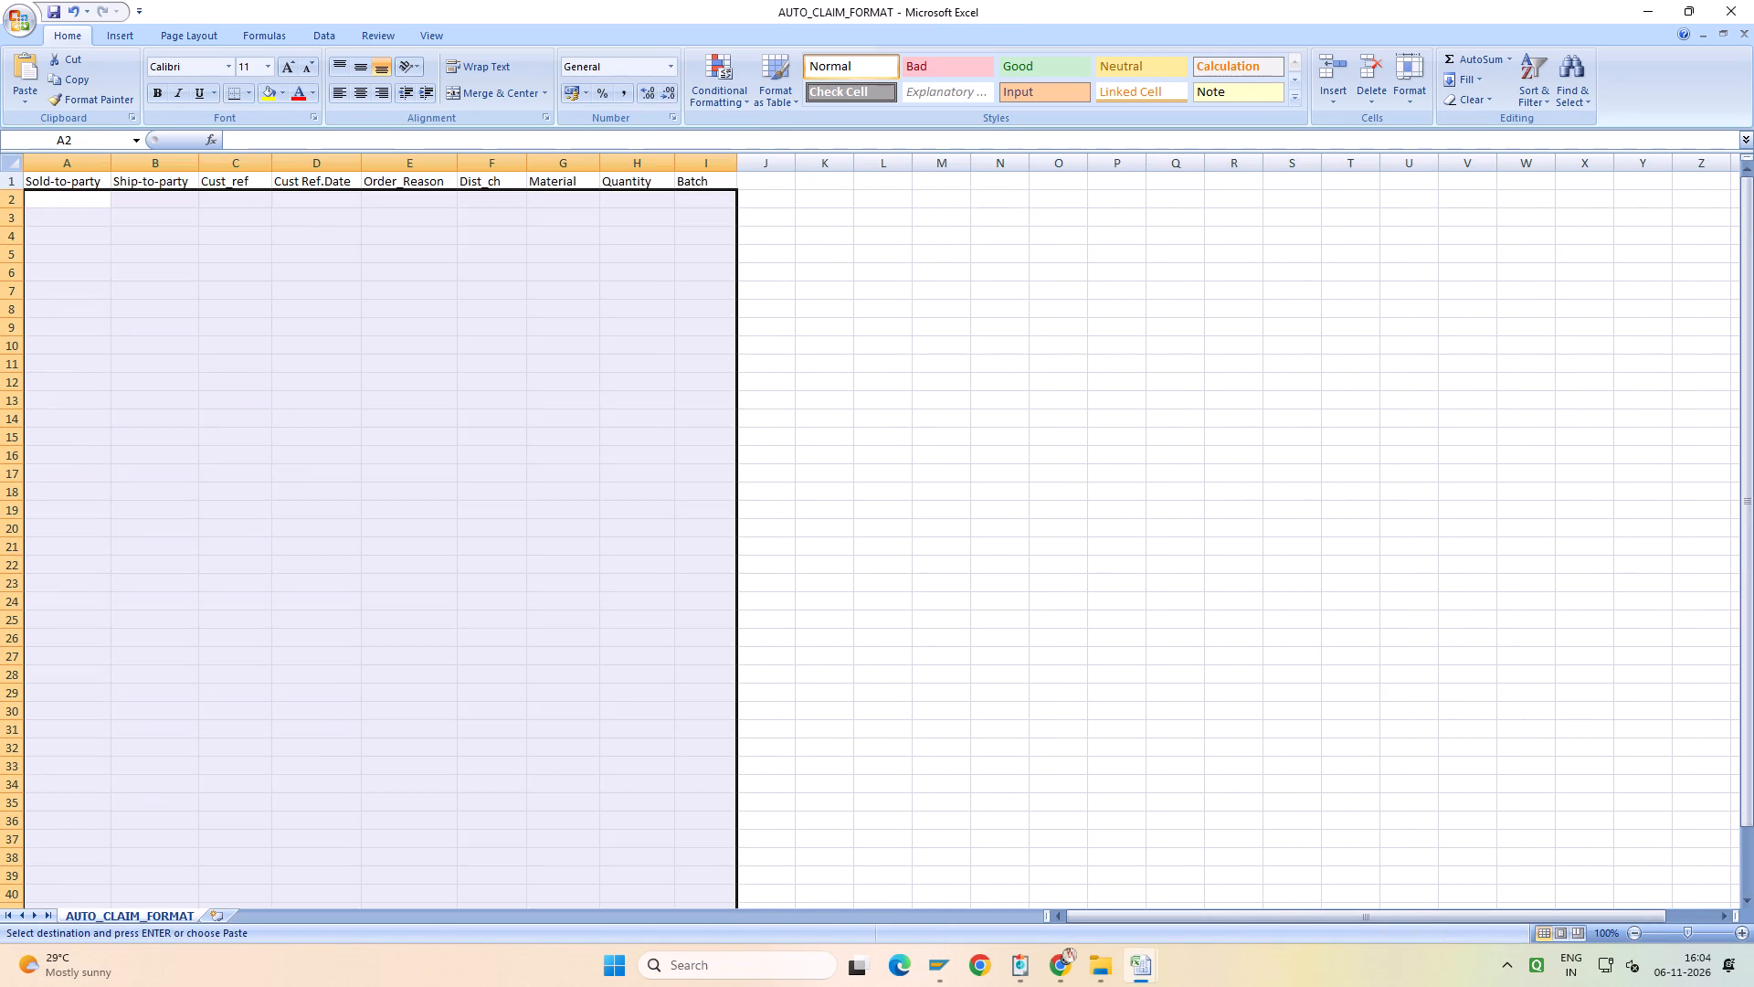
click(561, 207)
key(ctrl+v)
Copy the quantities and batch numbers C2:D36 from the RAJA DRUG AGENCIES sheet into AUTO_CLAIM_FORMAT starting at H2.
click(1141, 961)
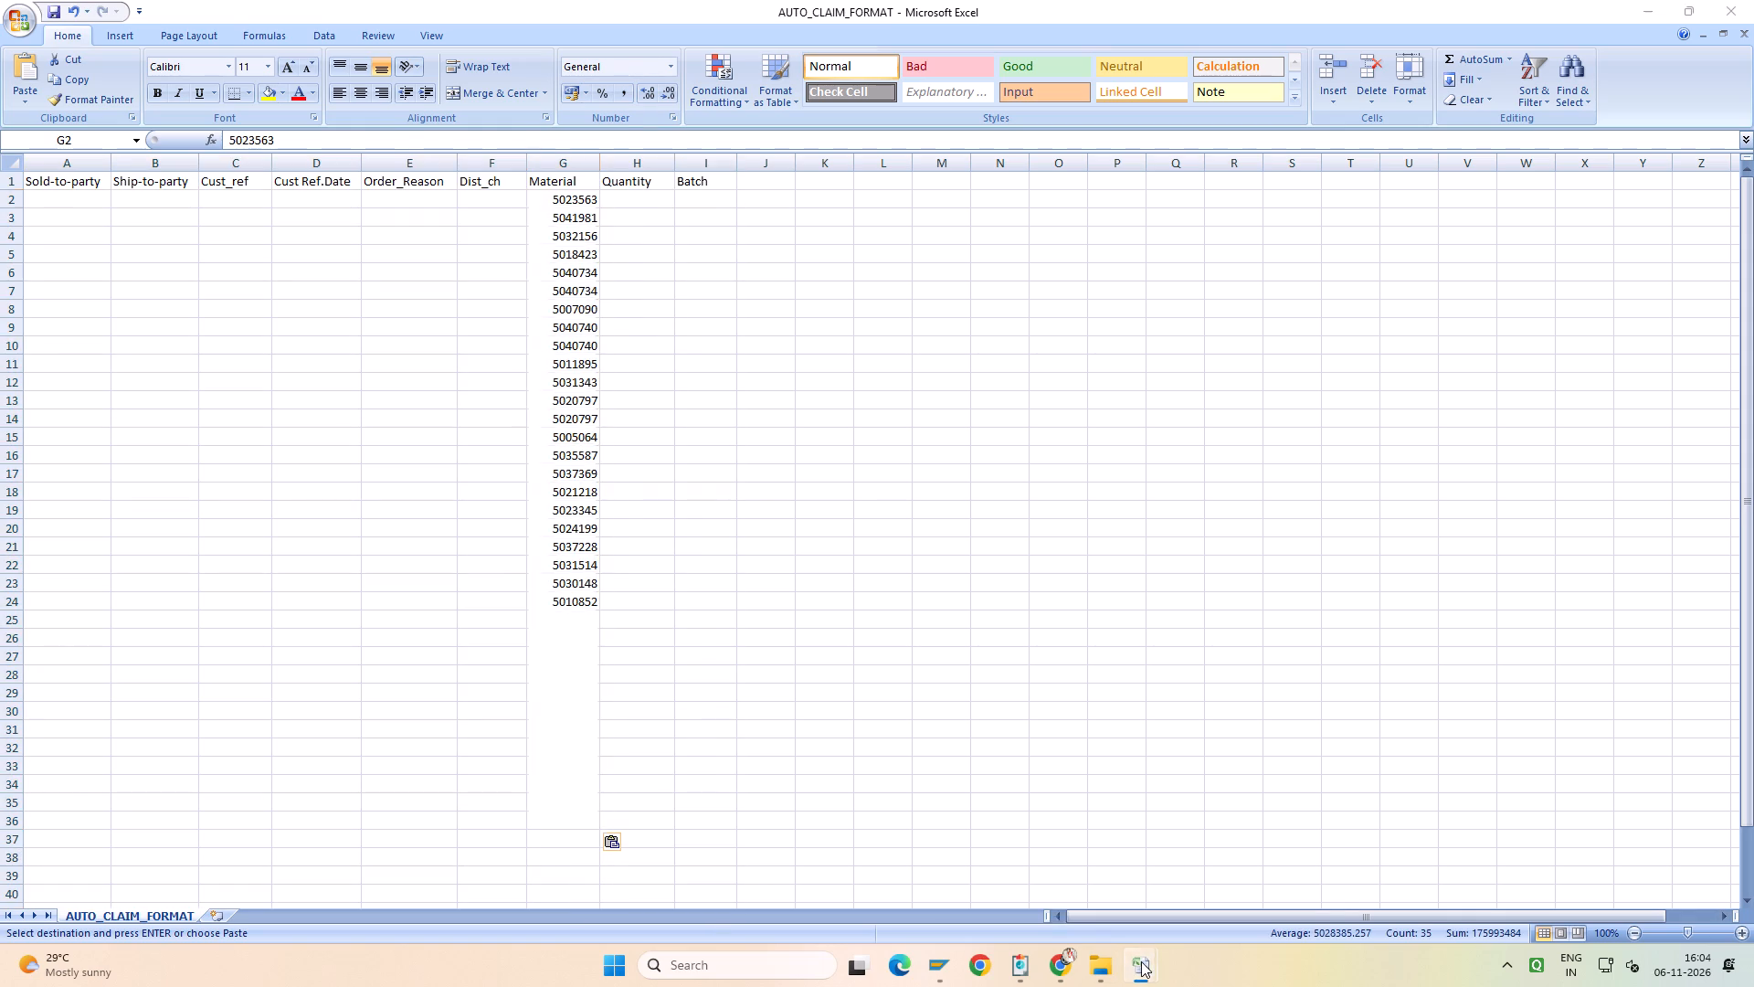
click(1083, 876)
scroll(627, 594, up, 3)
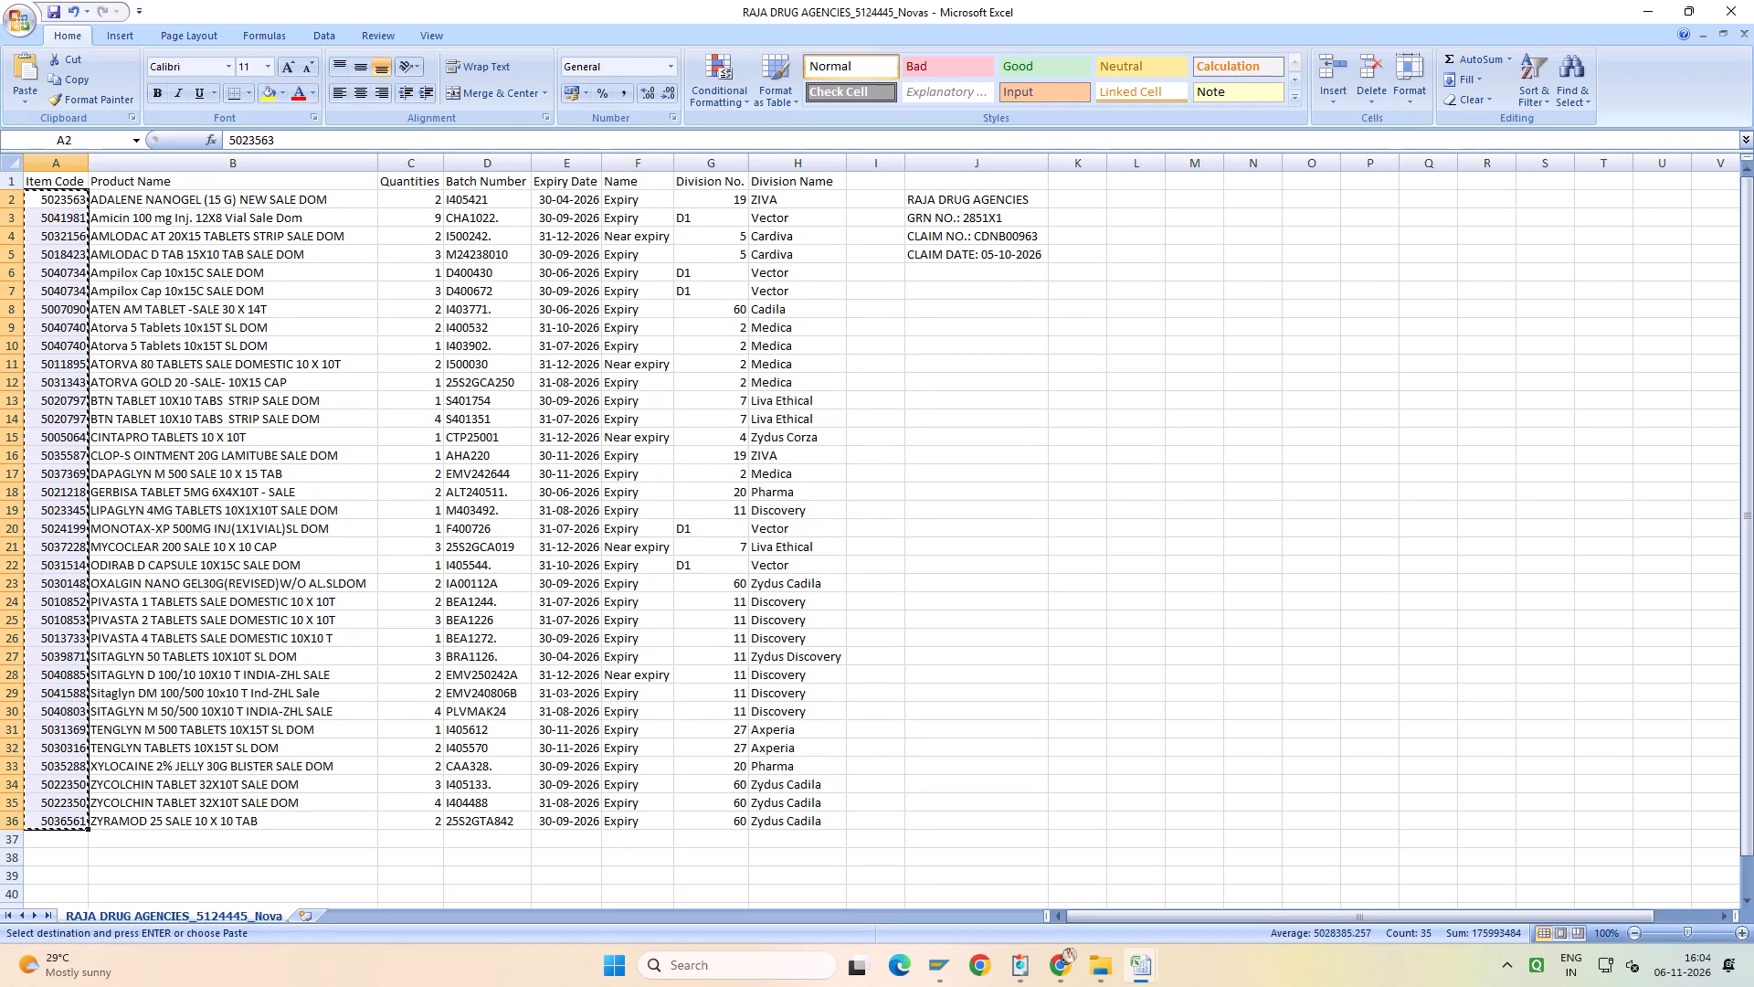
drag(419, 192, 465, 207)
key(ctrl+shift+Down)
key(ctrl+c)
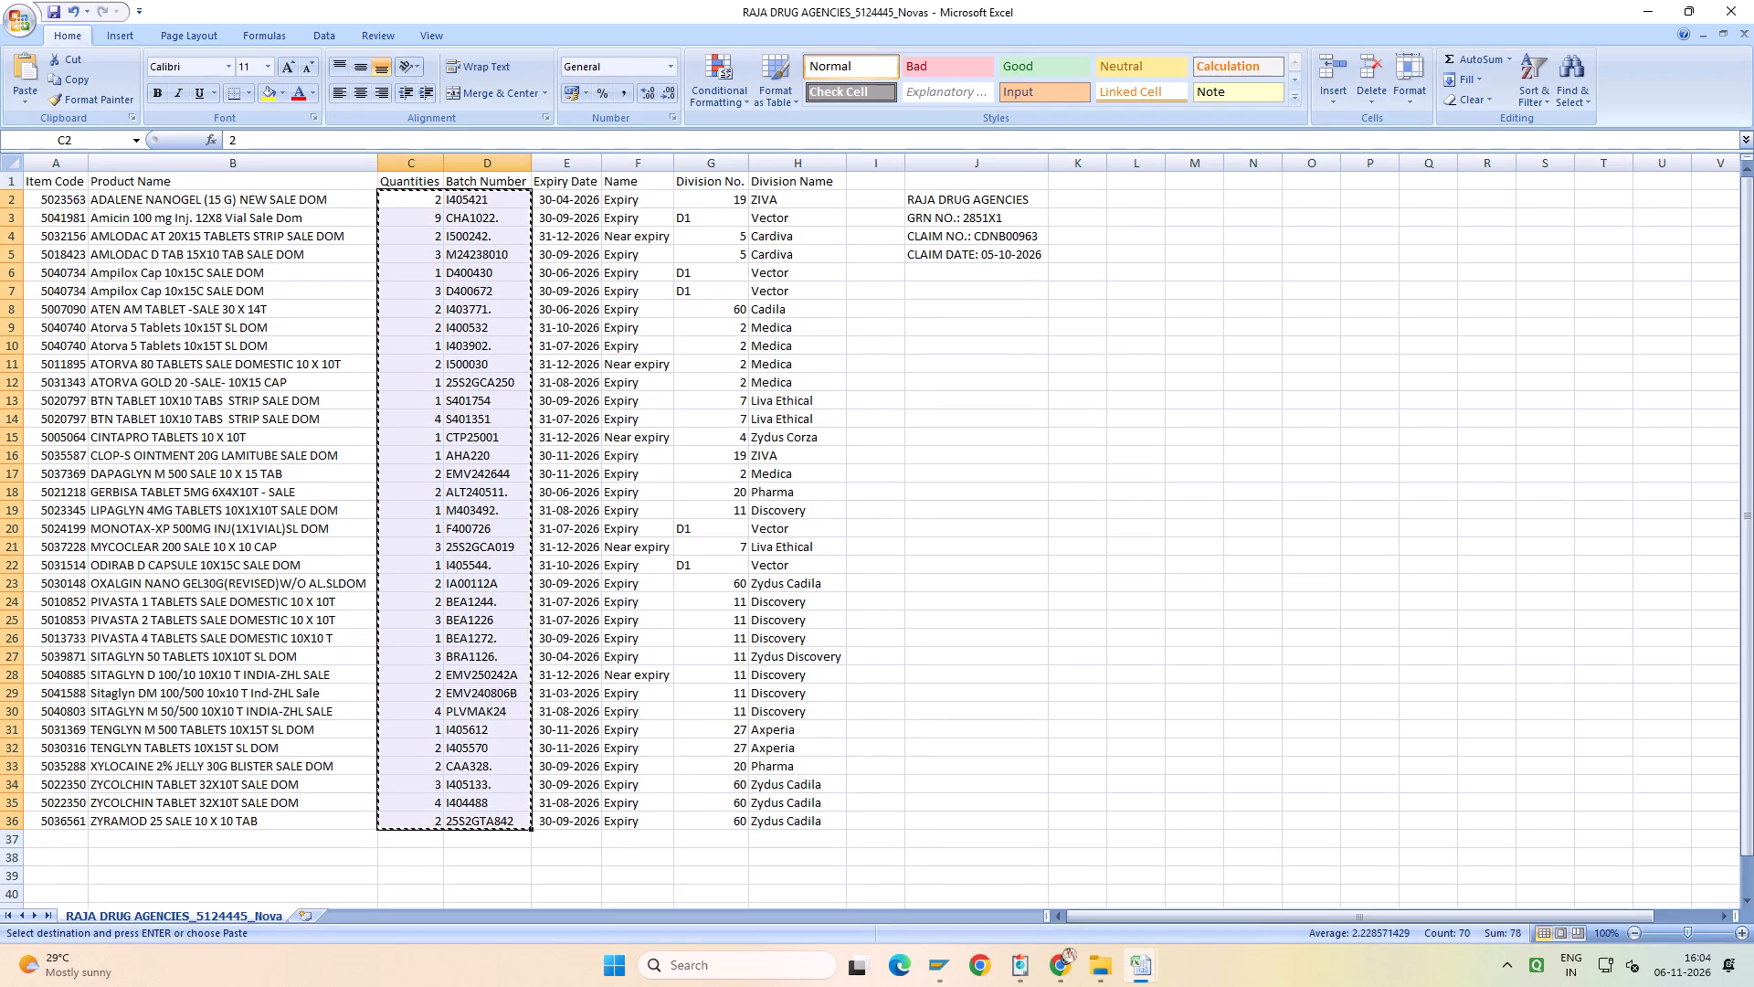
click(1136, 974)
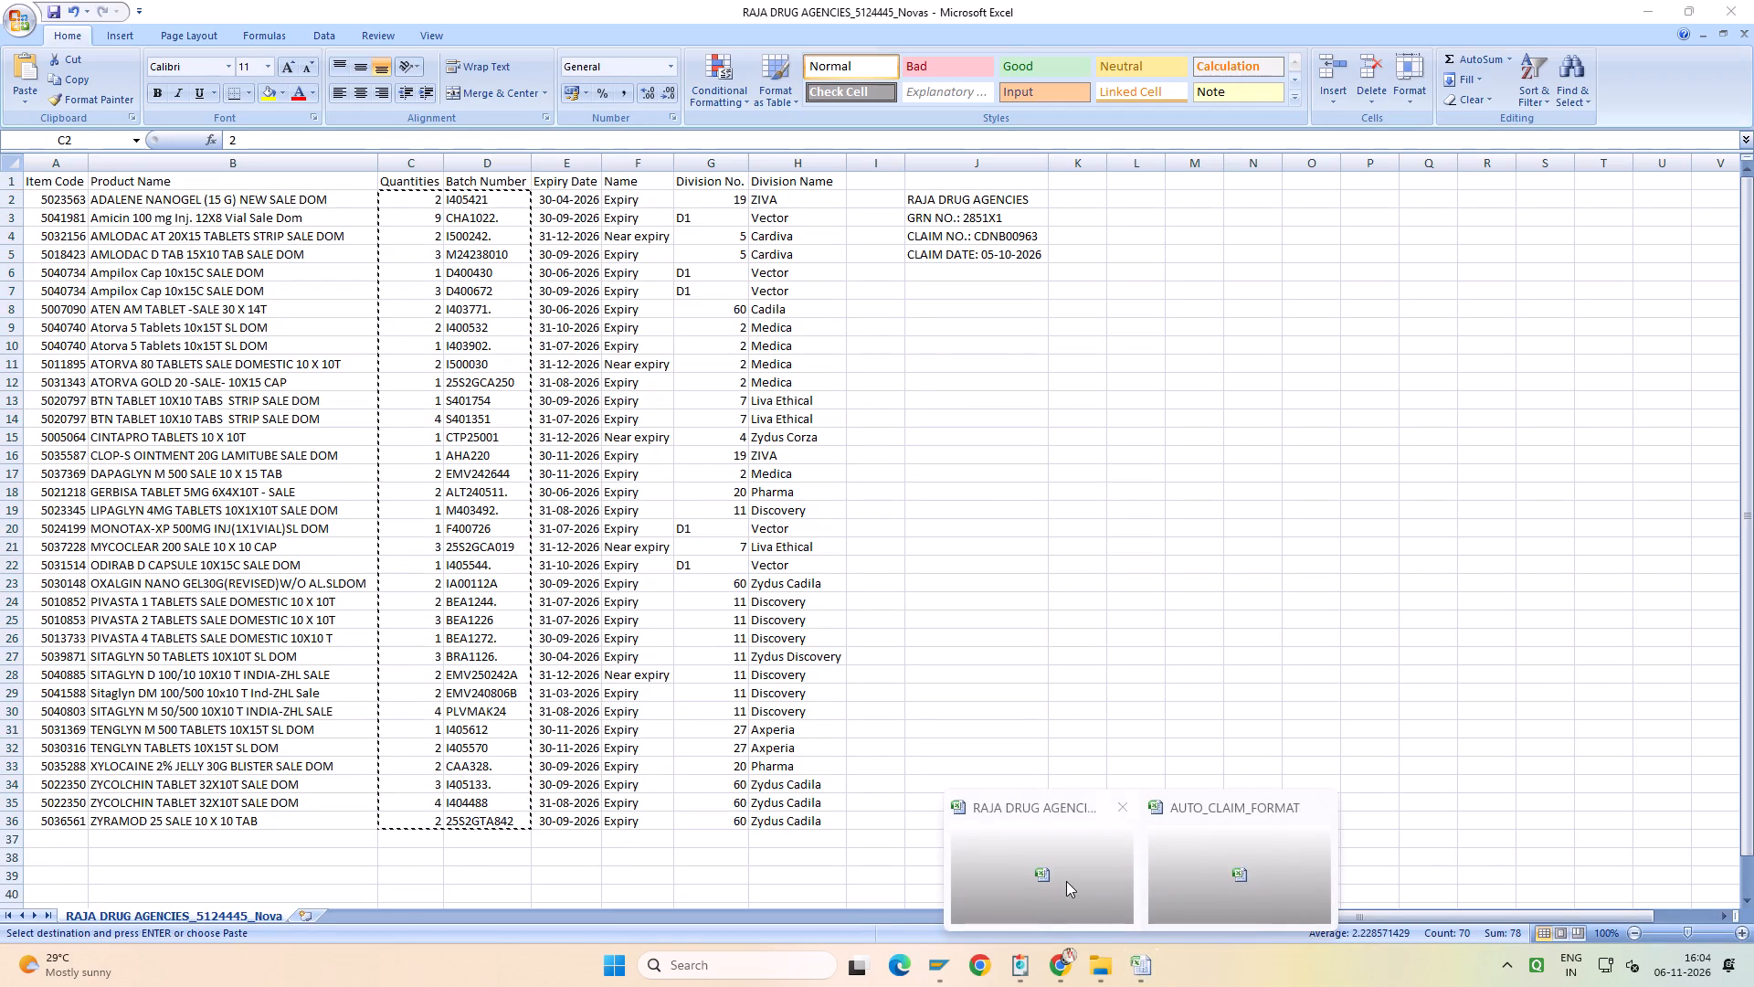
click(1066, 881)
click(1139, 968)
click(1252, 852)
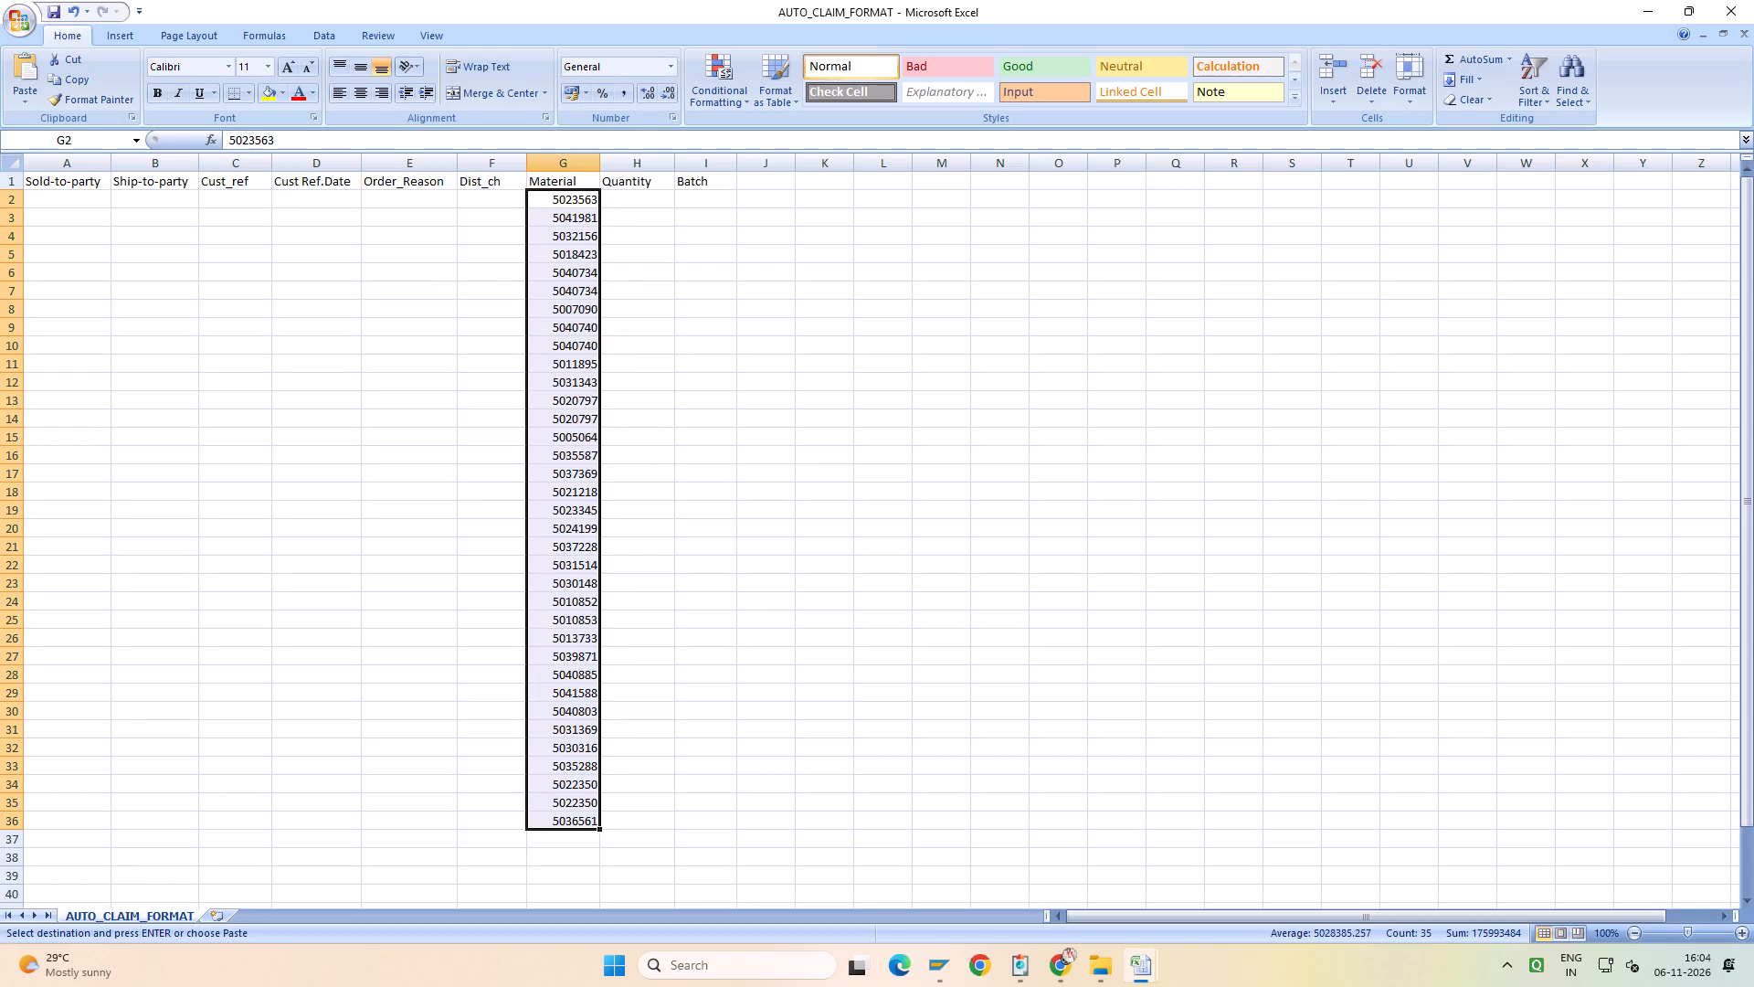
click(621, 202)
key(ctrl+v)
click(86, 201)
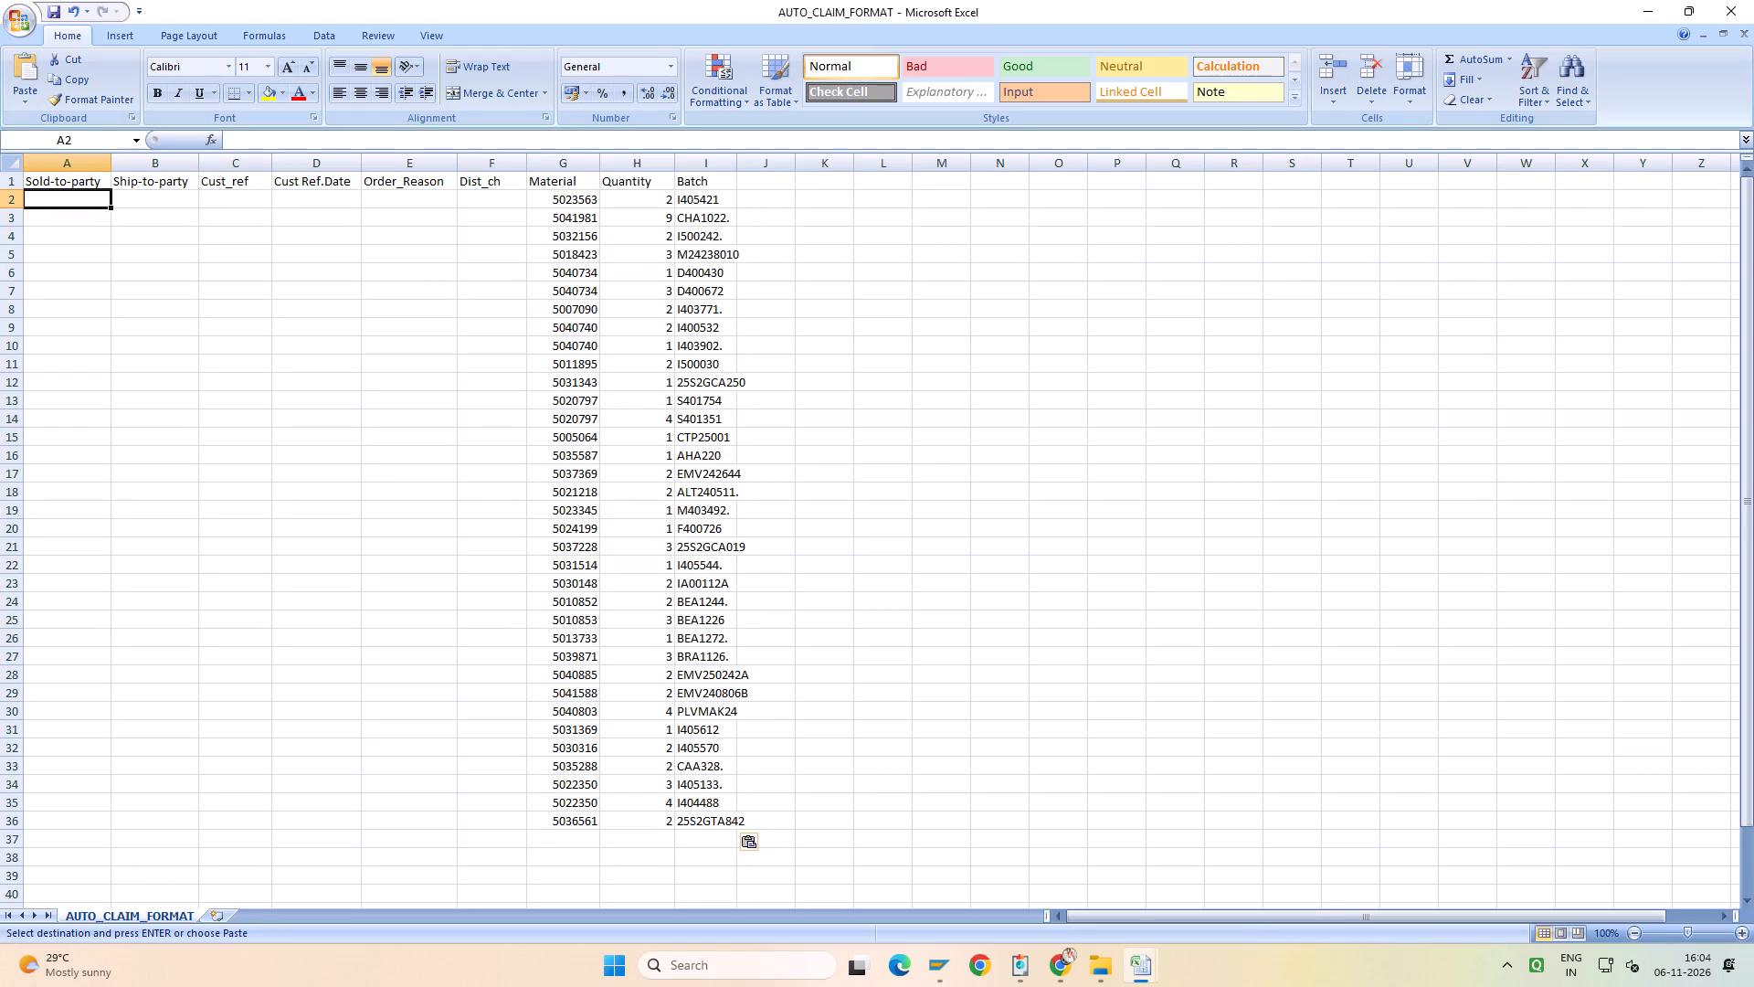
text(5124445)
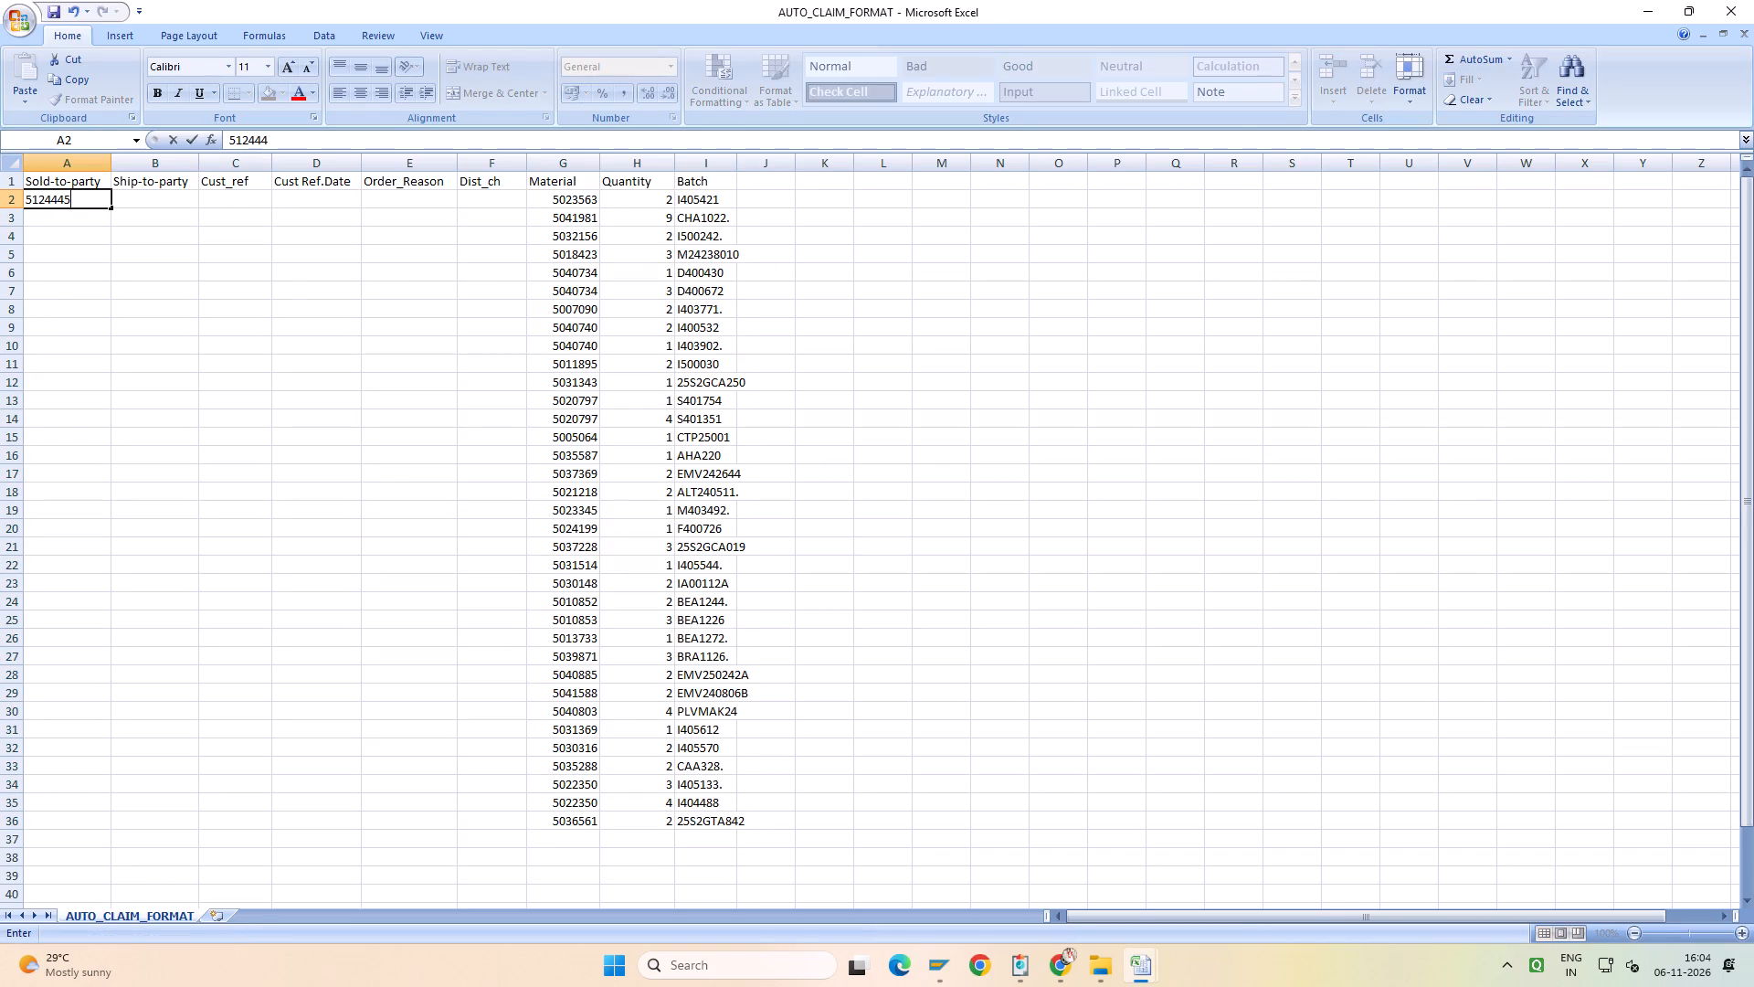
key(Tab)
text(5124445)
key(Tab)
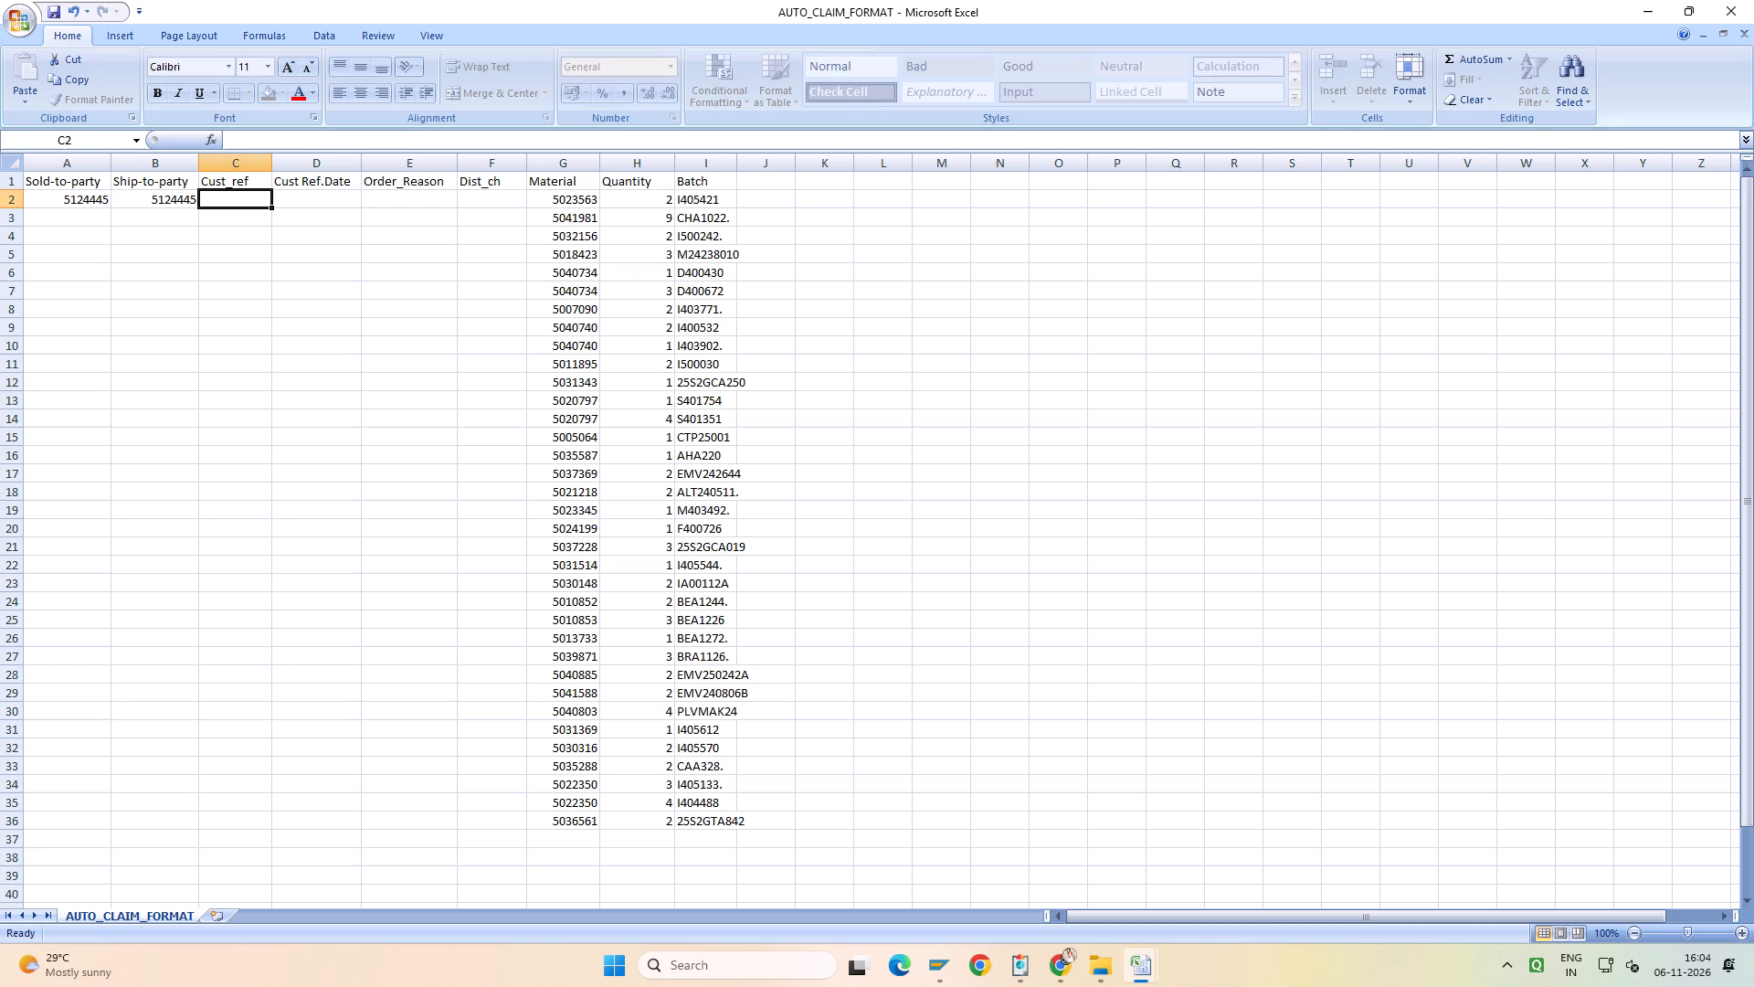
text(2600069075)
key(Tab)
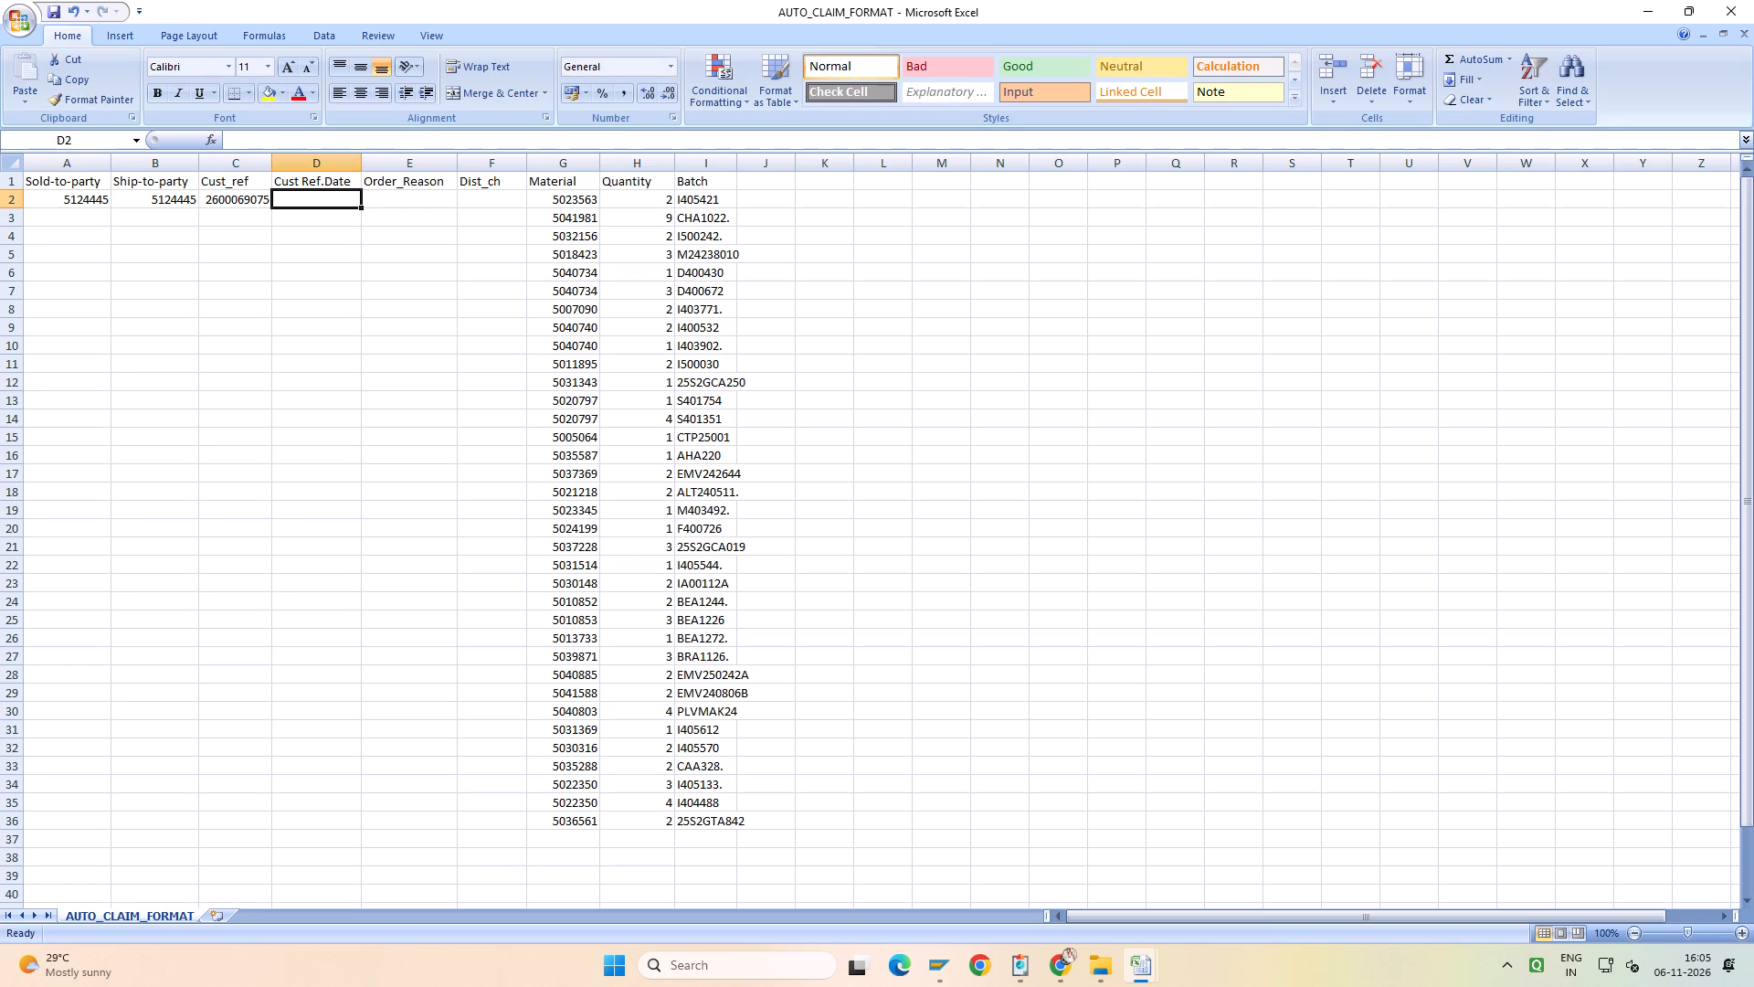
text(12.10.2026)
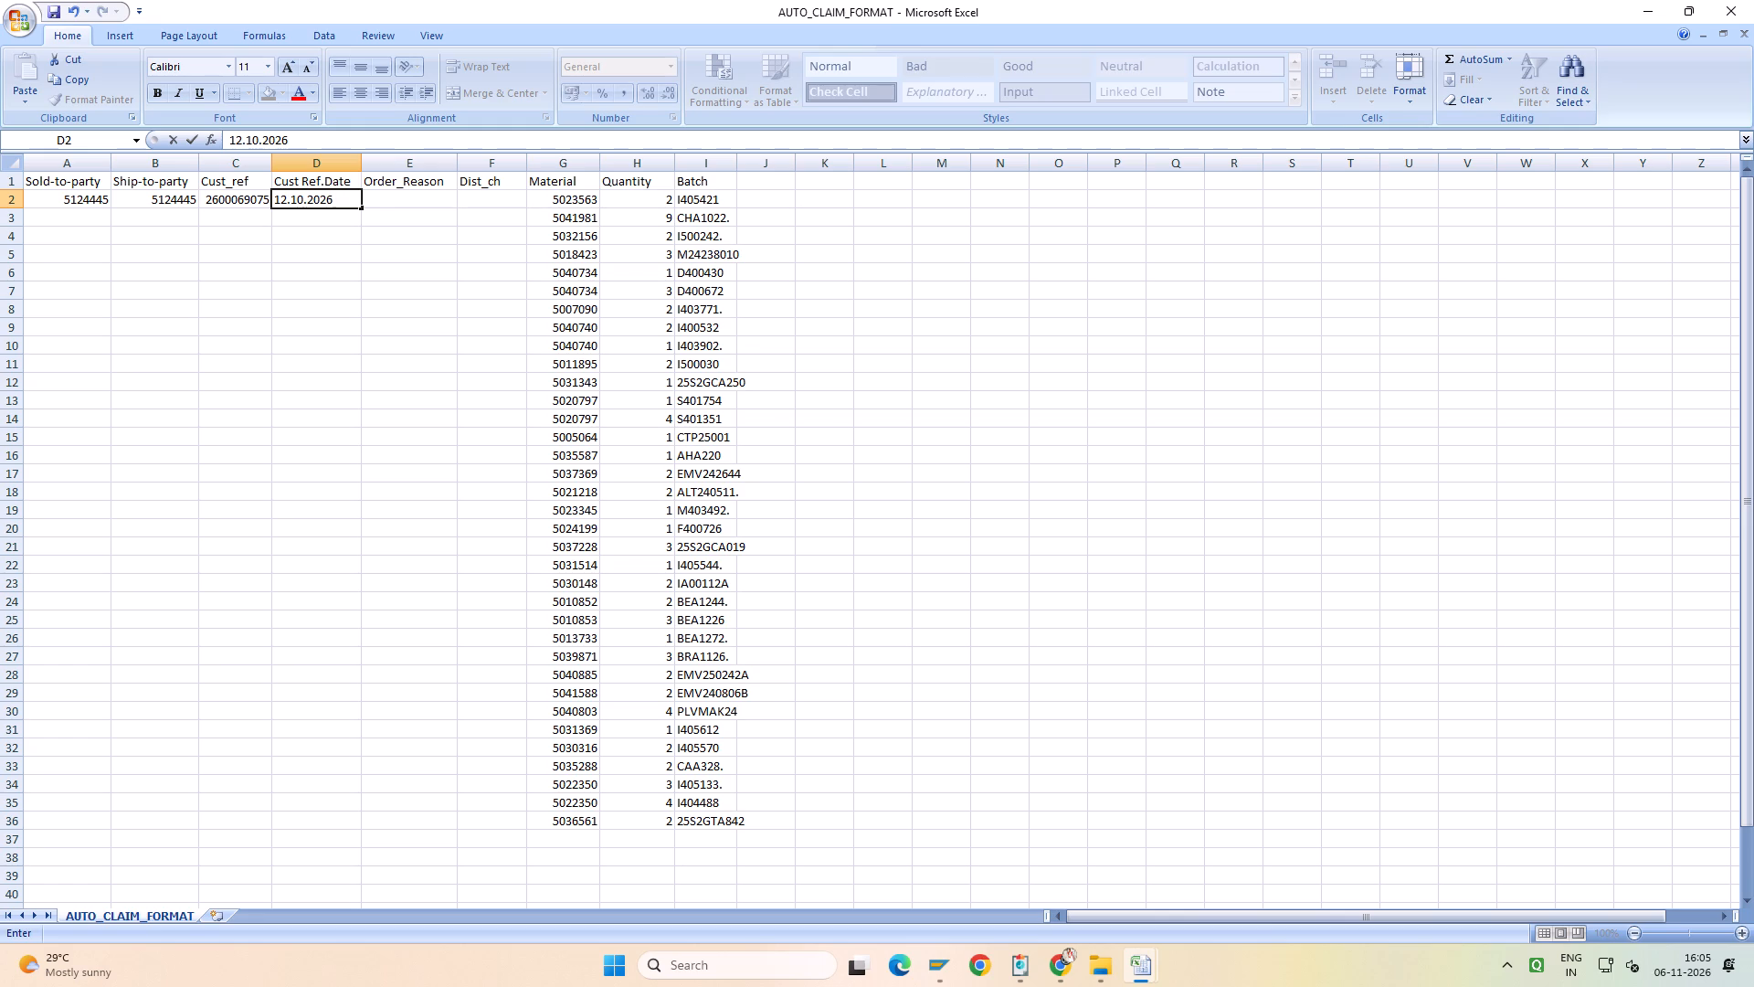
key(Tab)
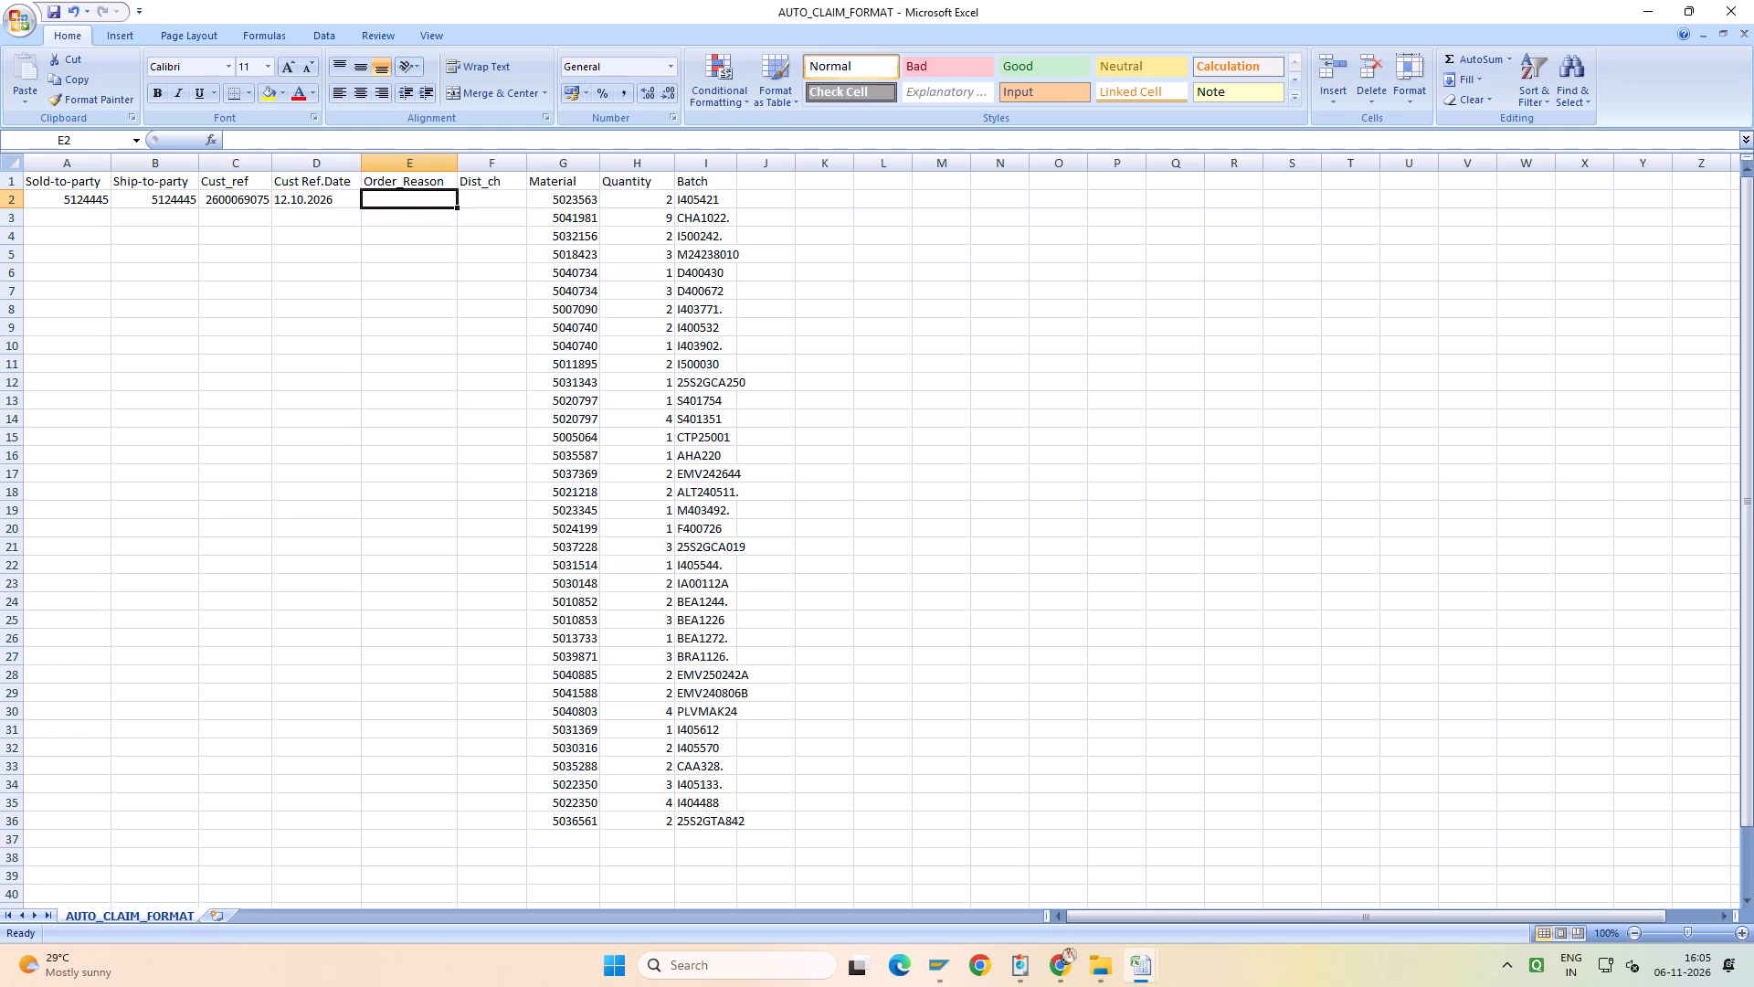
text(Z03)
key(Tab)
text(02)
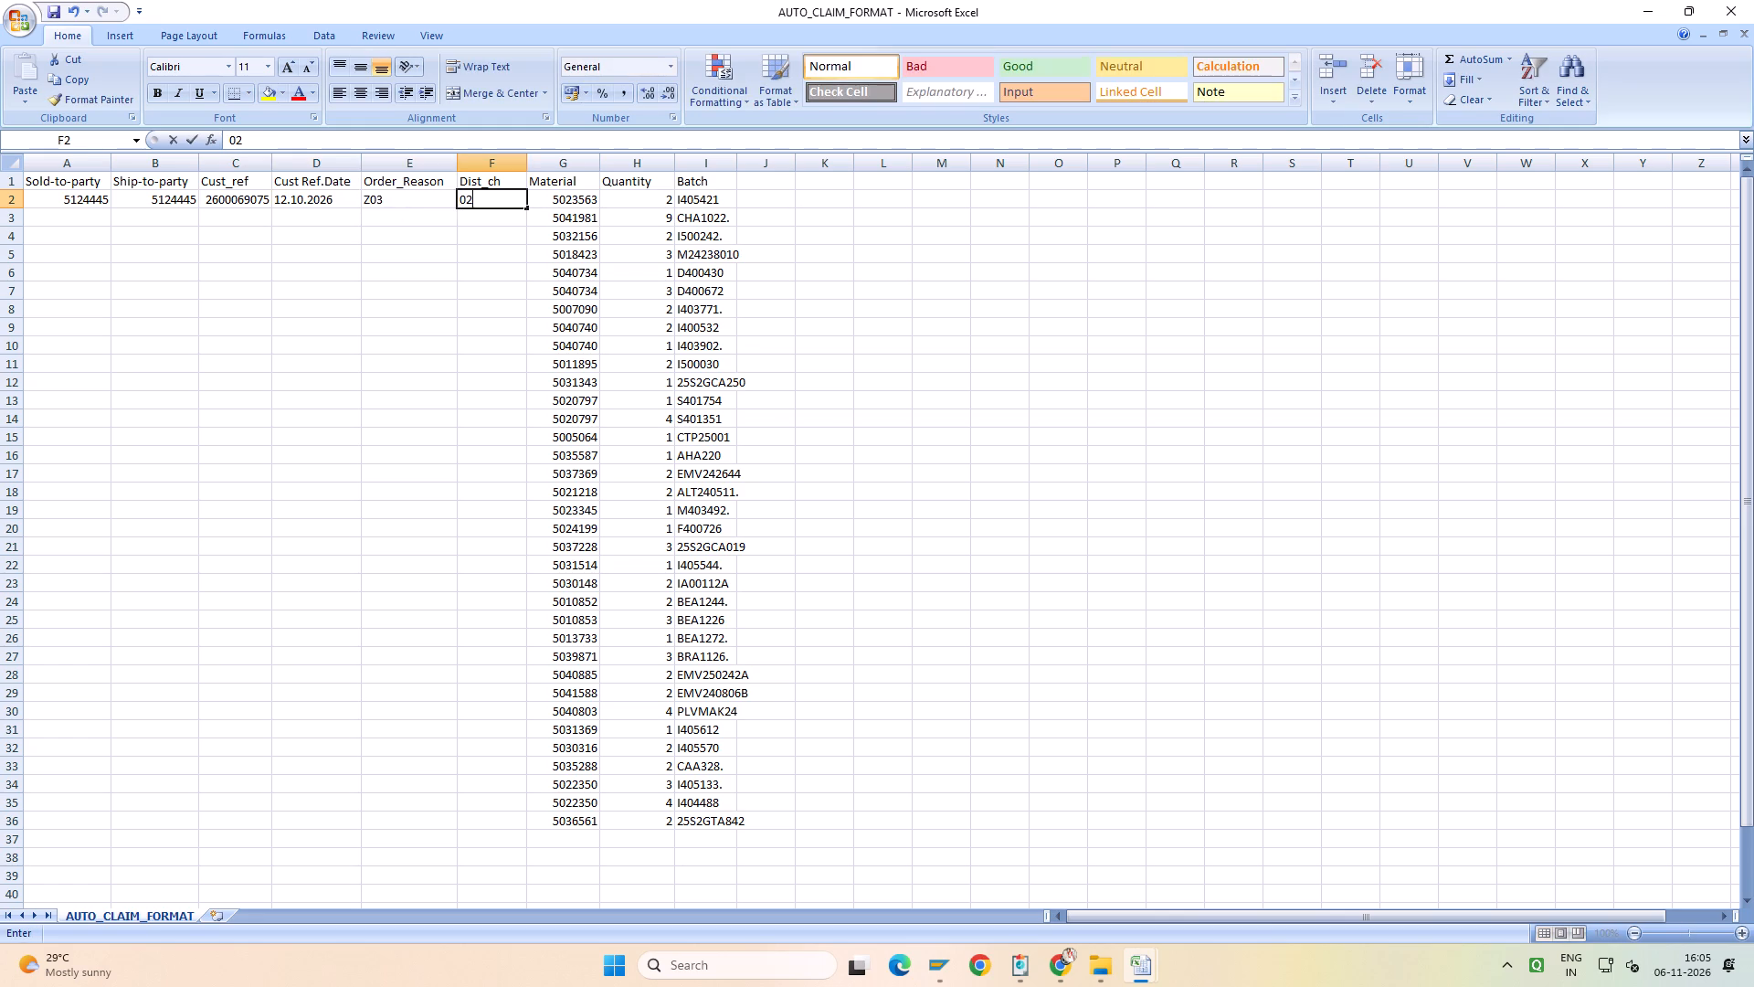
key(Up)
Fill the party, reference, date, reason and channel values of A2:F2 down through row 36.
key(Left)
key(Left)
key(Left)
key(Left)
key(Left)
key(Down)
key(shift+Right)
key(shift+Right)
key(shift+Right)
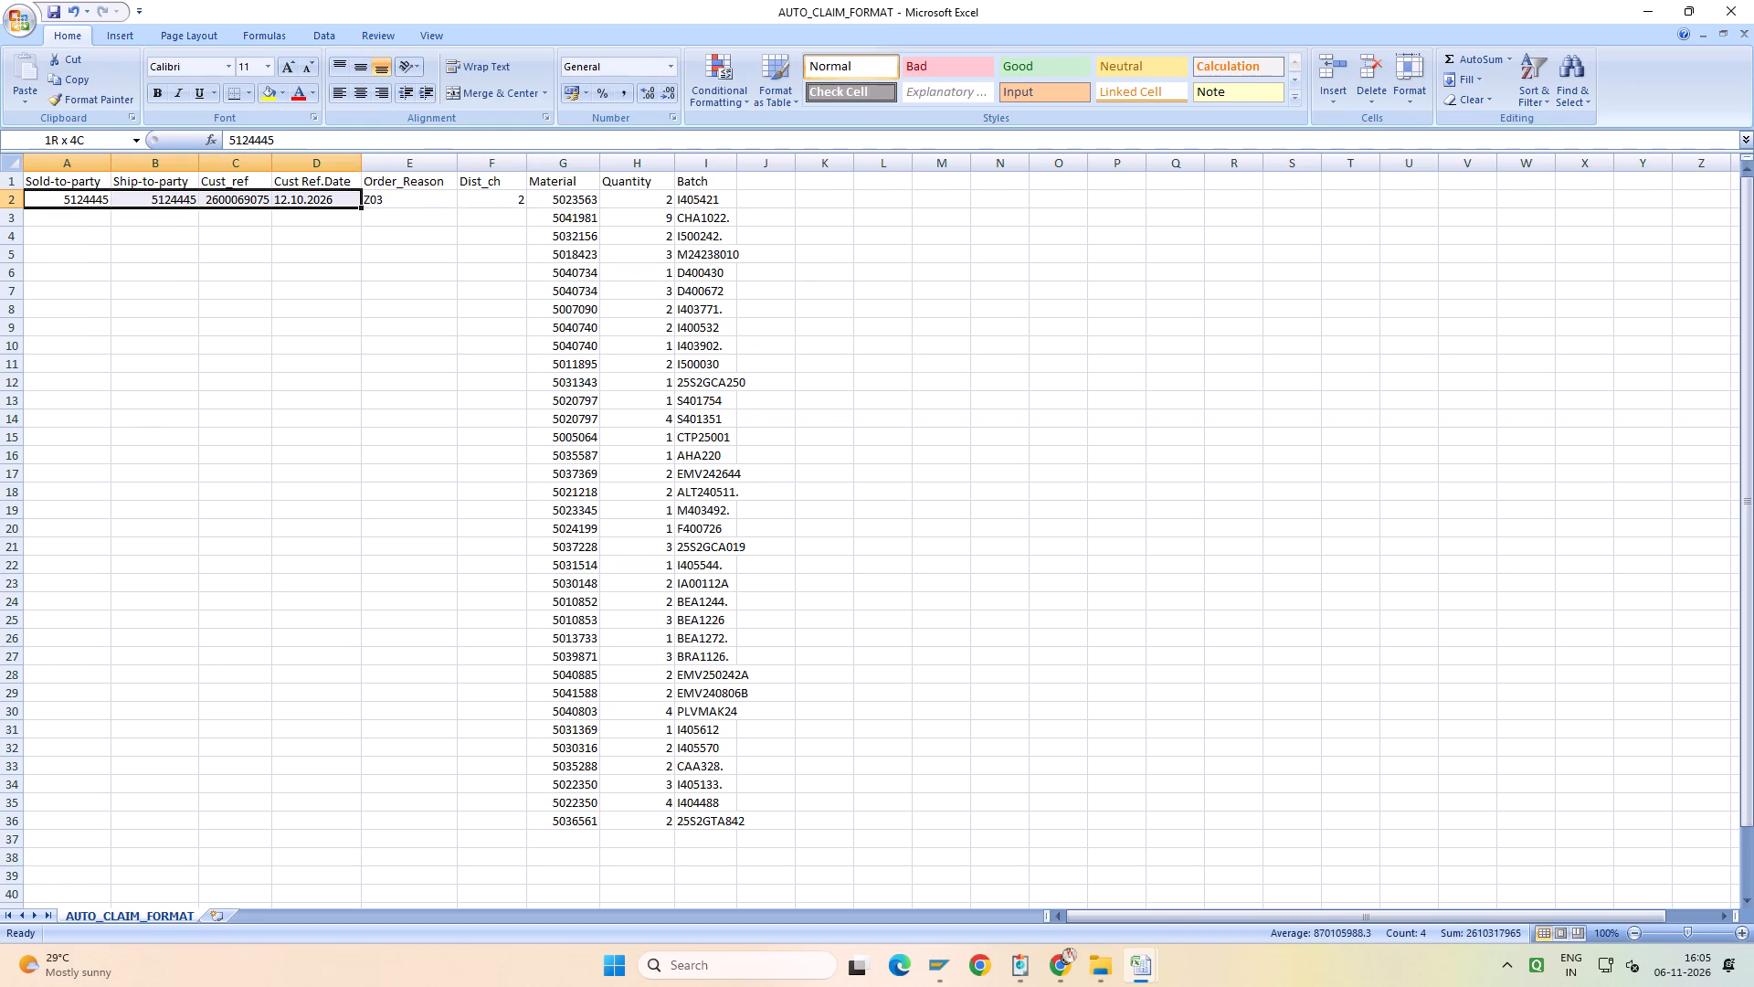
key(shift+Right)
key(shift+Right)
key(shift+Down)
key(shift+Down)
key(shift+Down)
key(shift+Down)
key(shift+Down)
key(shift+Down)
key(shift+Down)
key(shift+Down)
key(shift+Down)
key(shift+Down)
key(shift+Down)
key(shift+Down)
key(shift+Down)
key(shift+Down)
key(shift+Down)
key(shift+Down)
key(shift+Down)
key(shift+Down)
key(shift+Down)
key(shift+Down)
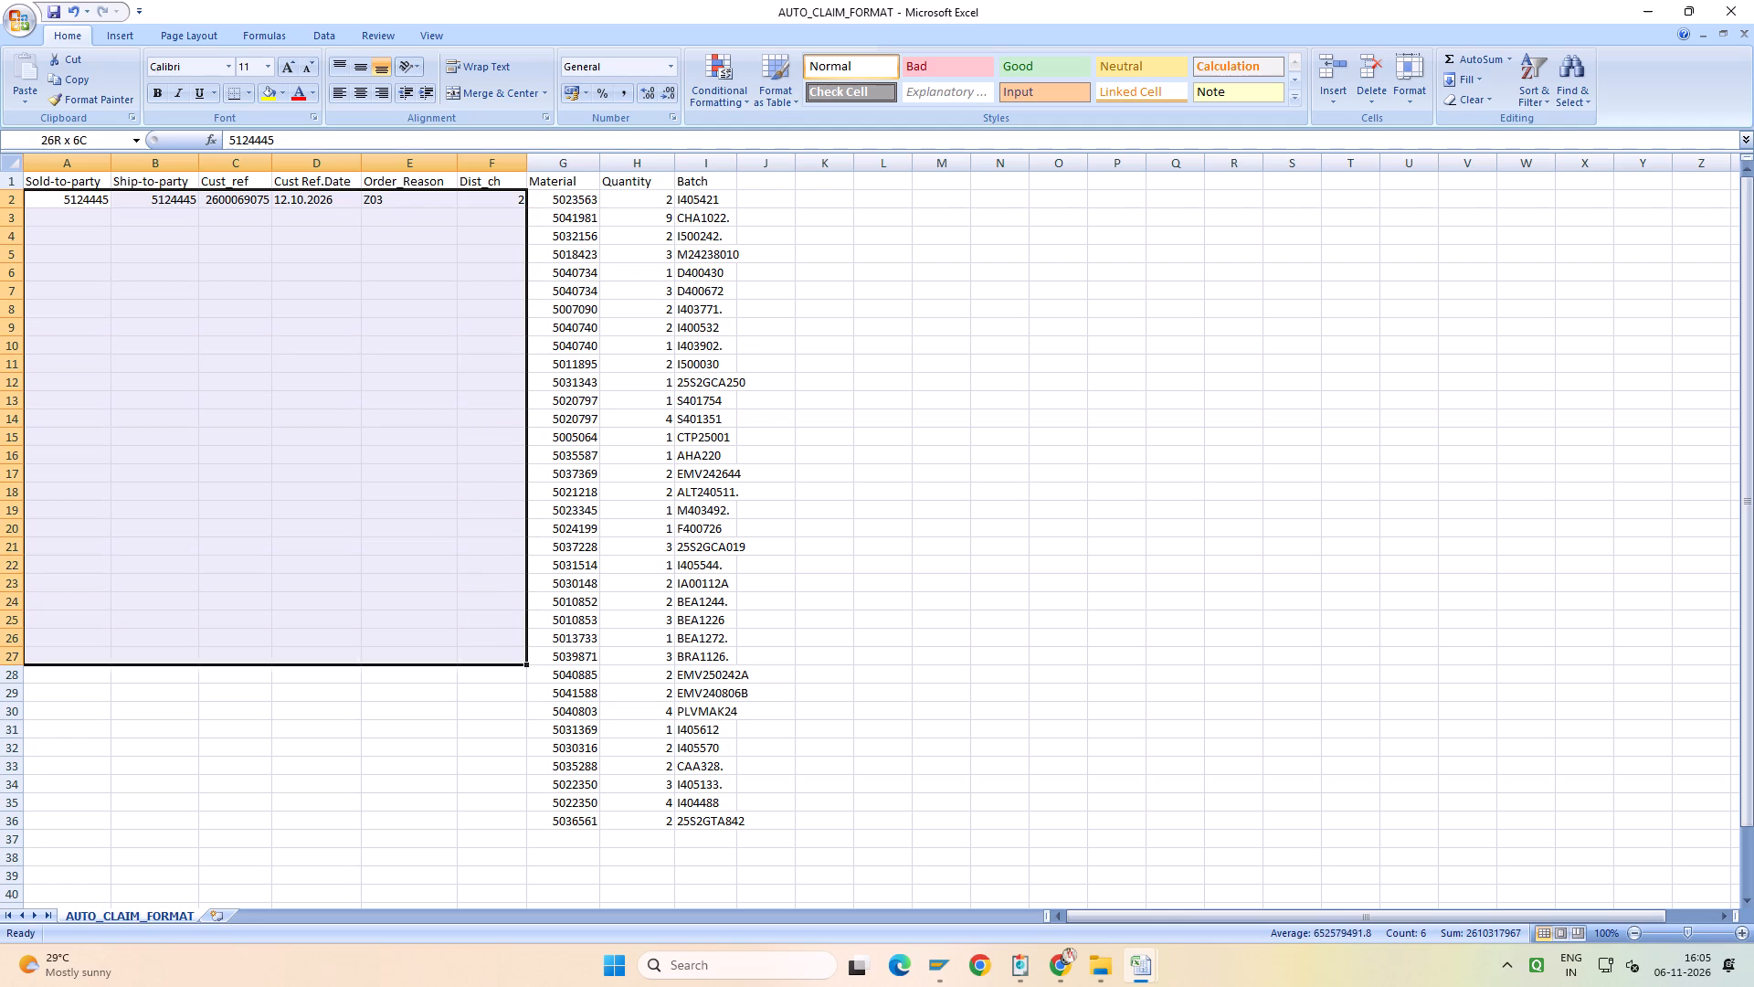
key(shift+Down)
key(shift+Down)
key(ctrl+d)
Save AUTO_CLAIM_FORMAT, keeping the tab-delimited text format.
key(ctrl+s)
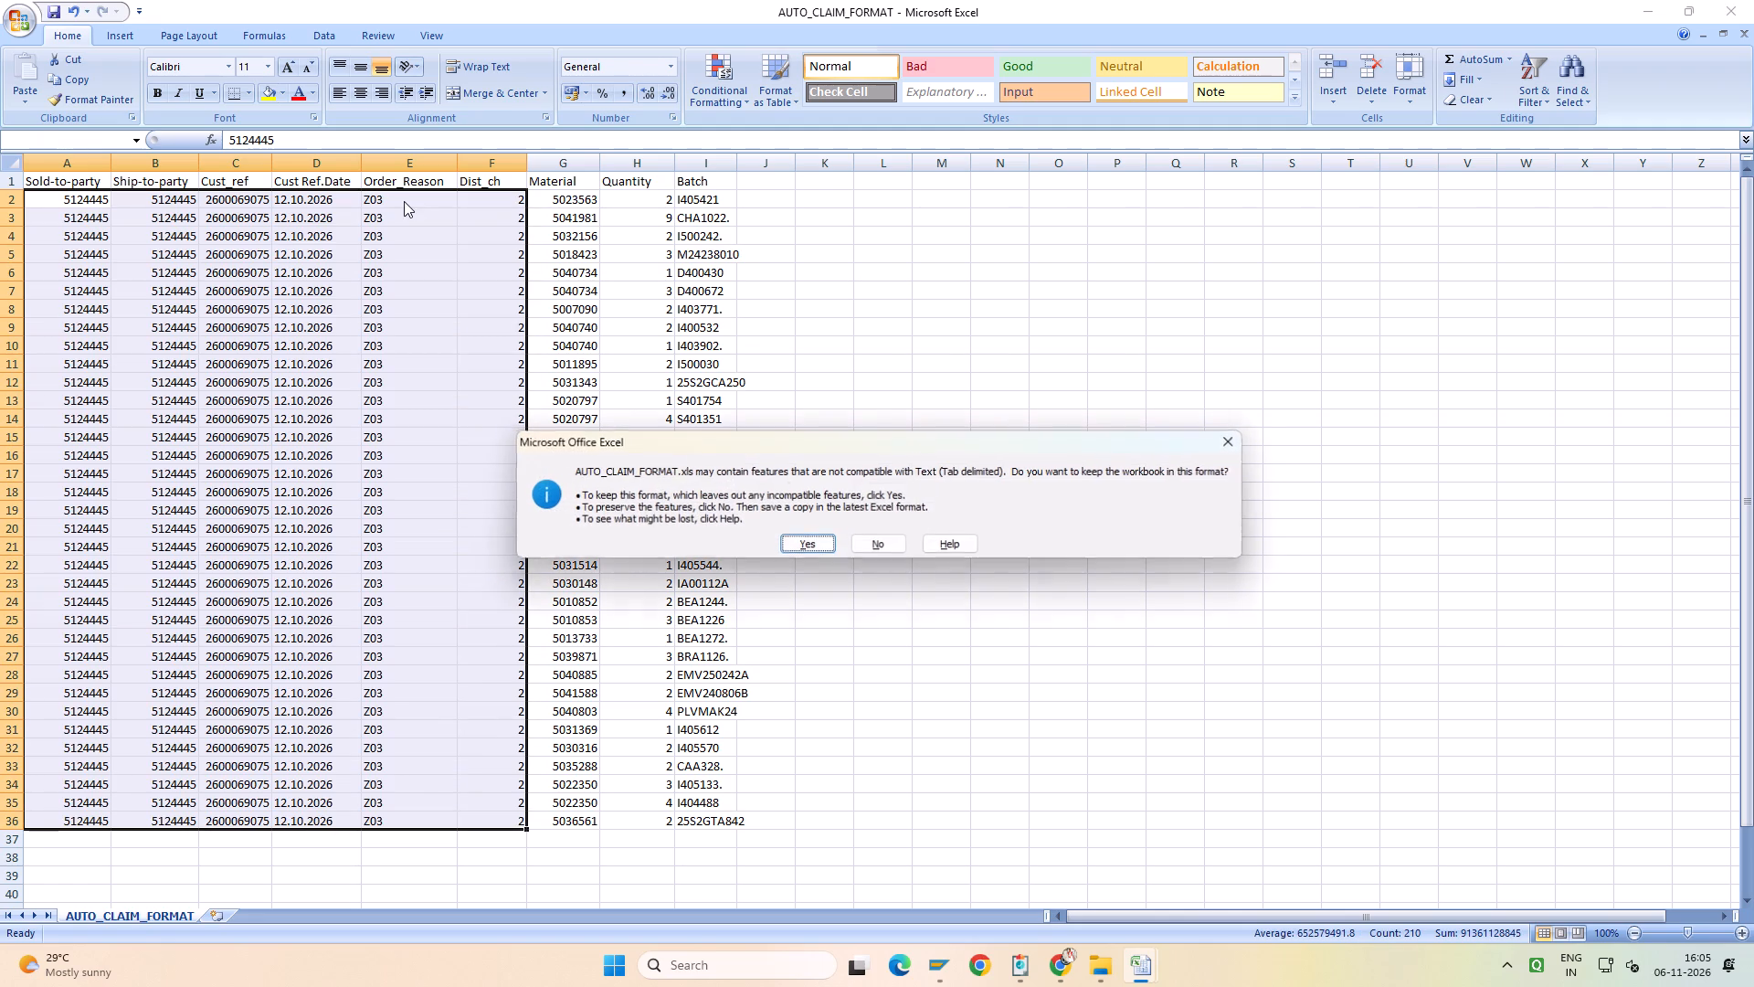
click(807, 540)
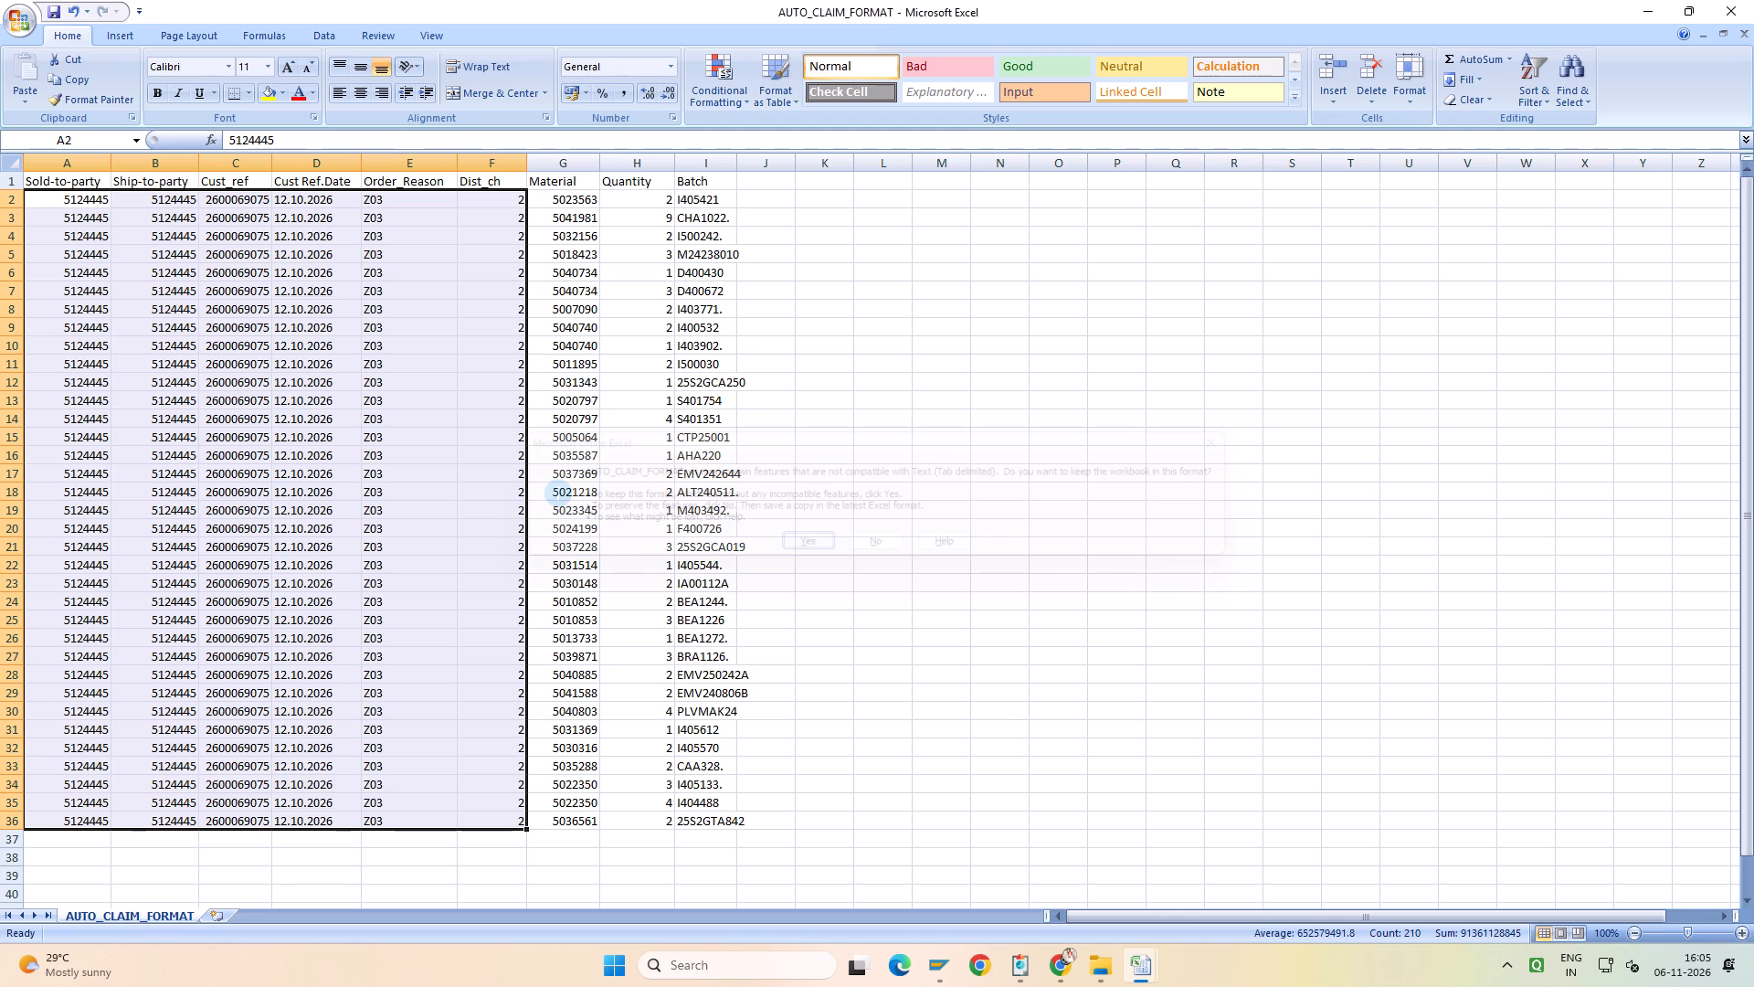
Remove the trailing period from the batch numbers in I3, I4, I8 and I10, leaving CHA1022, I500242, I403771 and I403902.
double_click(729, 221)
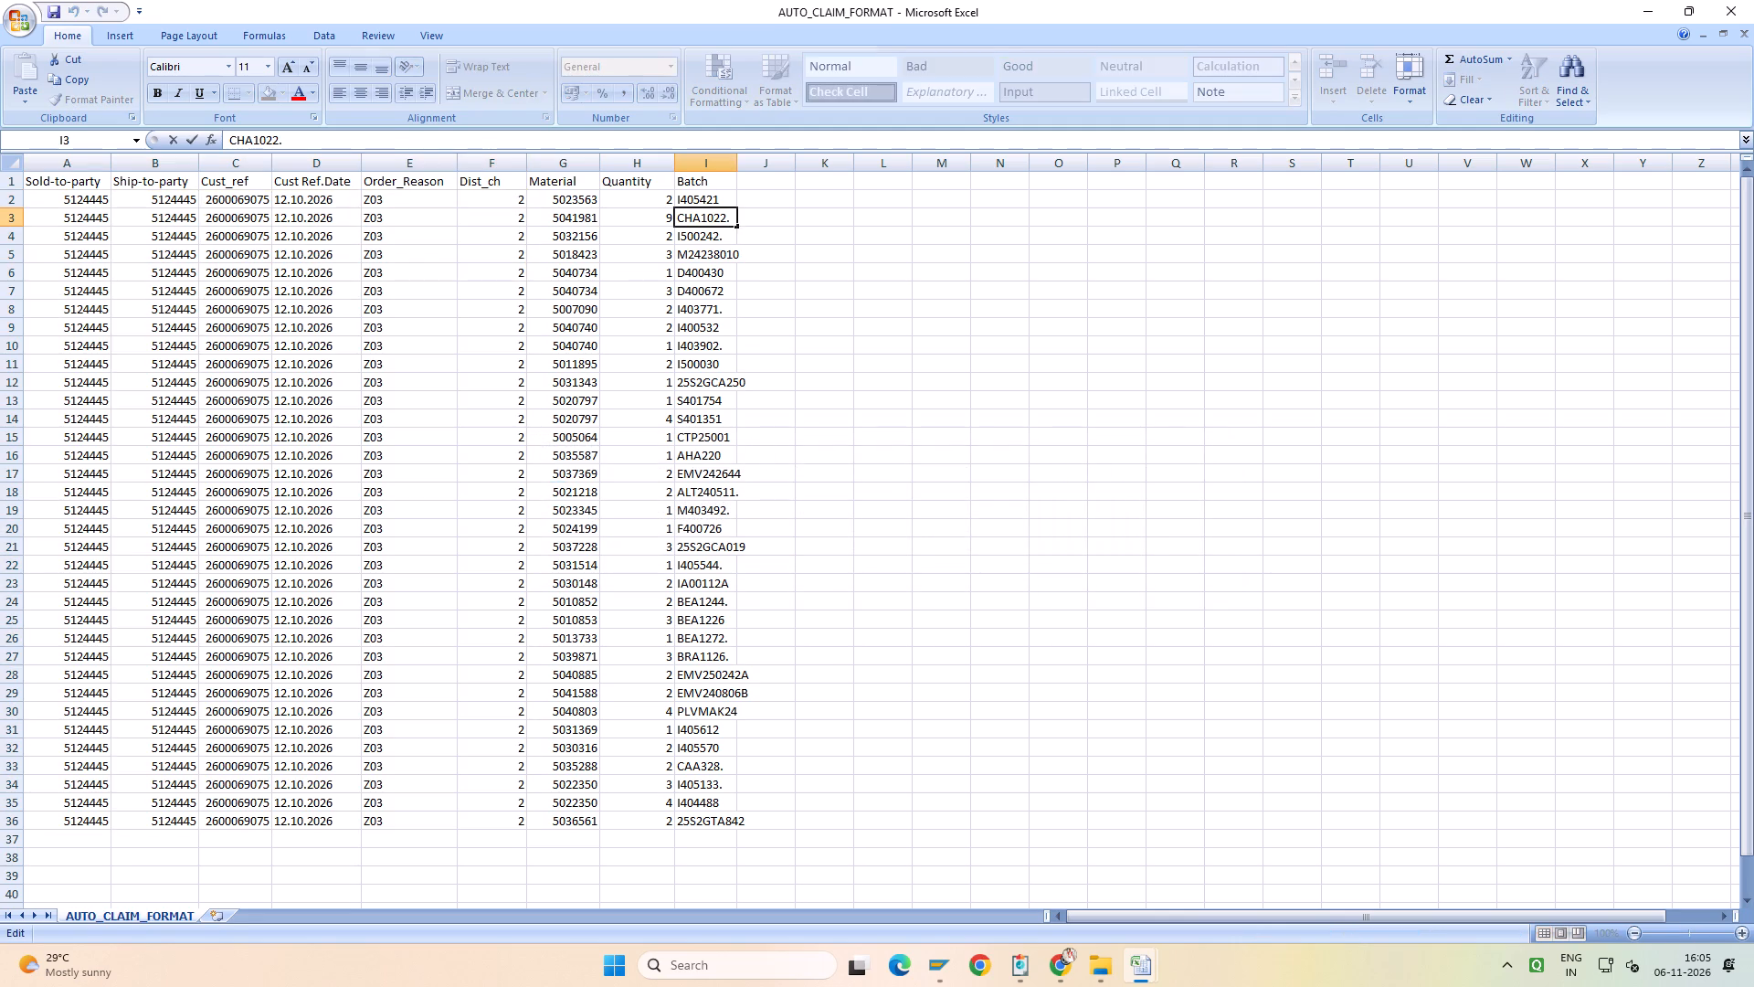
key(BackSpace)
key(Return)
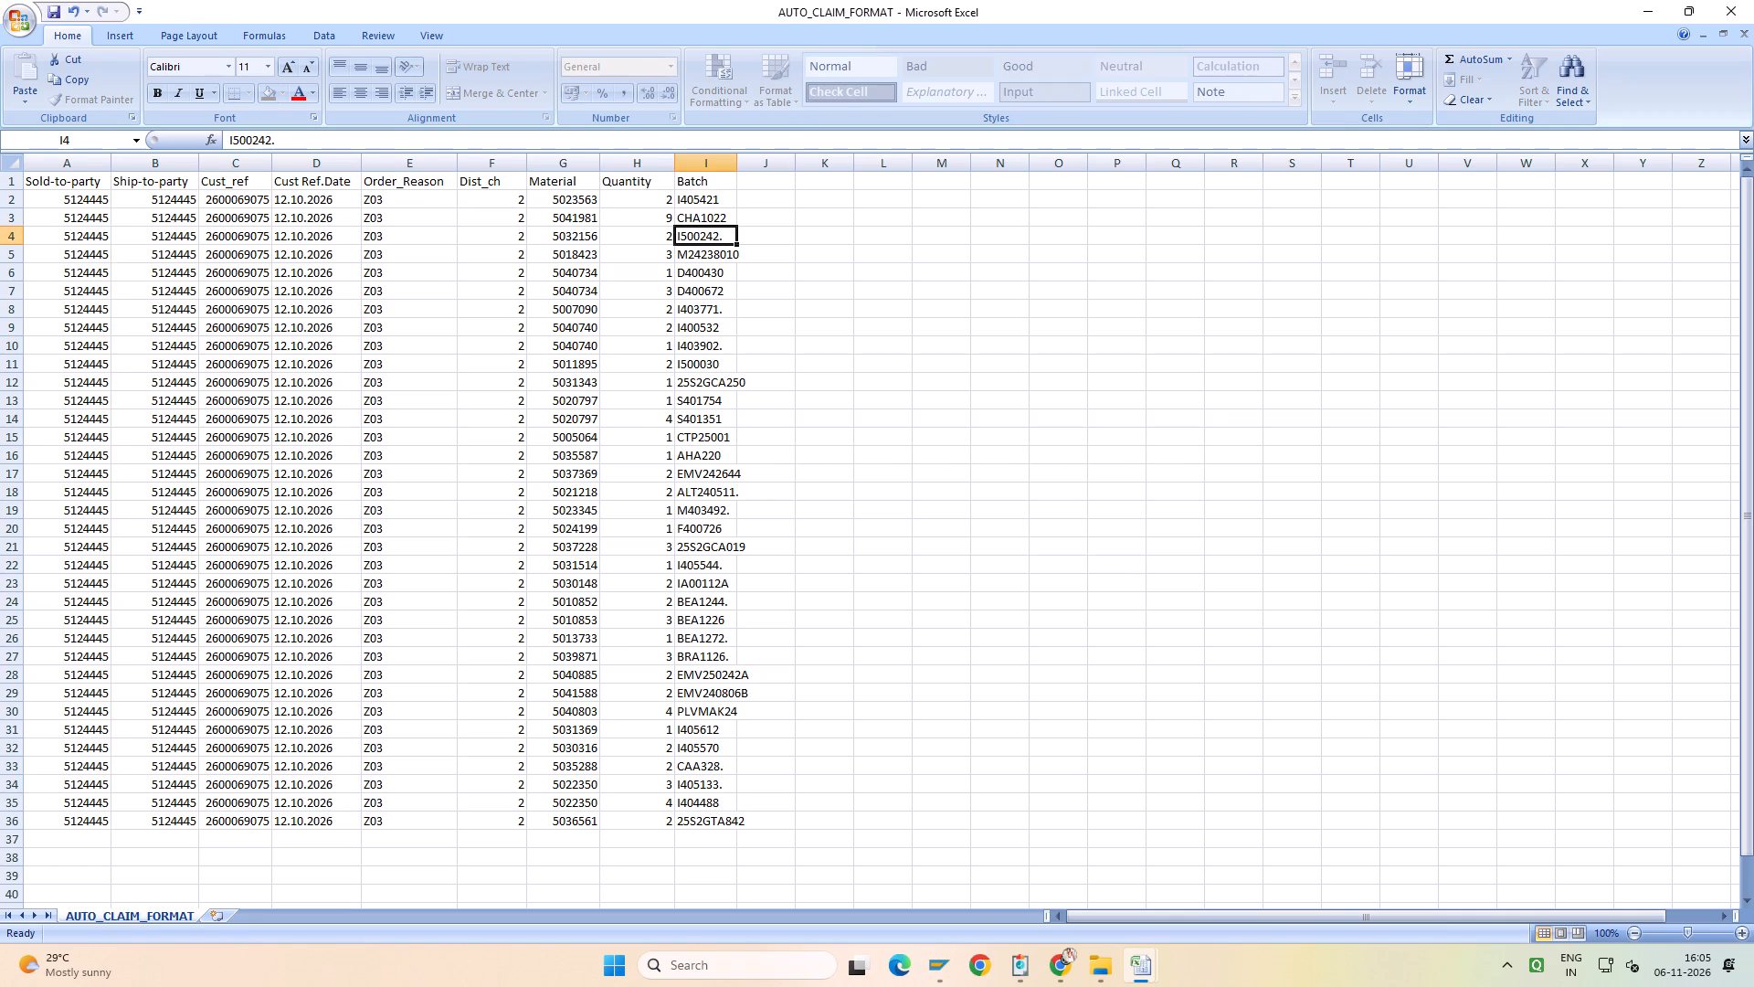
triple_click(729, 238)
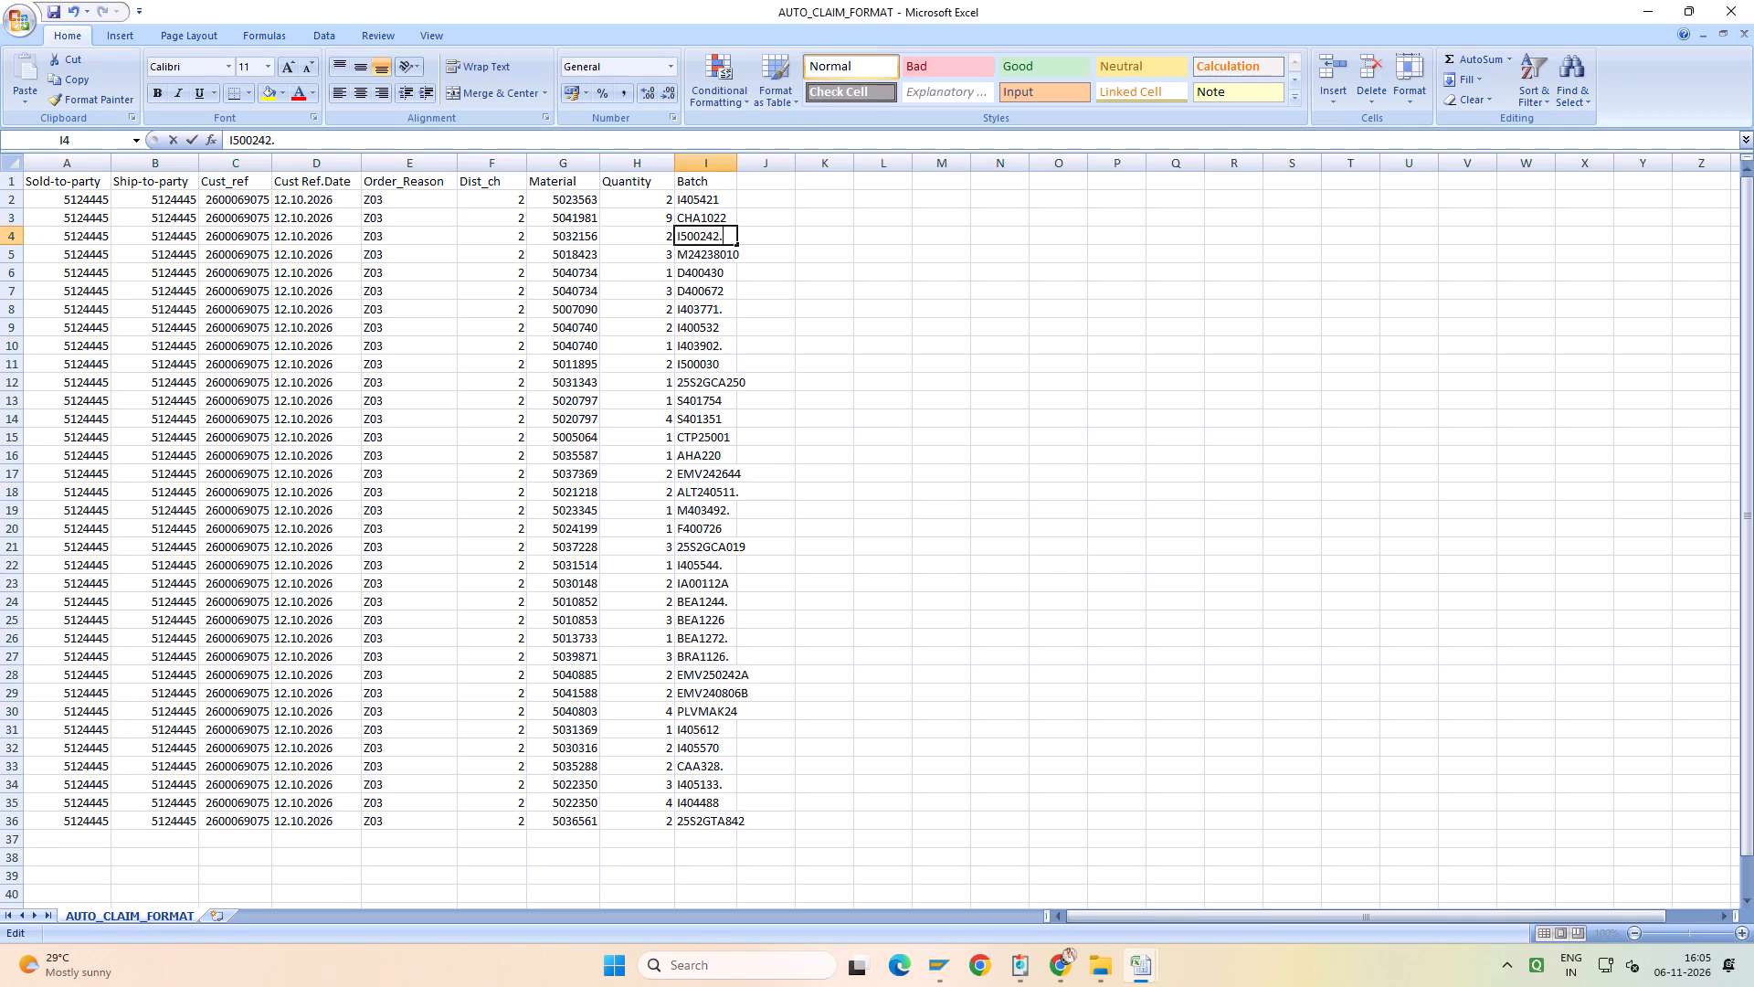
key(BackSpace)
double_click(725, 311)
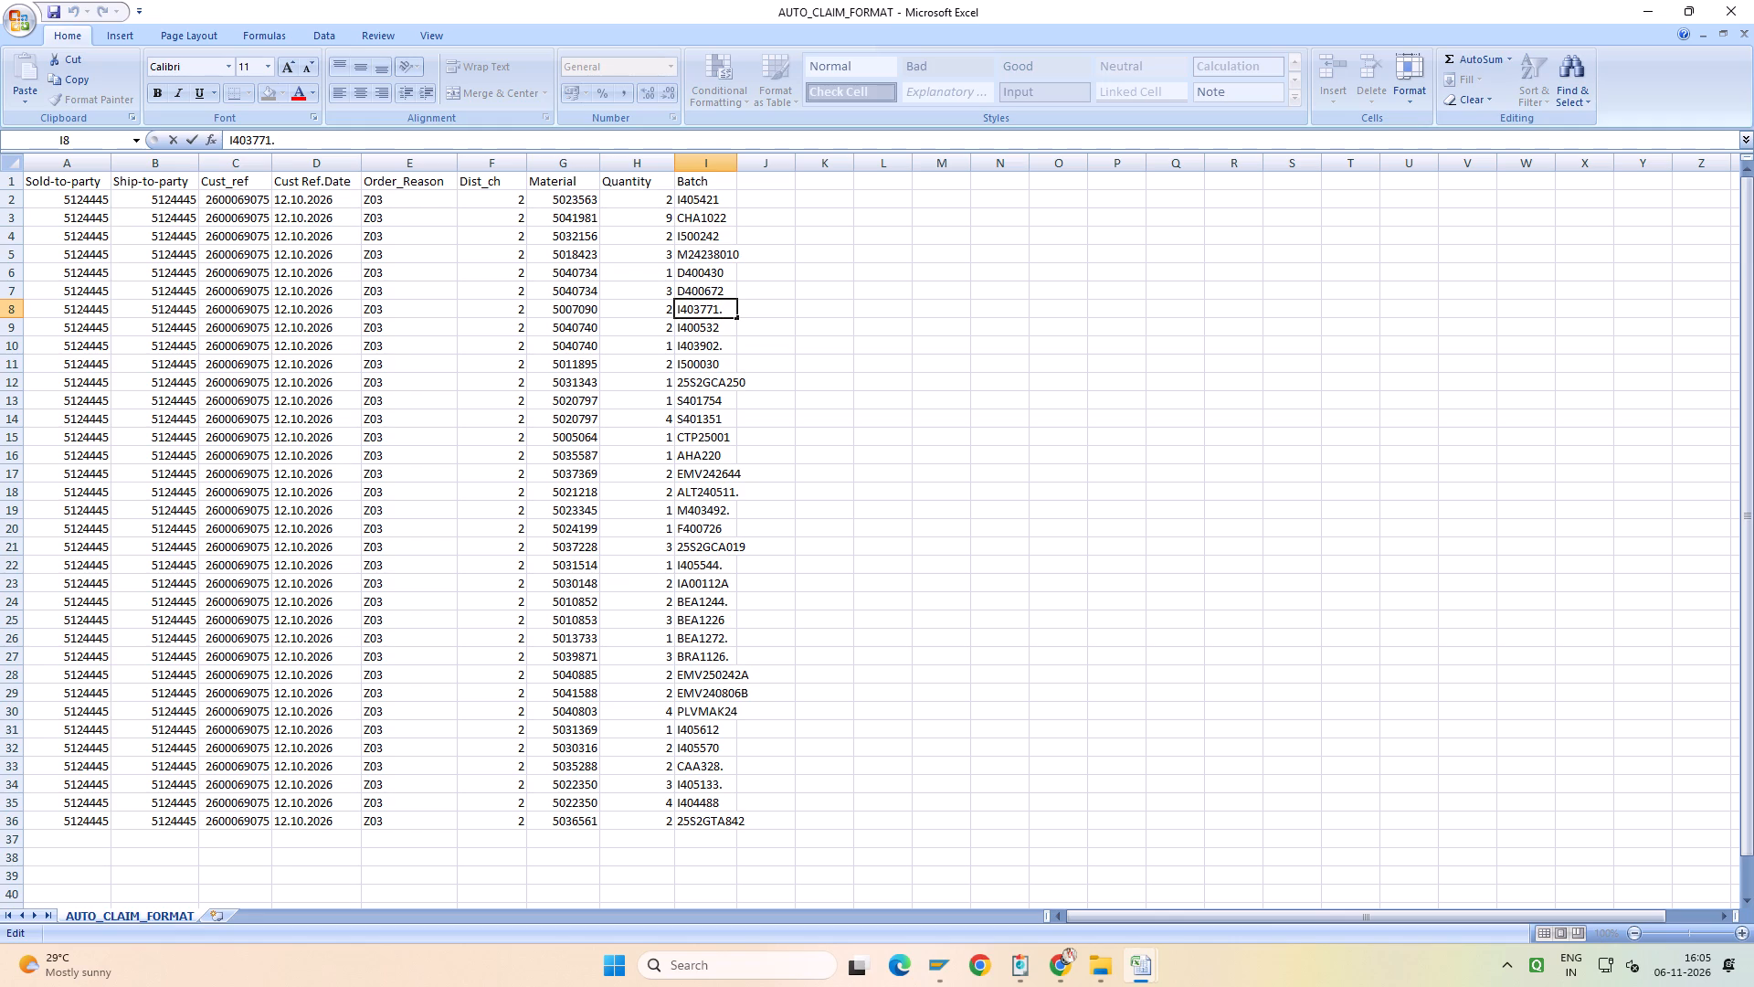
key(BackSpace)
key(Return)
double_click(725, 346)
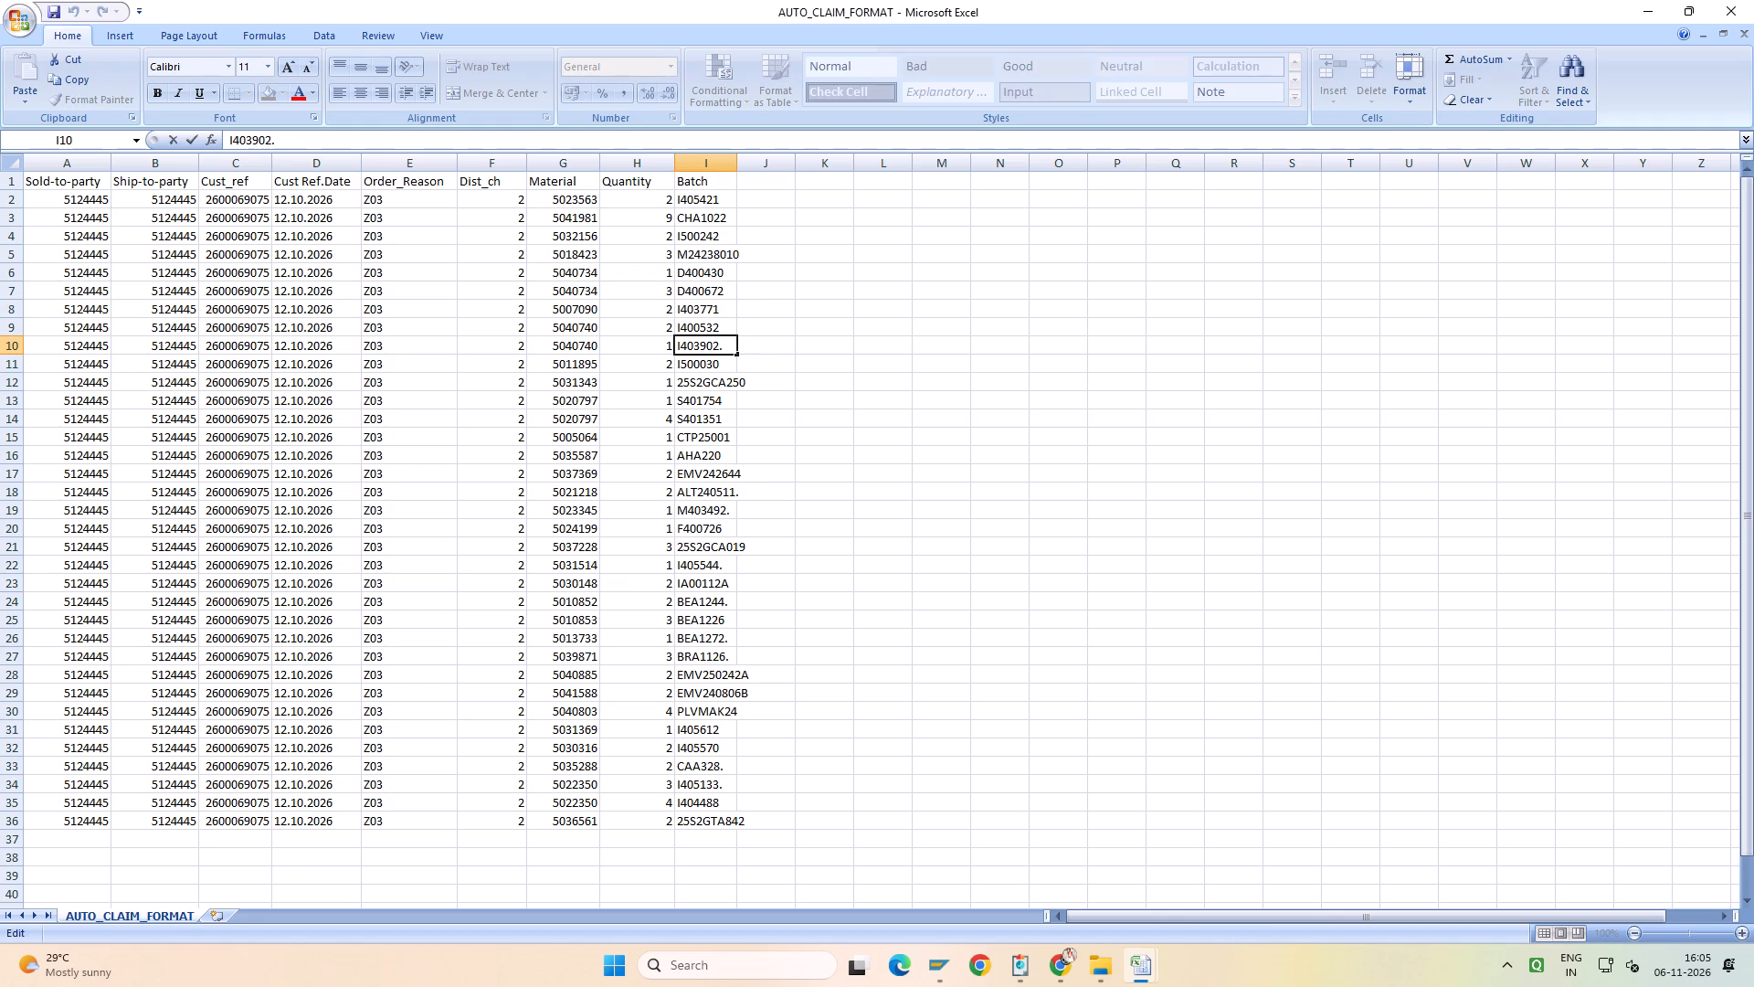
key(BackSpace)
key(Return)
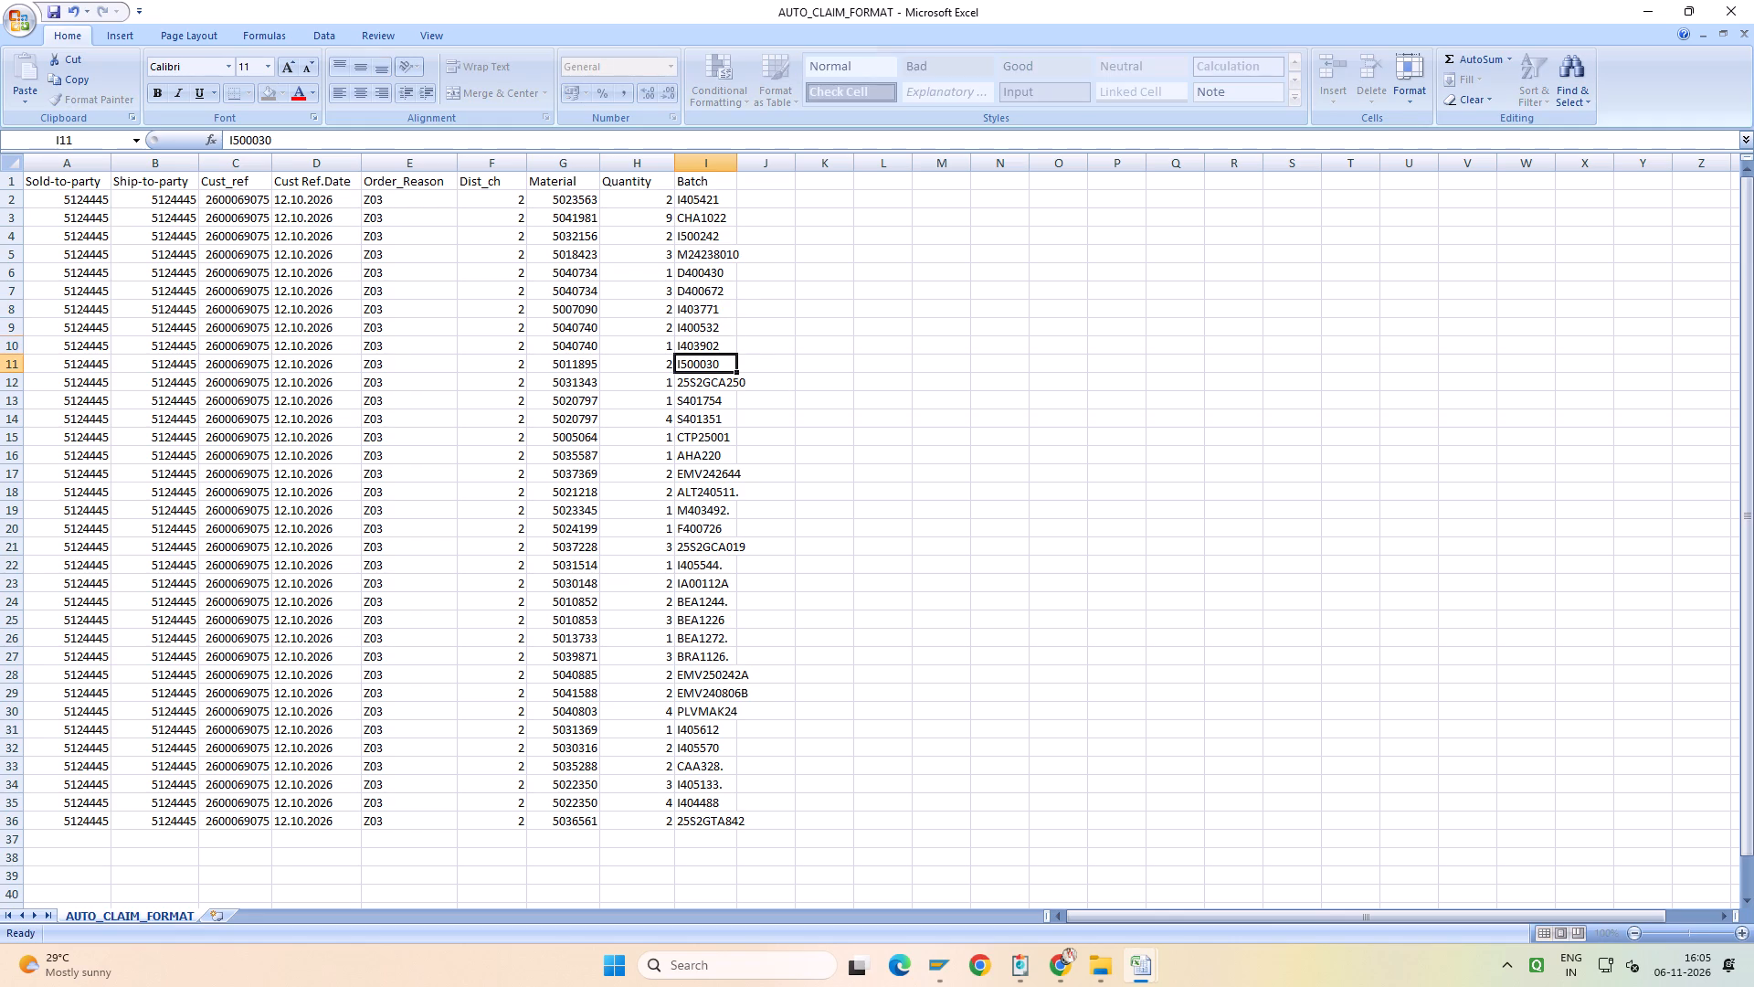
Fit the Batch column width and correct I18, I19 and I22 to ALT240511, M403492 and I405544 without trailing periods.
double_click(734, 164)
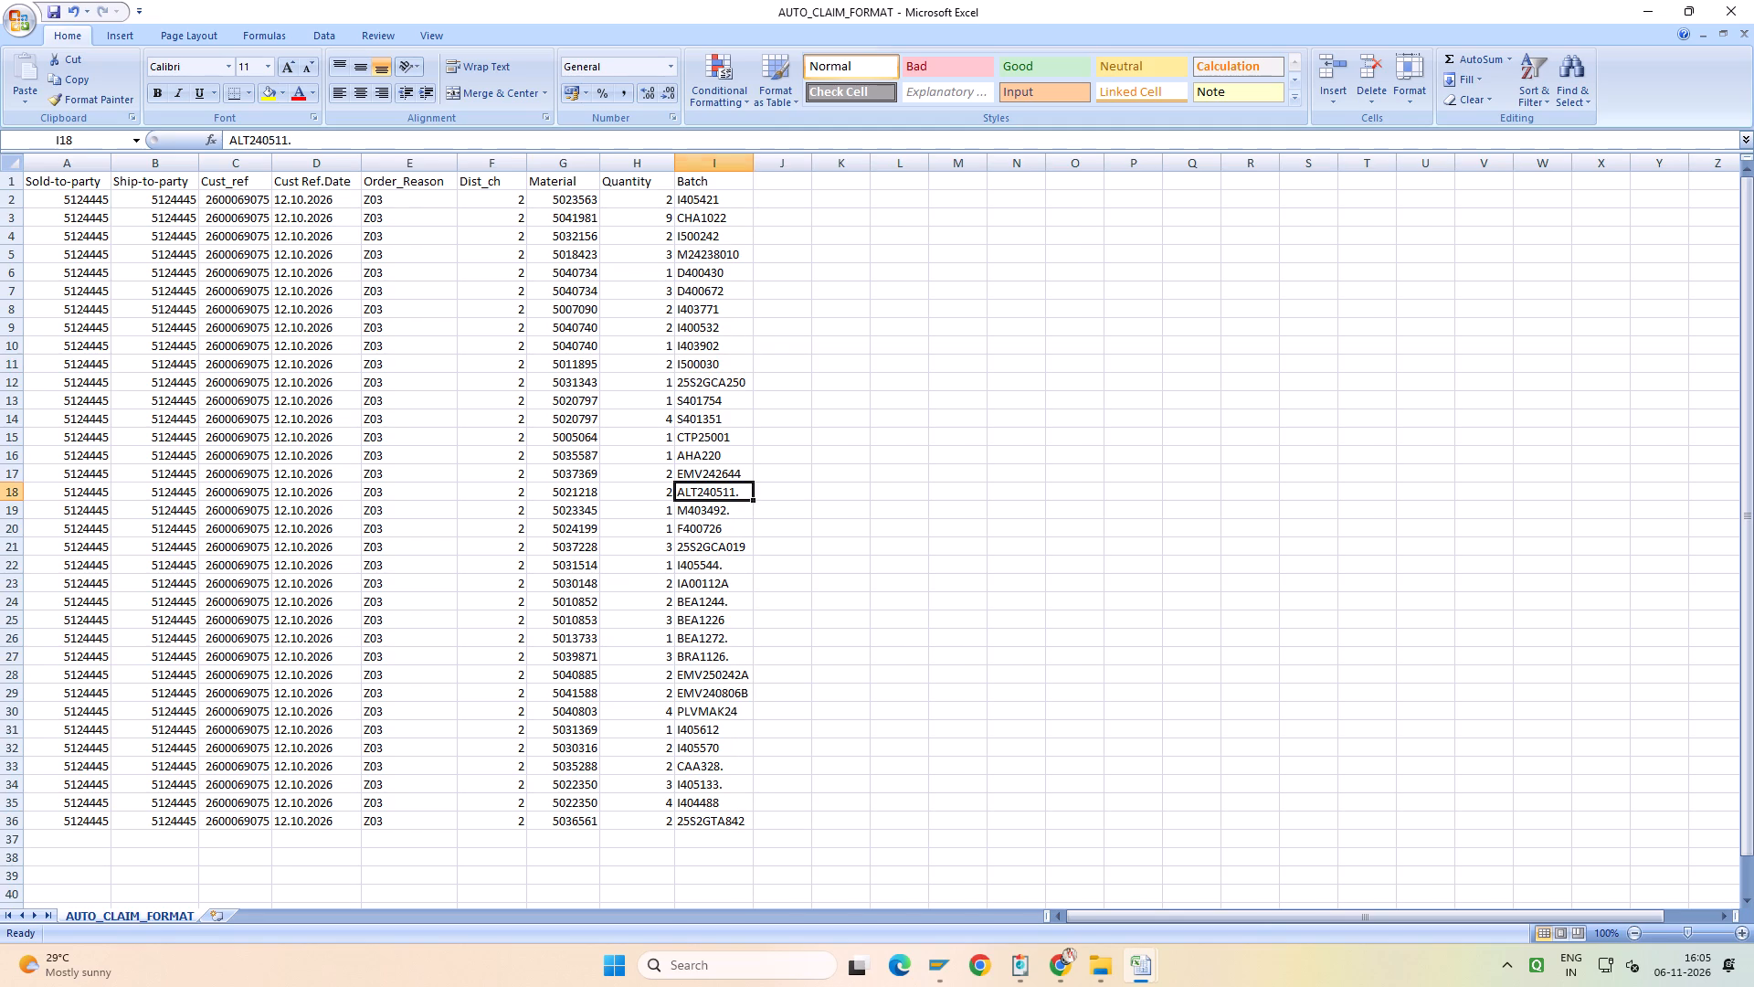
double_click(742, 490)
key(BackSpace)
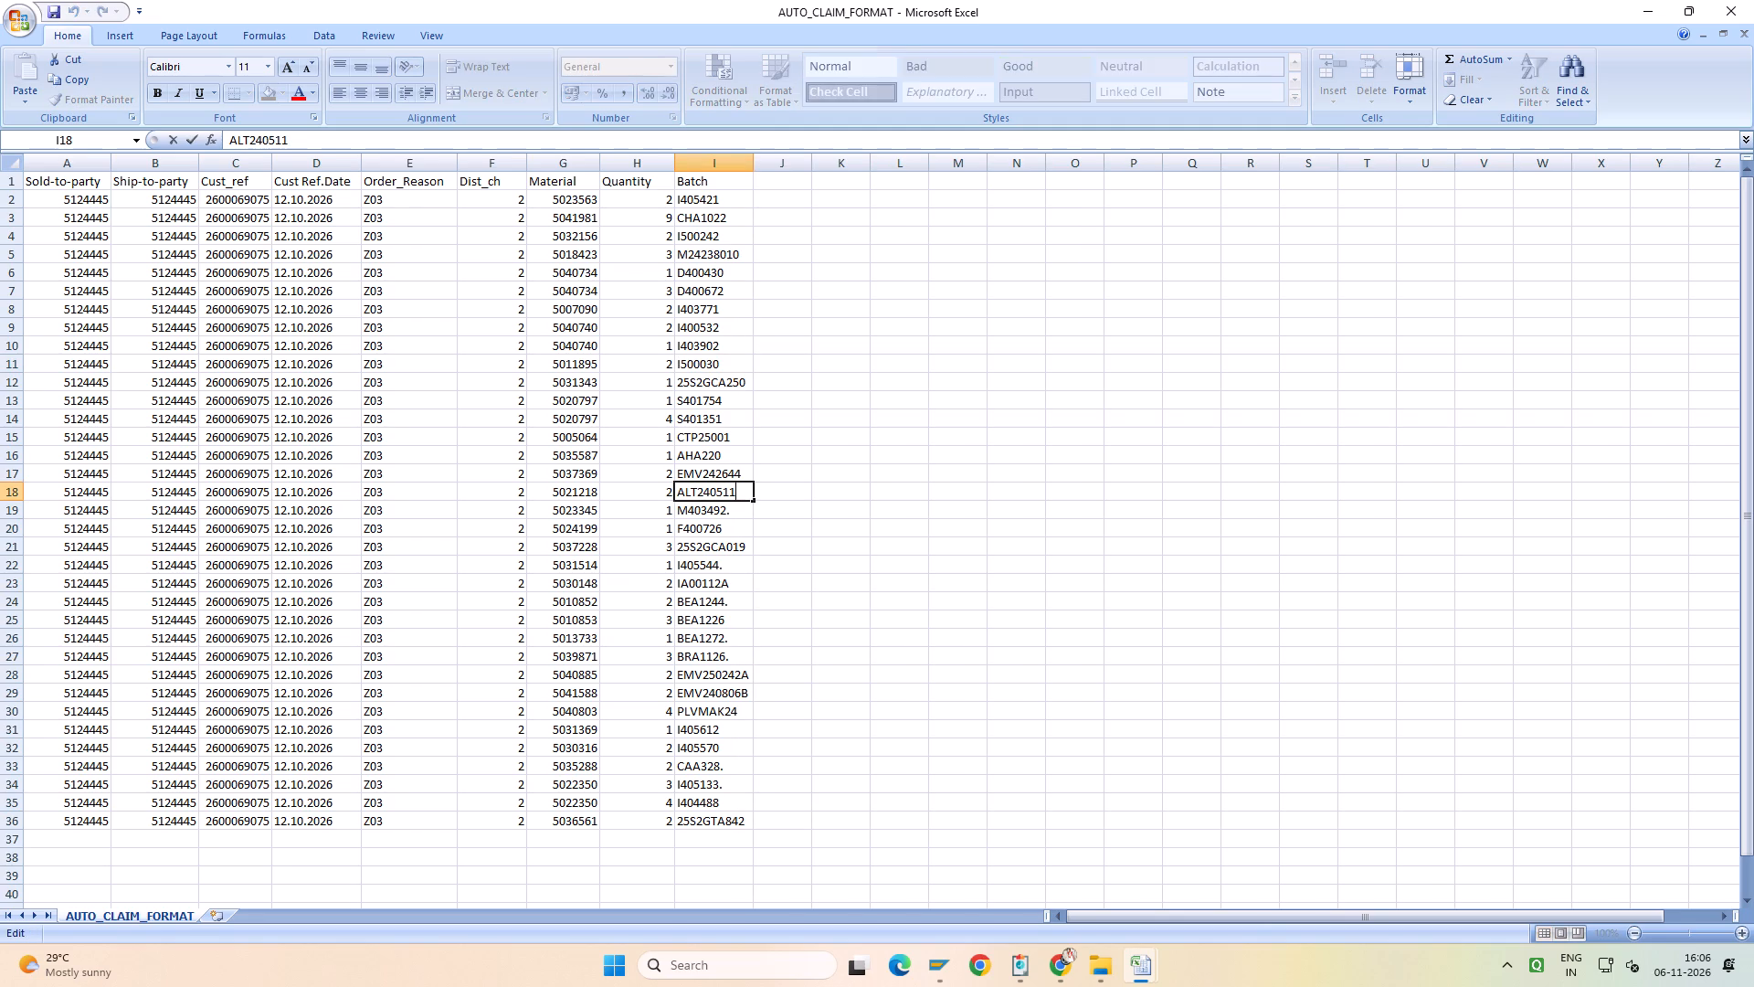
key(Return)
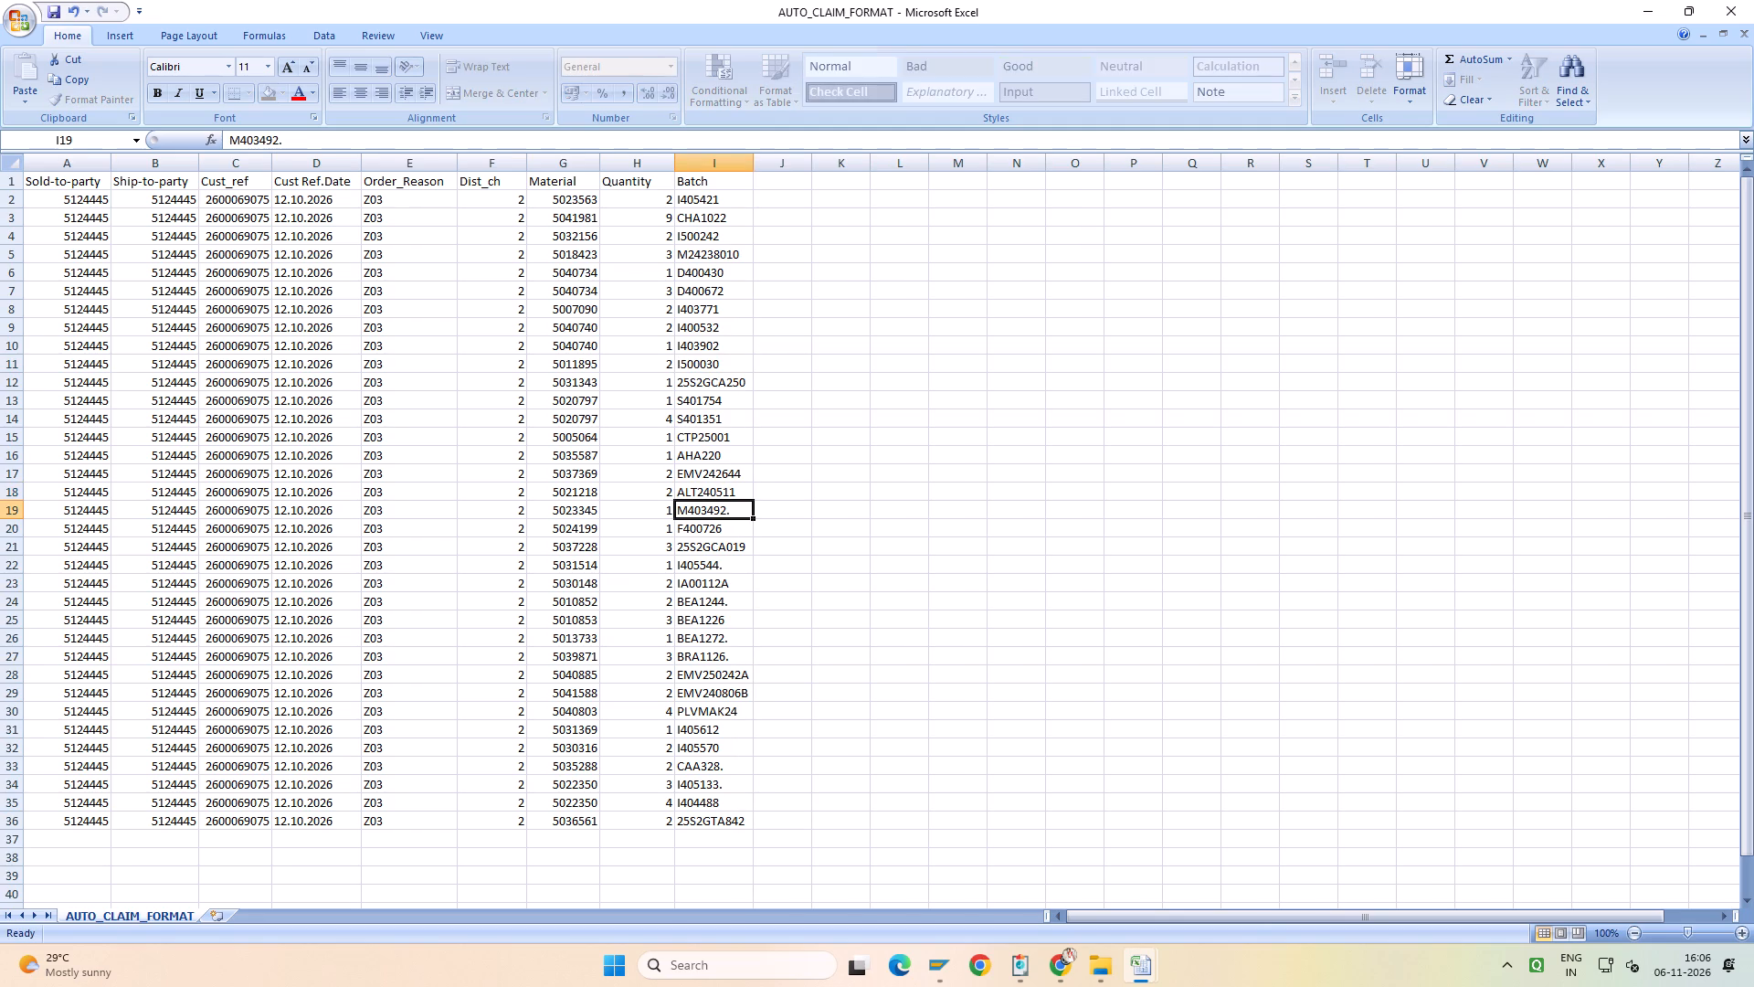
double_click(742, 513)
key(BackSpace)
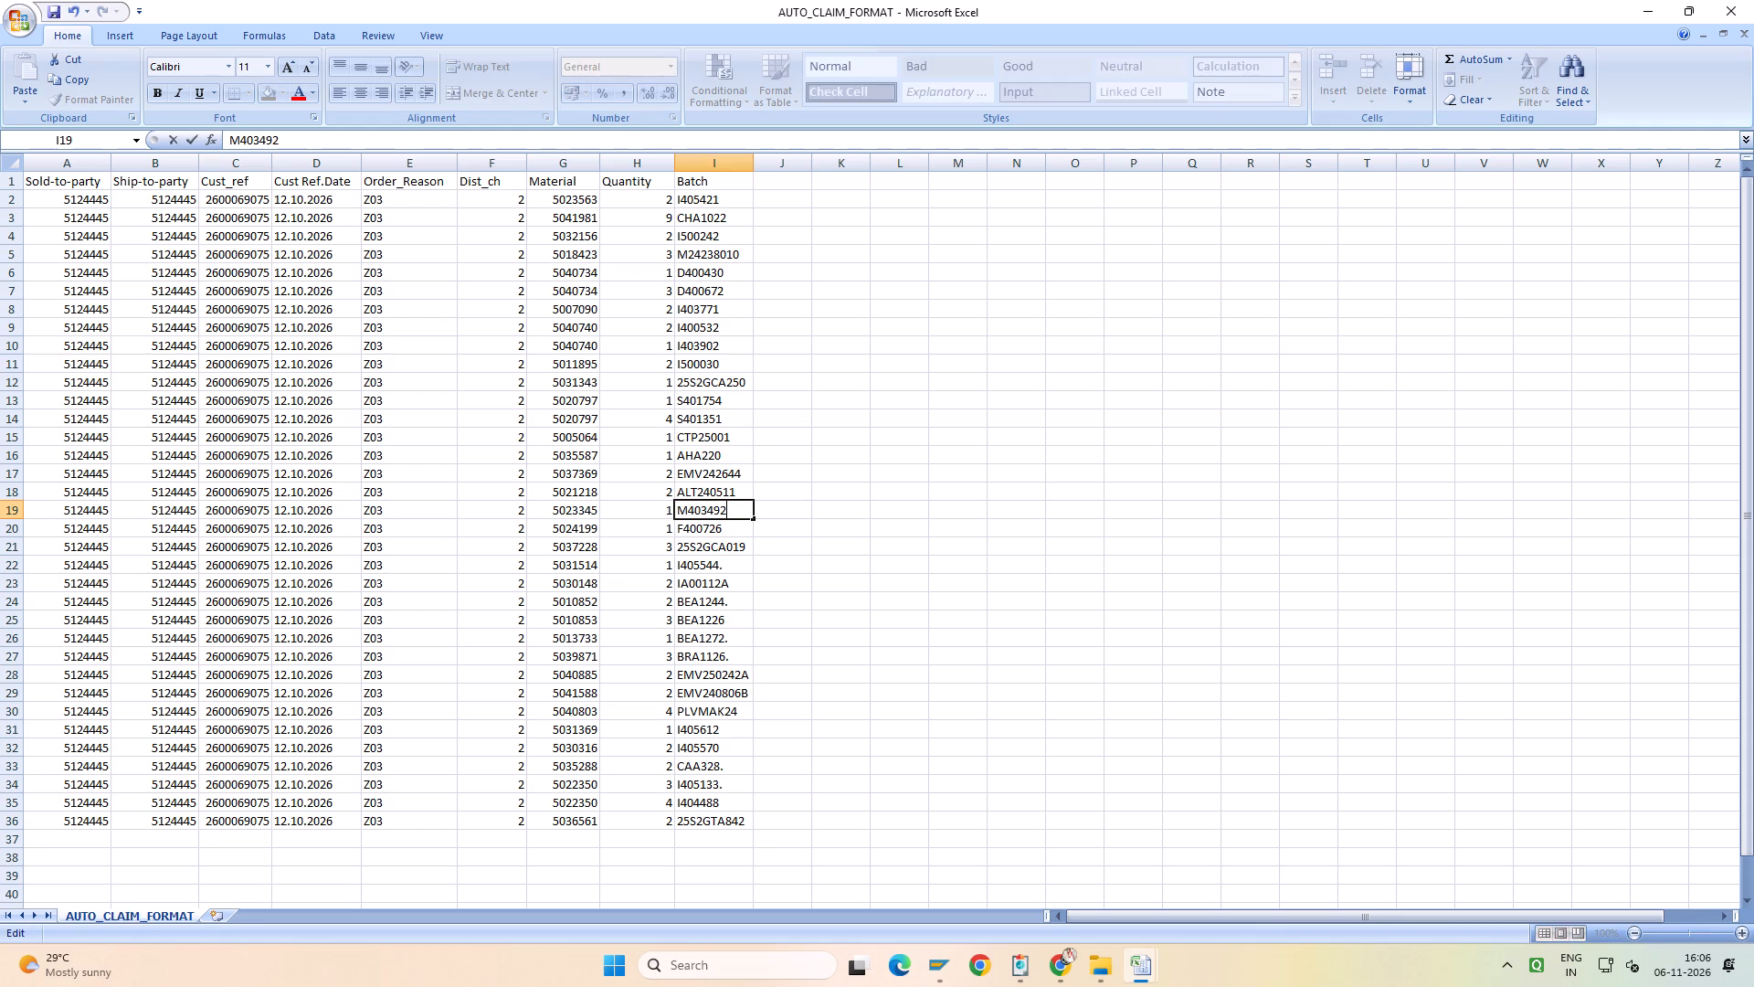
key(Return)
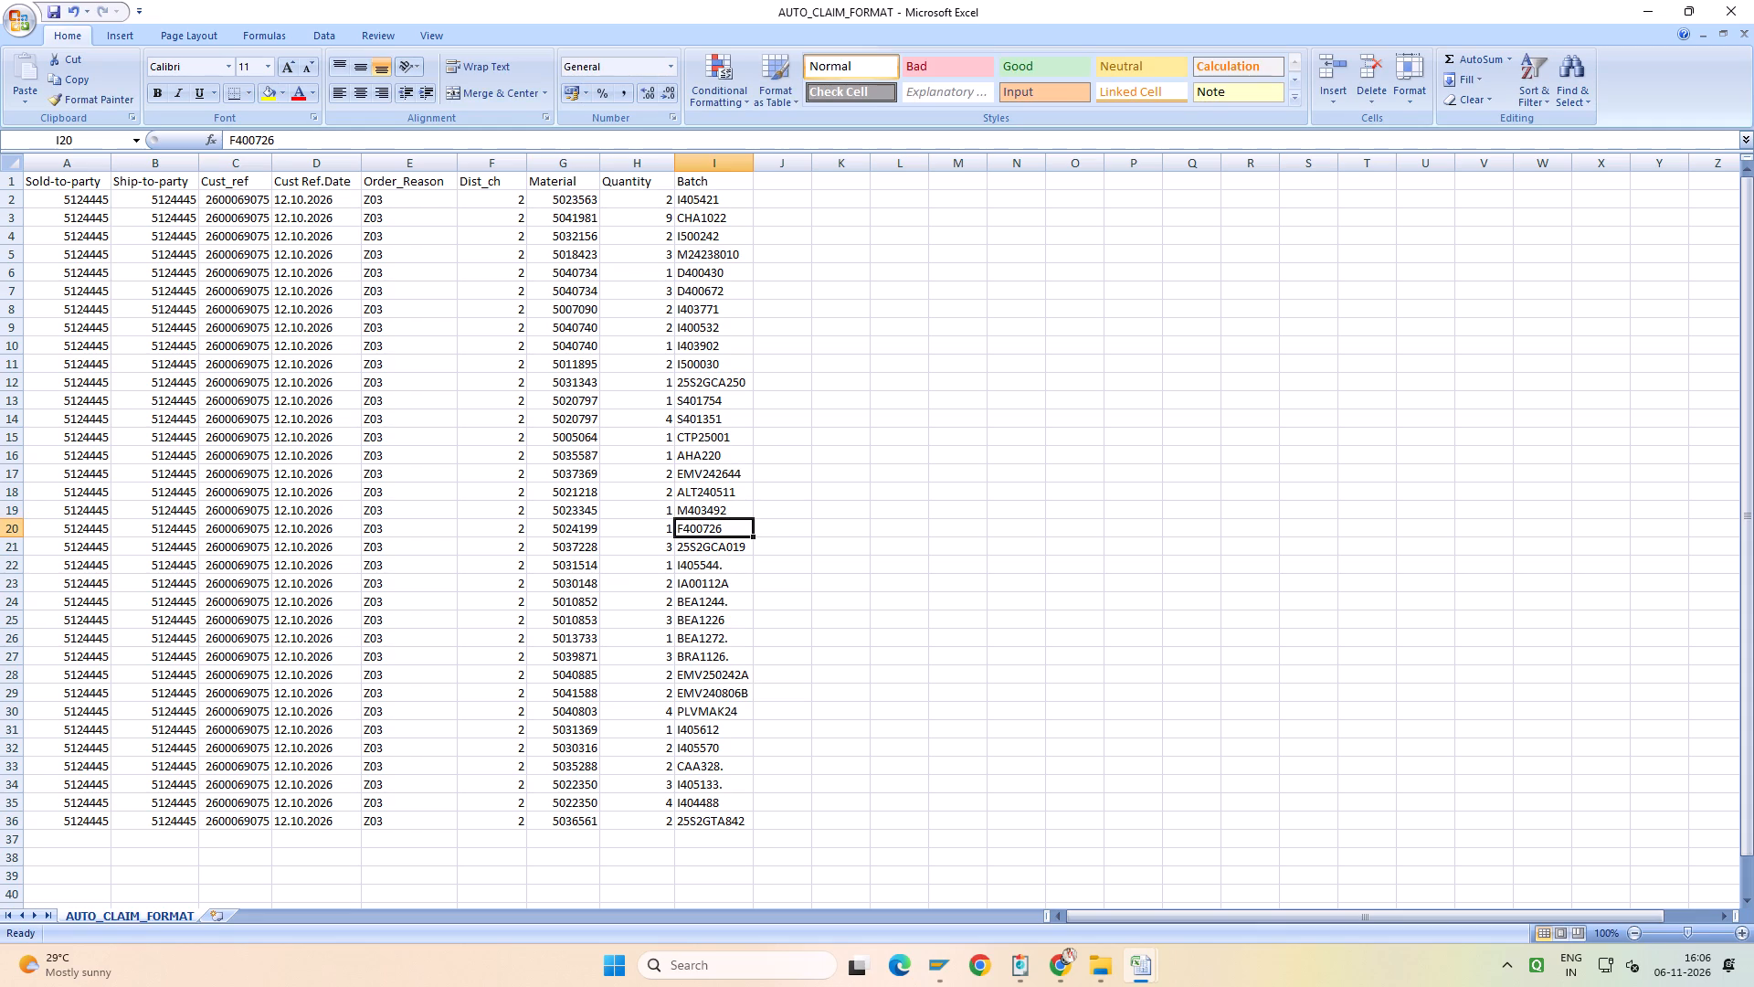
double_click(729, 568)
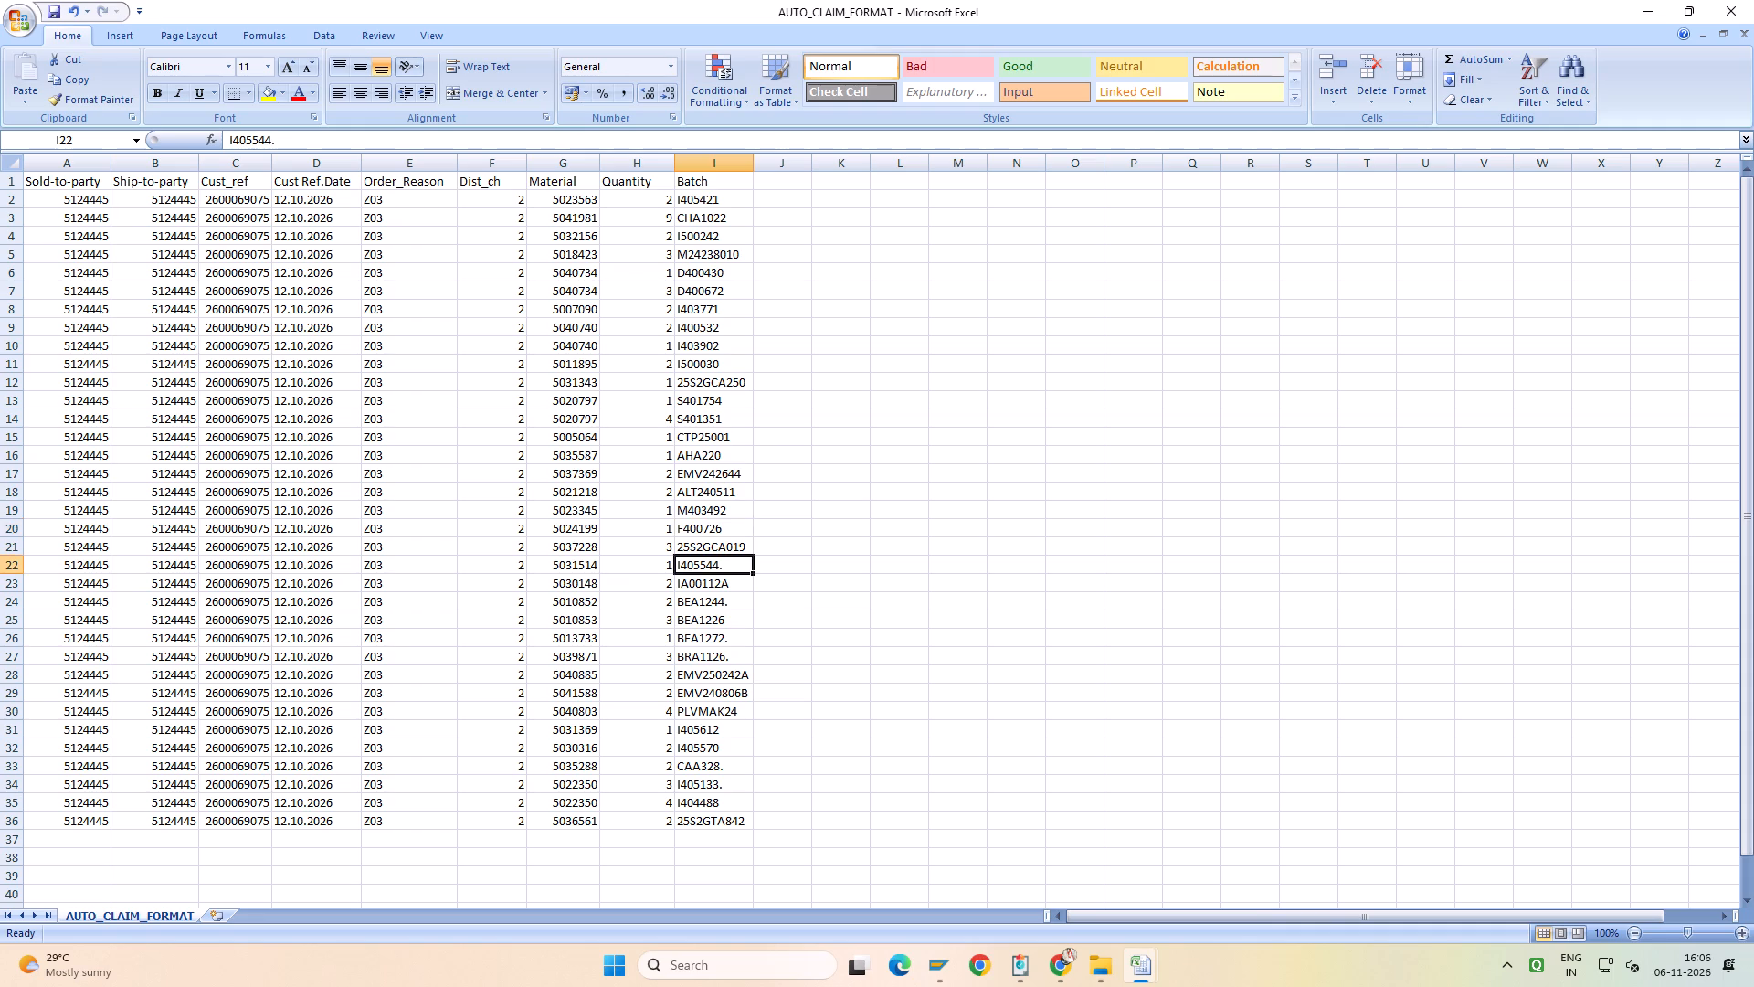
key(BackSpace)
key(Return)
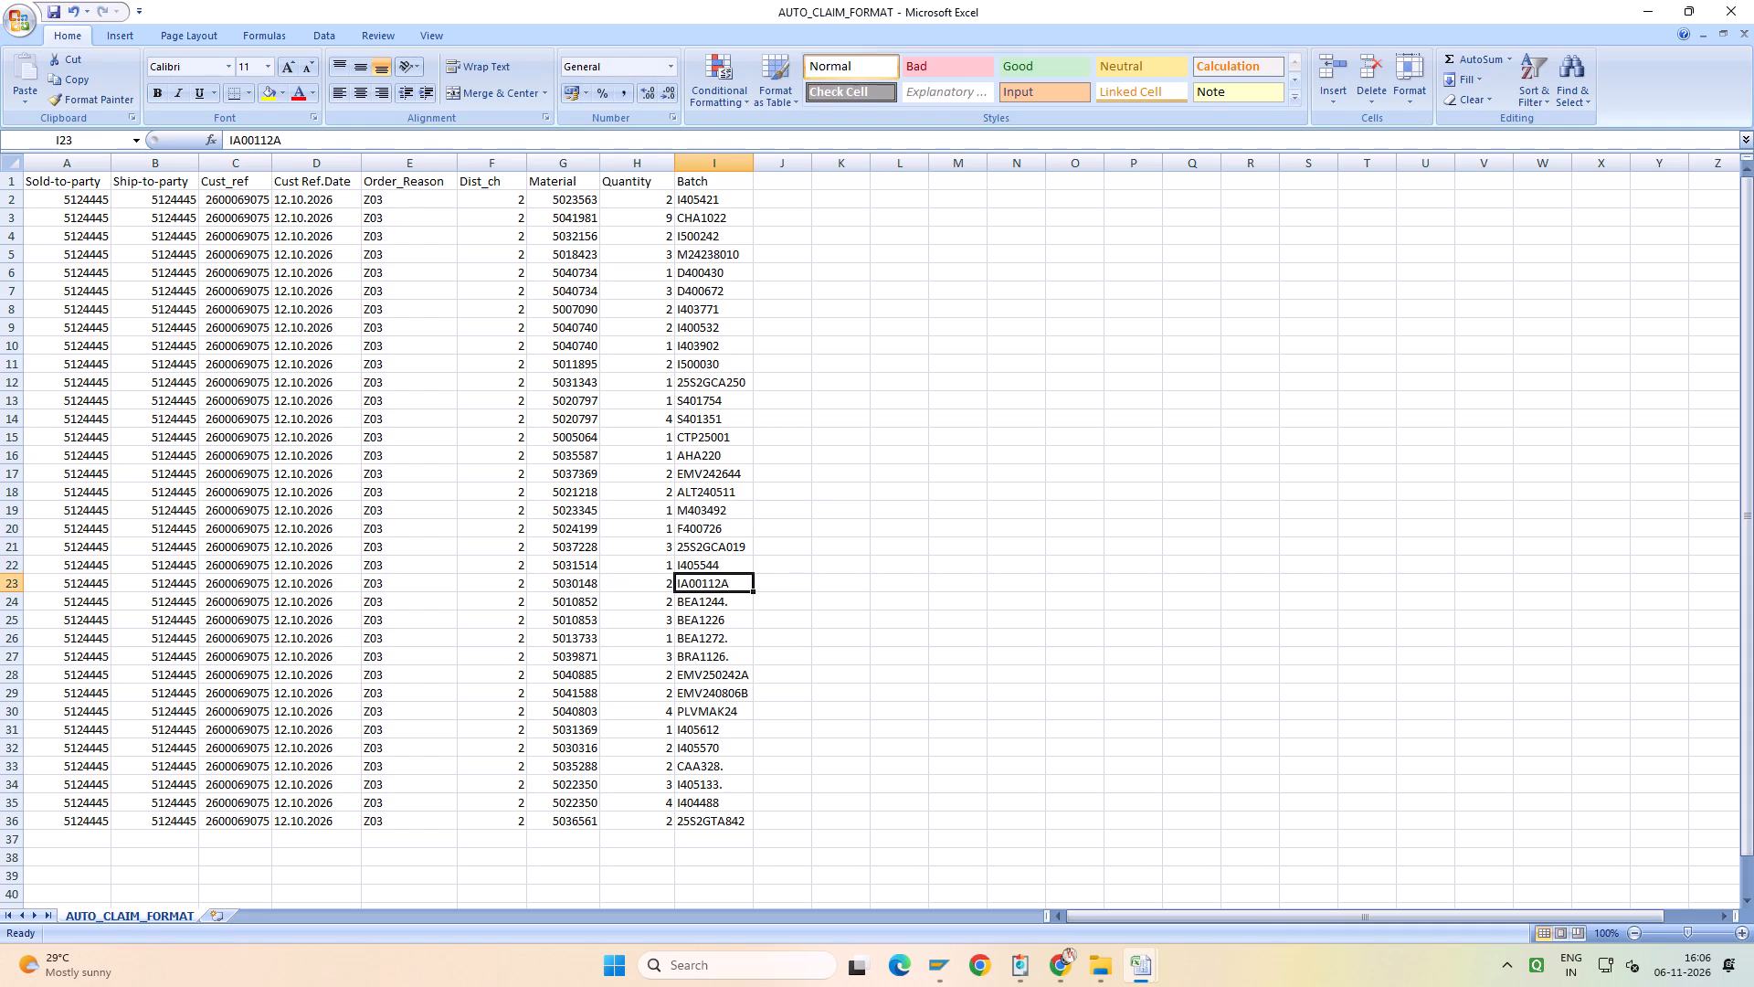
Remove the trailing period from the batch numbers in I24, I27 and I34, leaving BEA1244, BRA1126 and I405133.
double_click(732, 600)
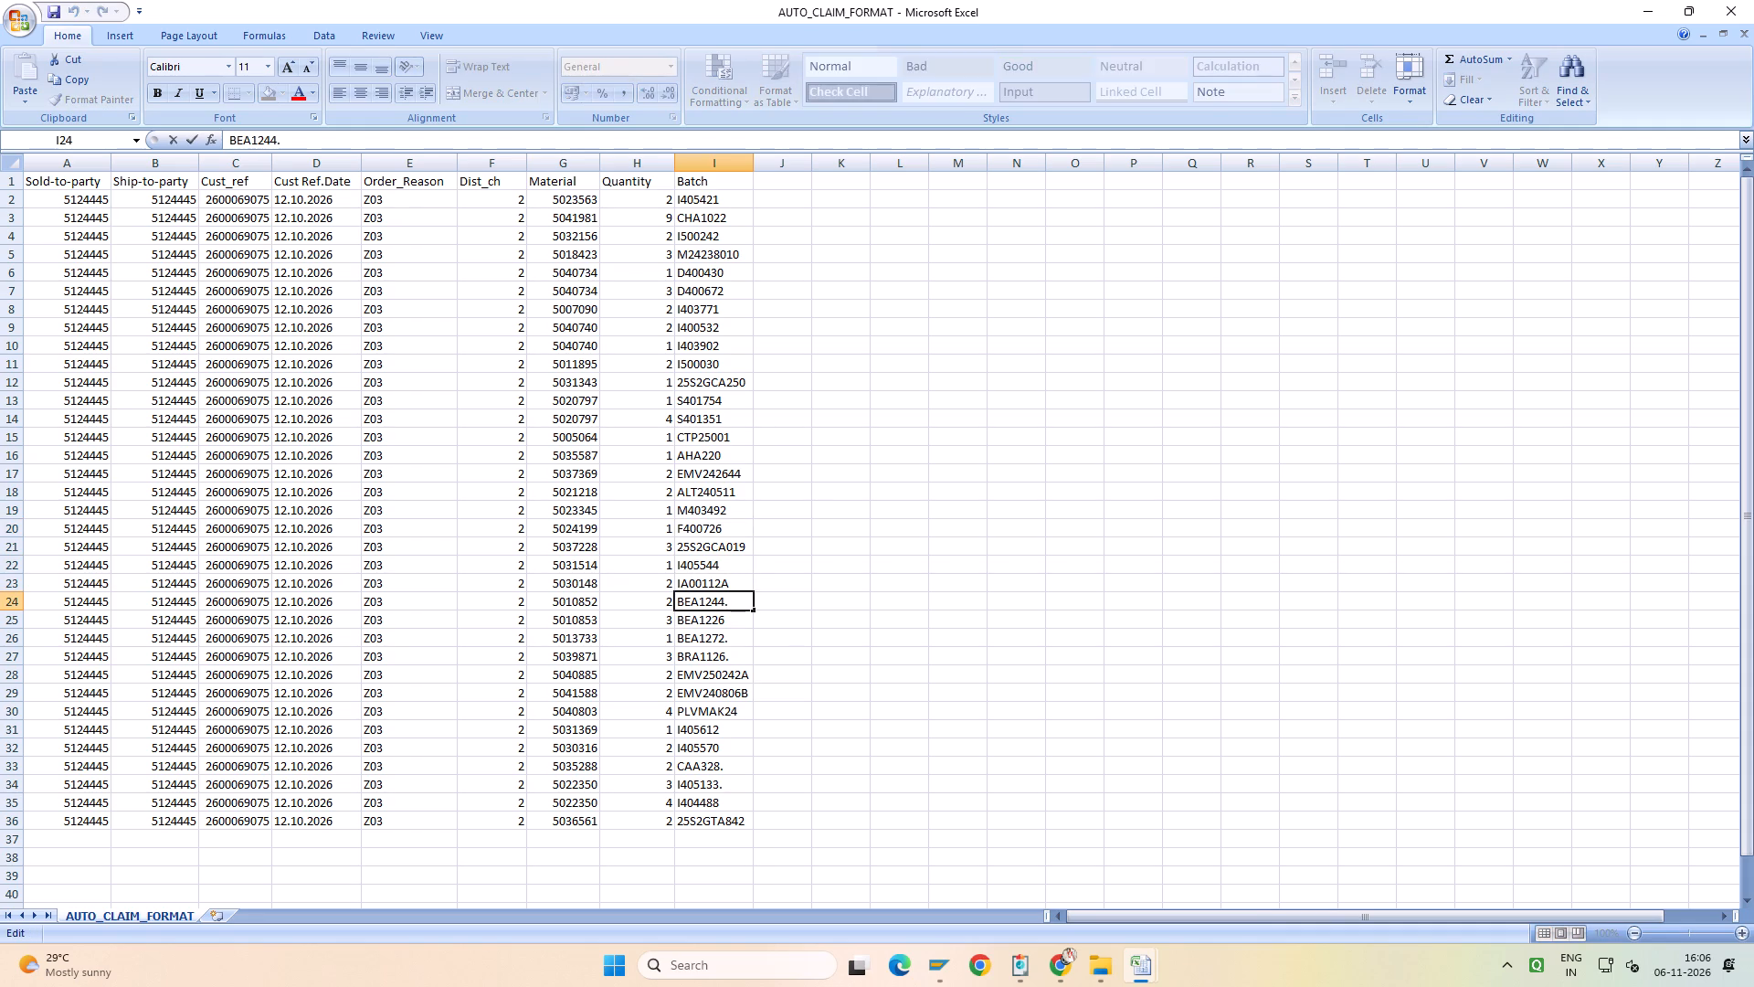
key(BackSpace)
key(Return)
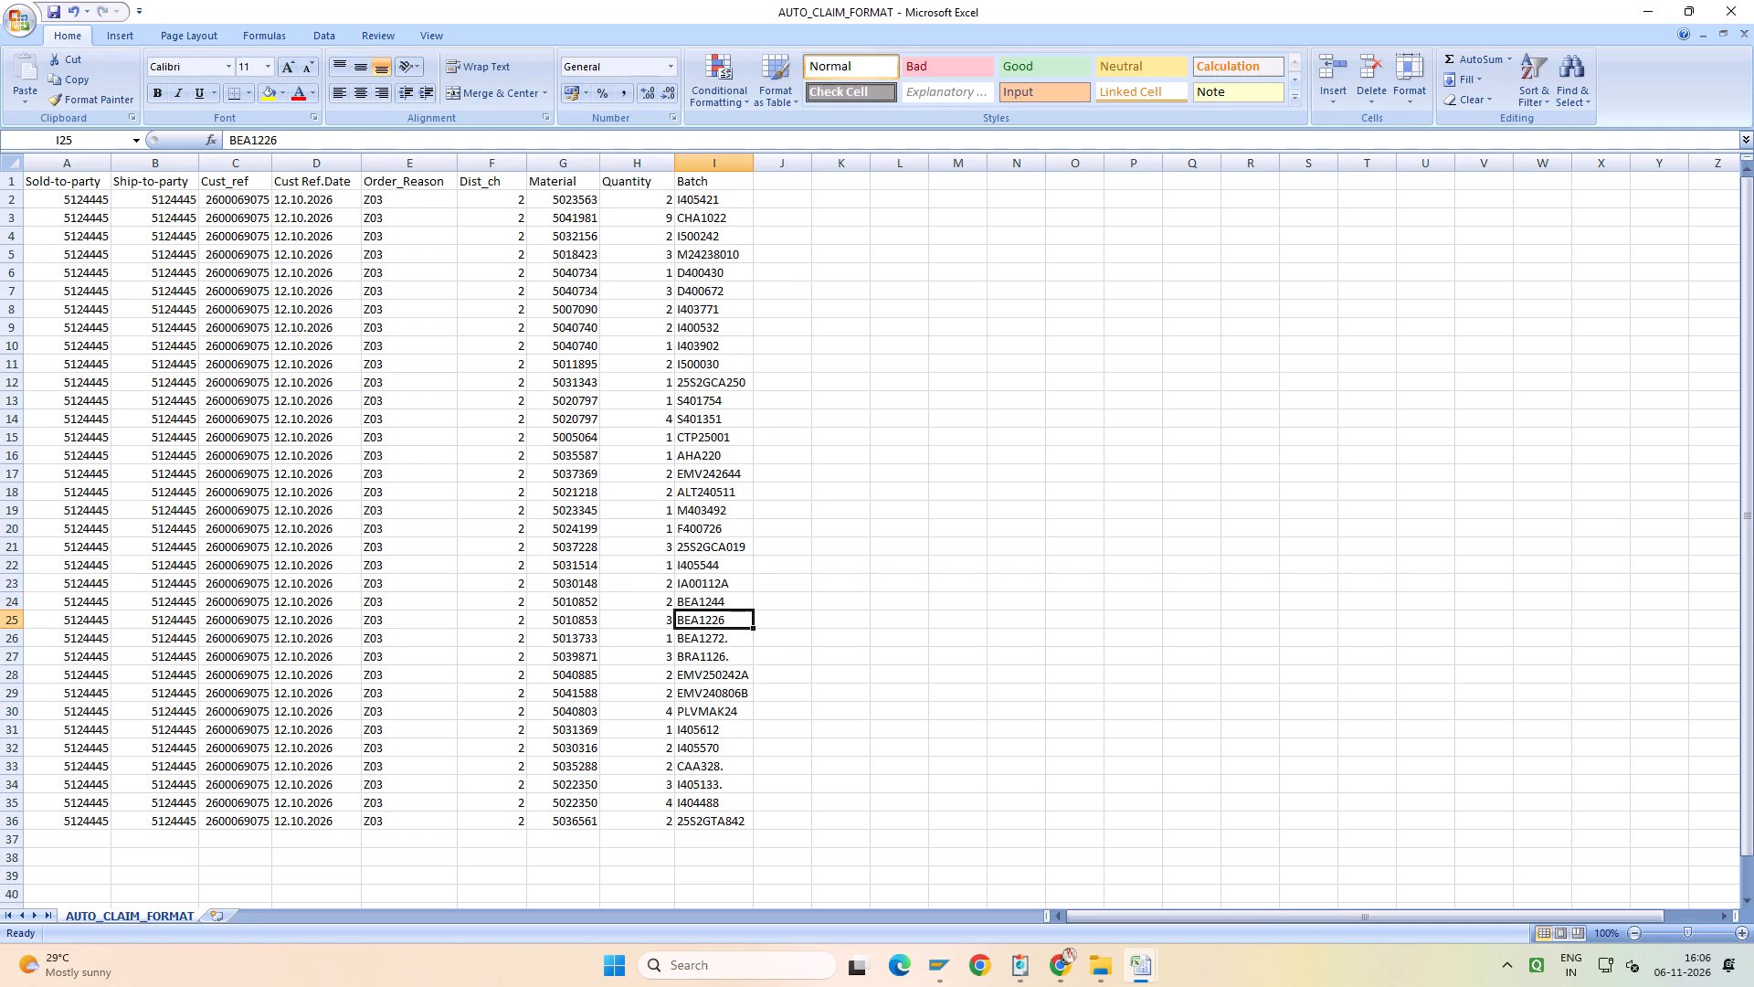
double_click(732, 658)
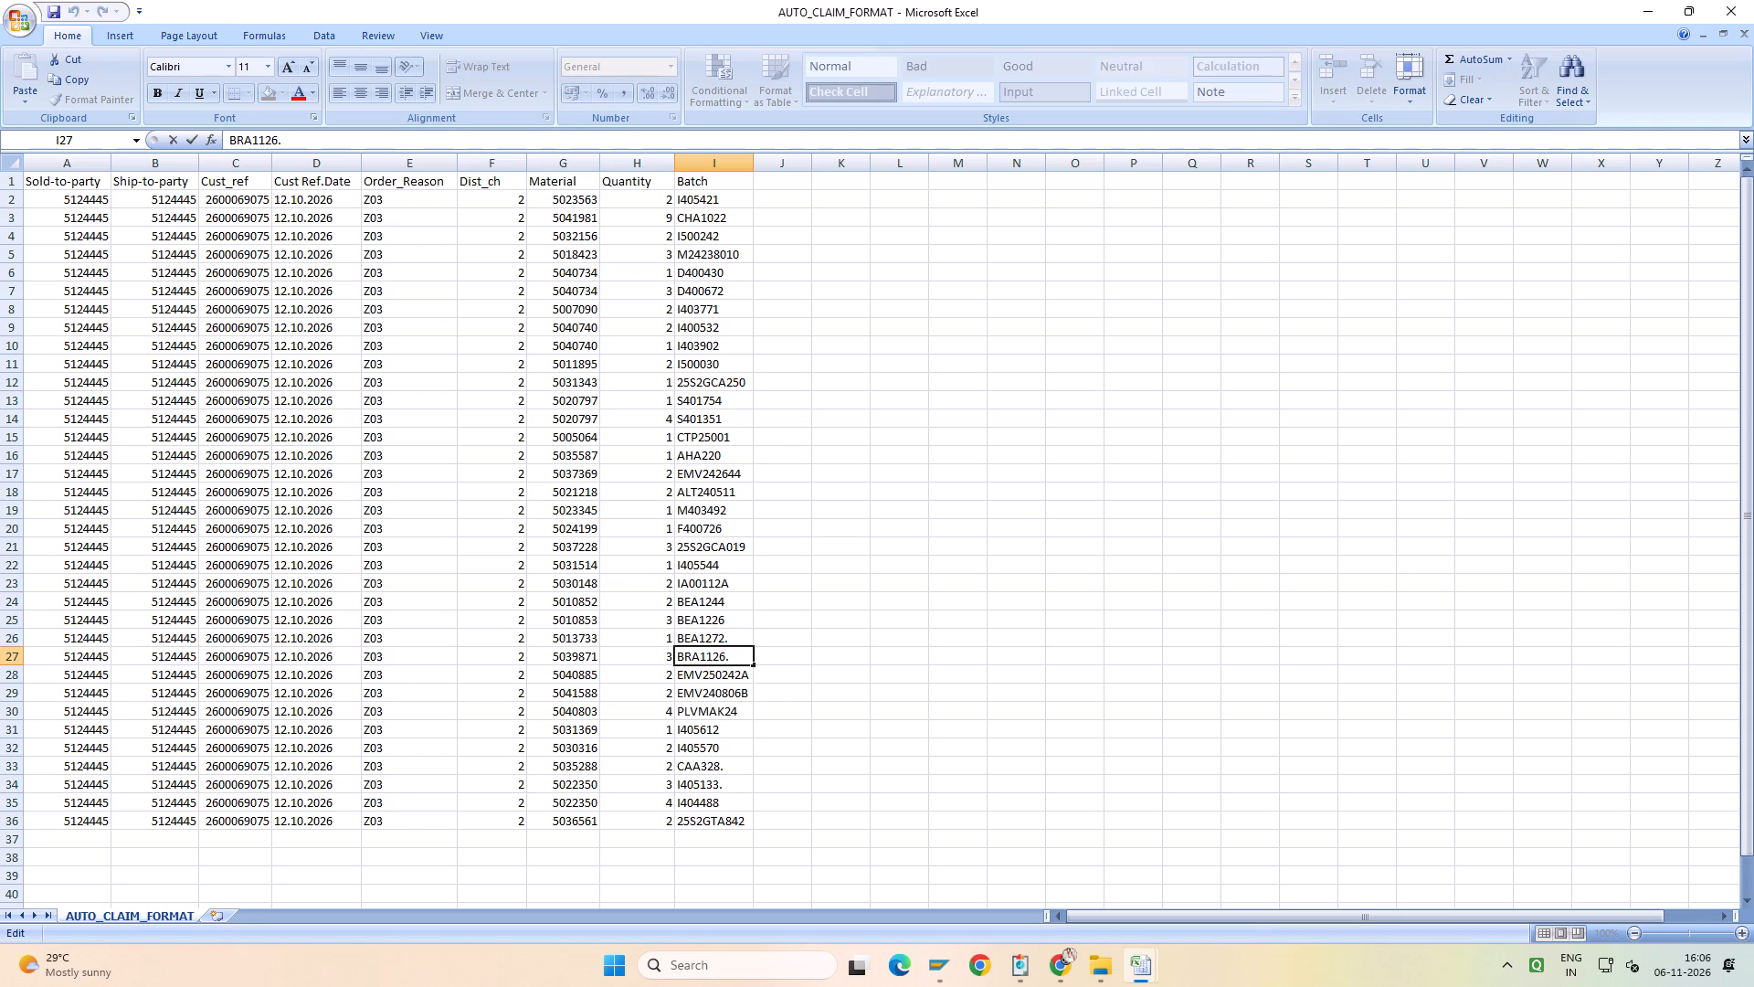
key(BackSpace)
key(Return)
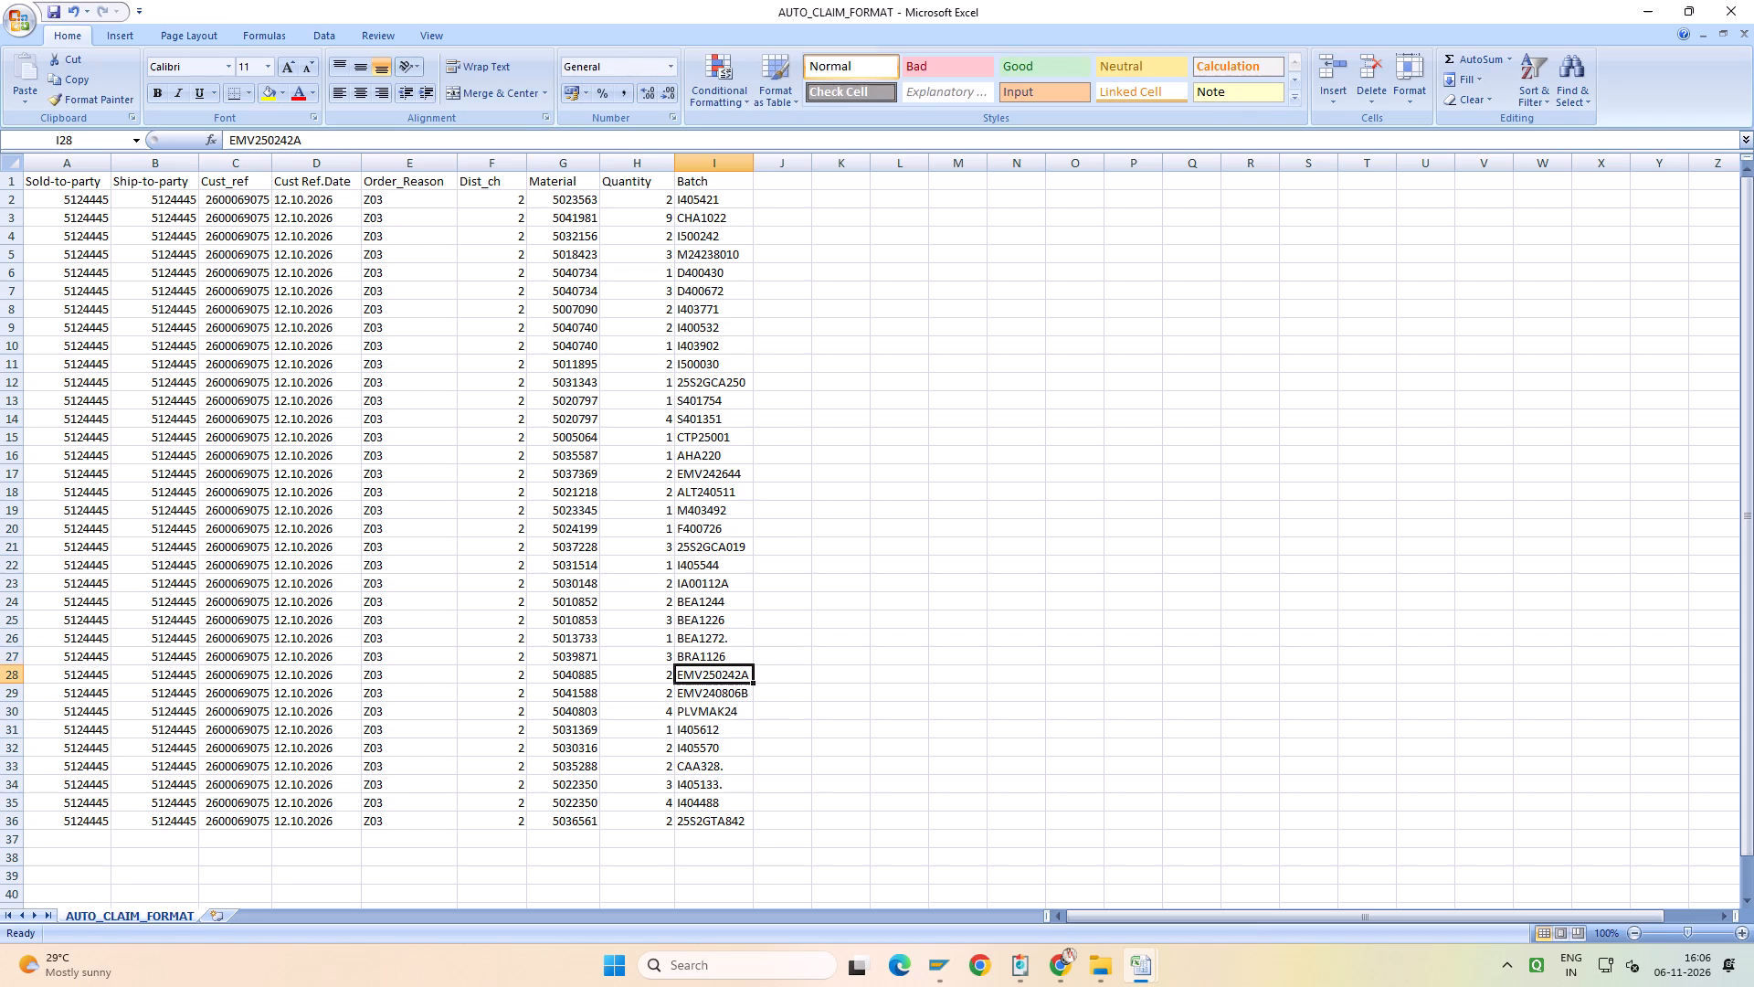
double_click(728, 783)
key(BackSpace)
key(Return)
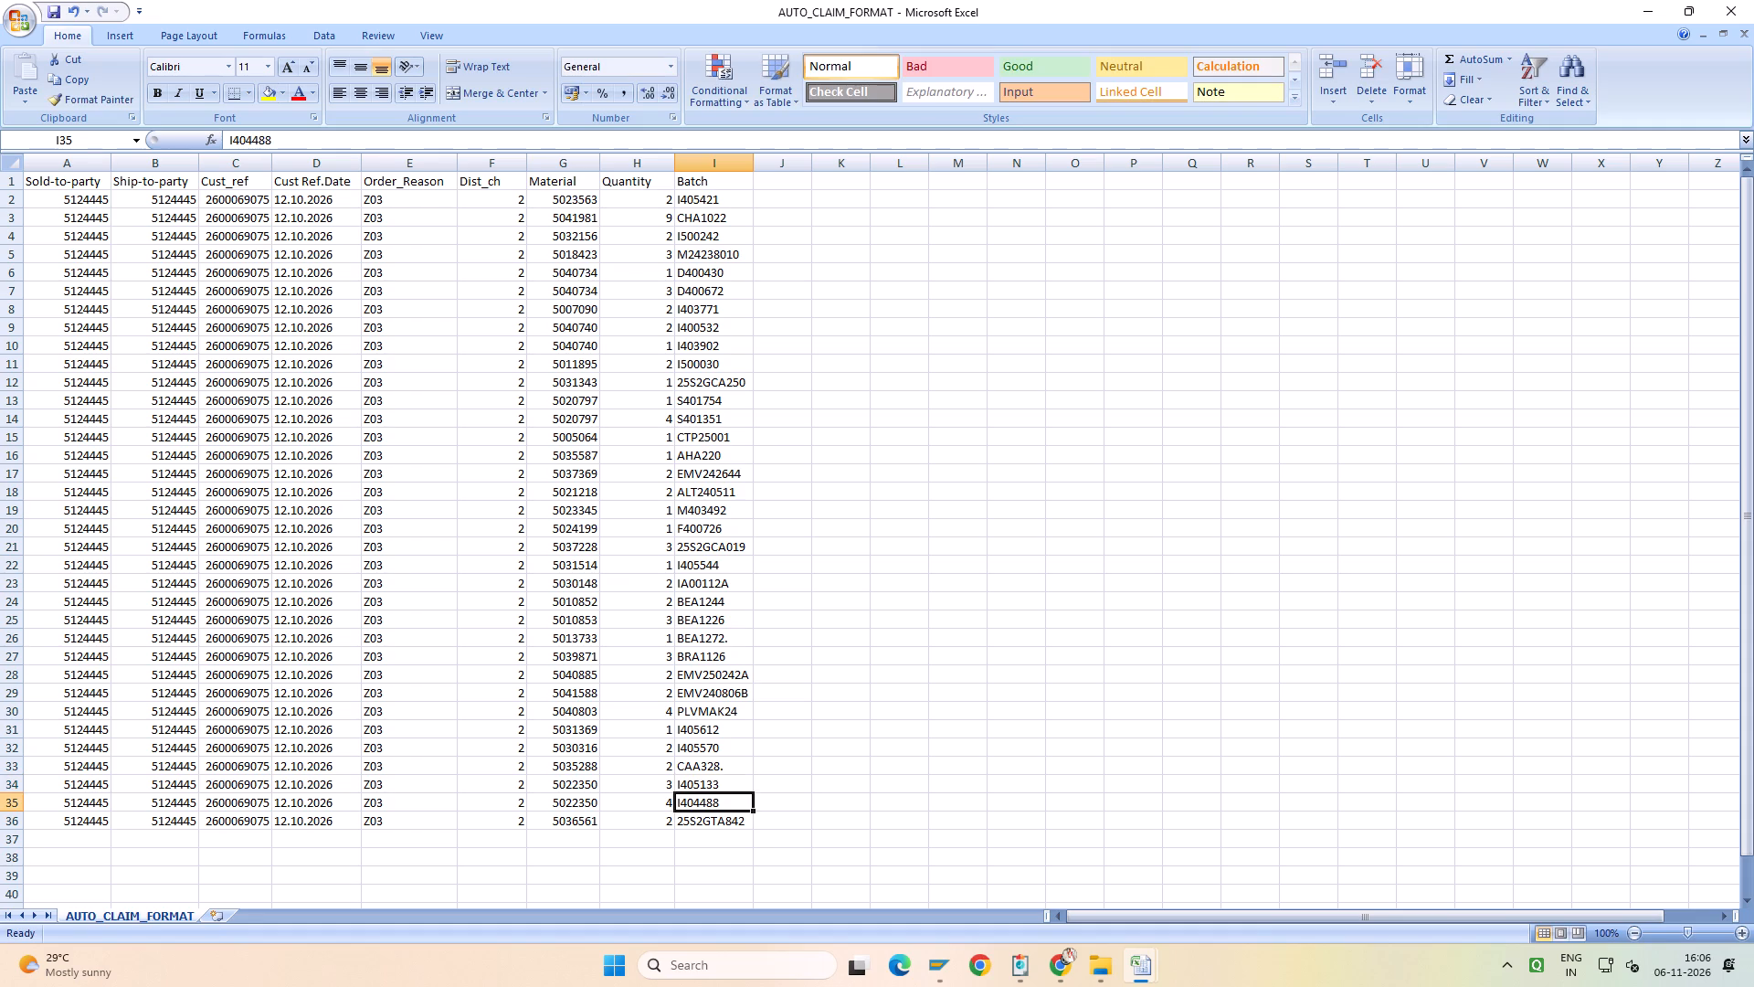
Save AUTO_CLAIM_FORMAT, keeping the tab-delimited text format.
key(ctrl+s)
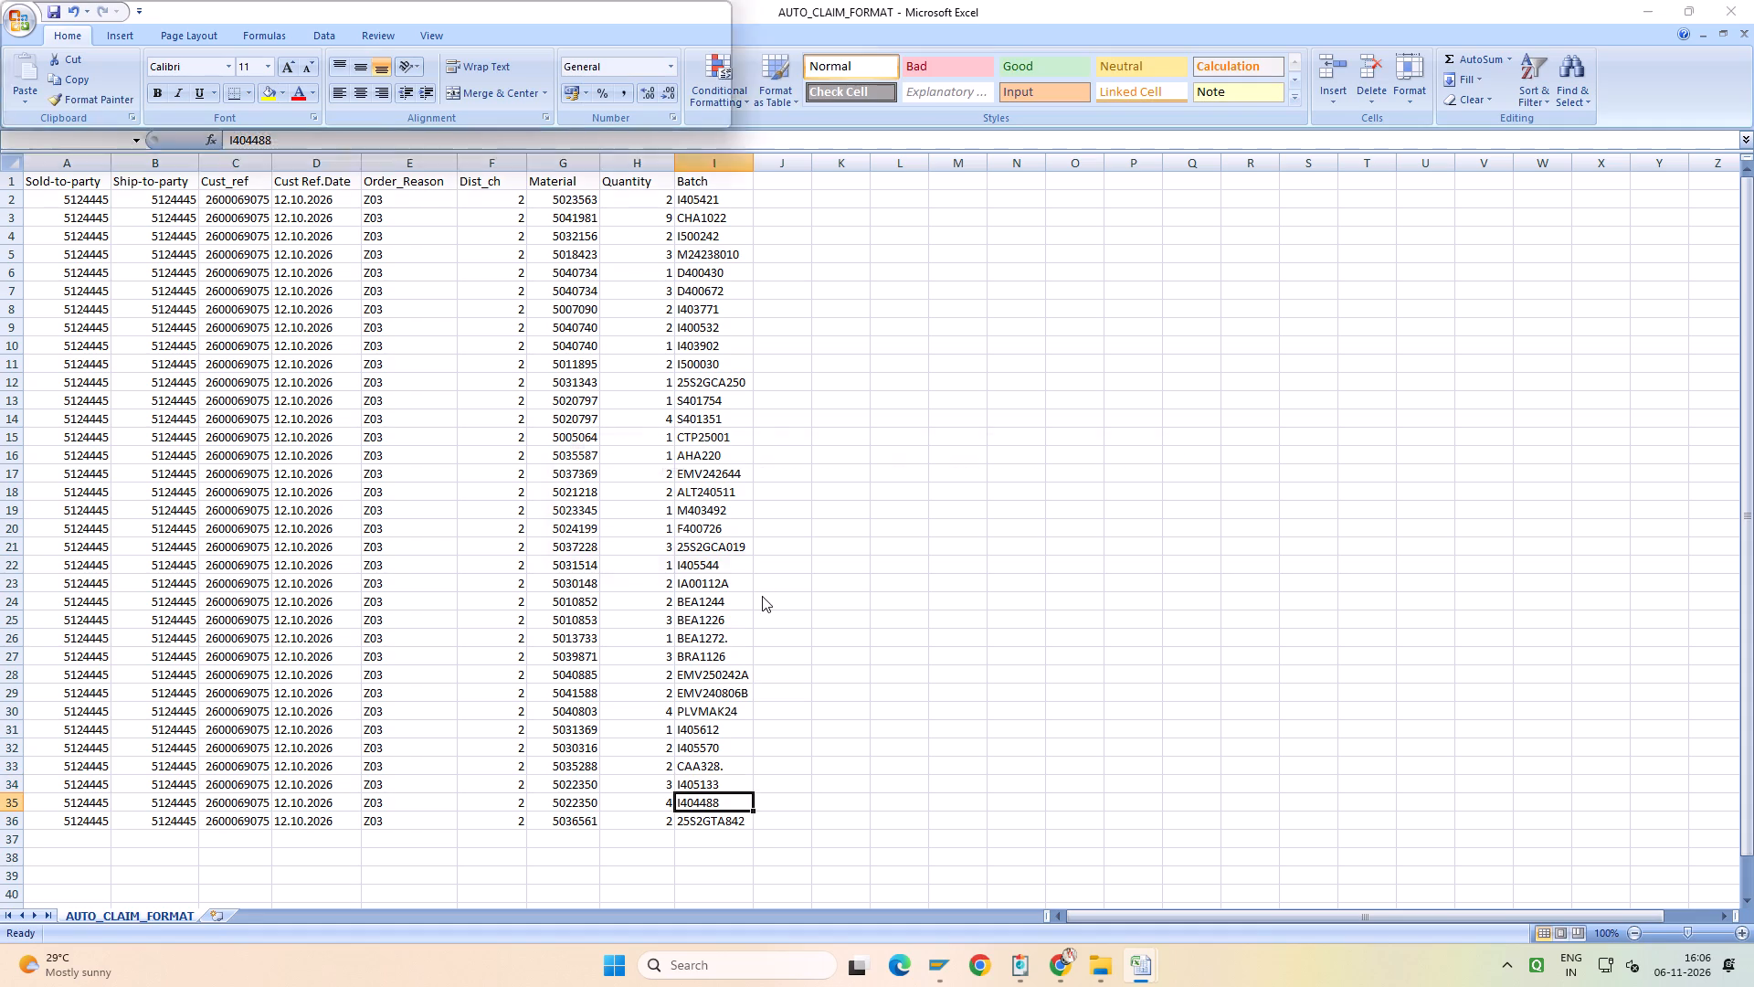
click(808, 543)
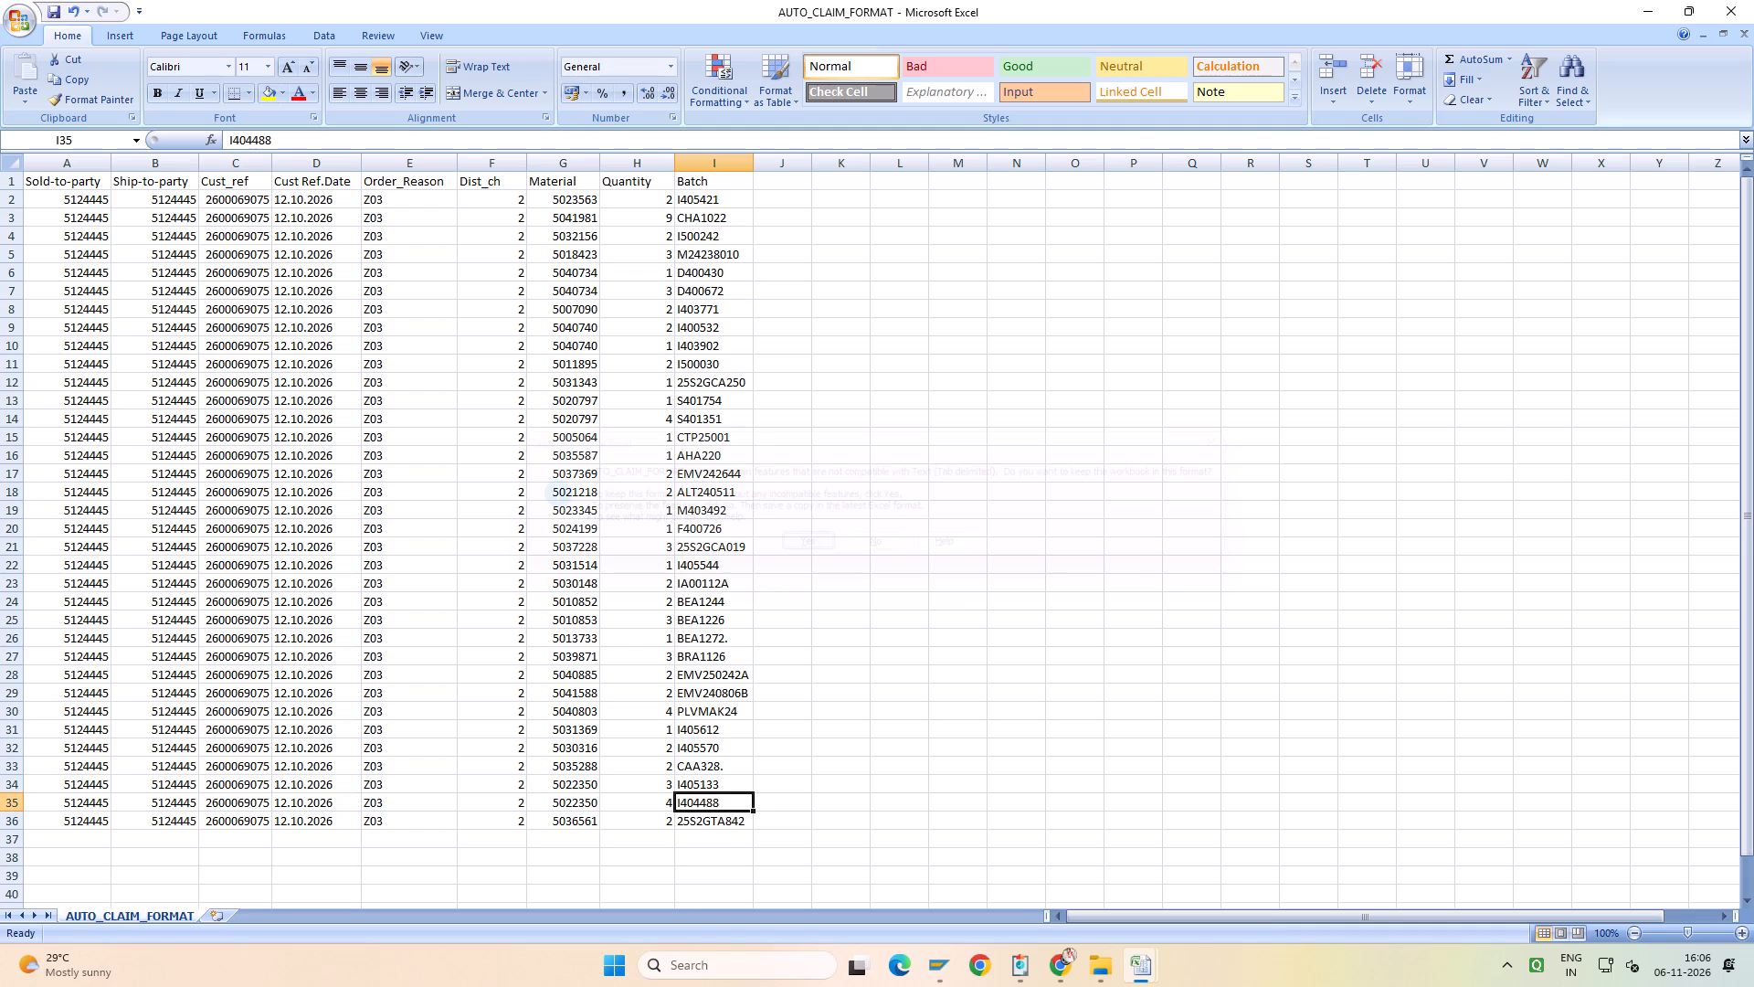
key(ctrl+s)
key(ctrl+s)
click(816, 545)
scroll(816, 545, up, 4)
key(ctrl+s)
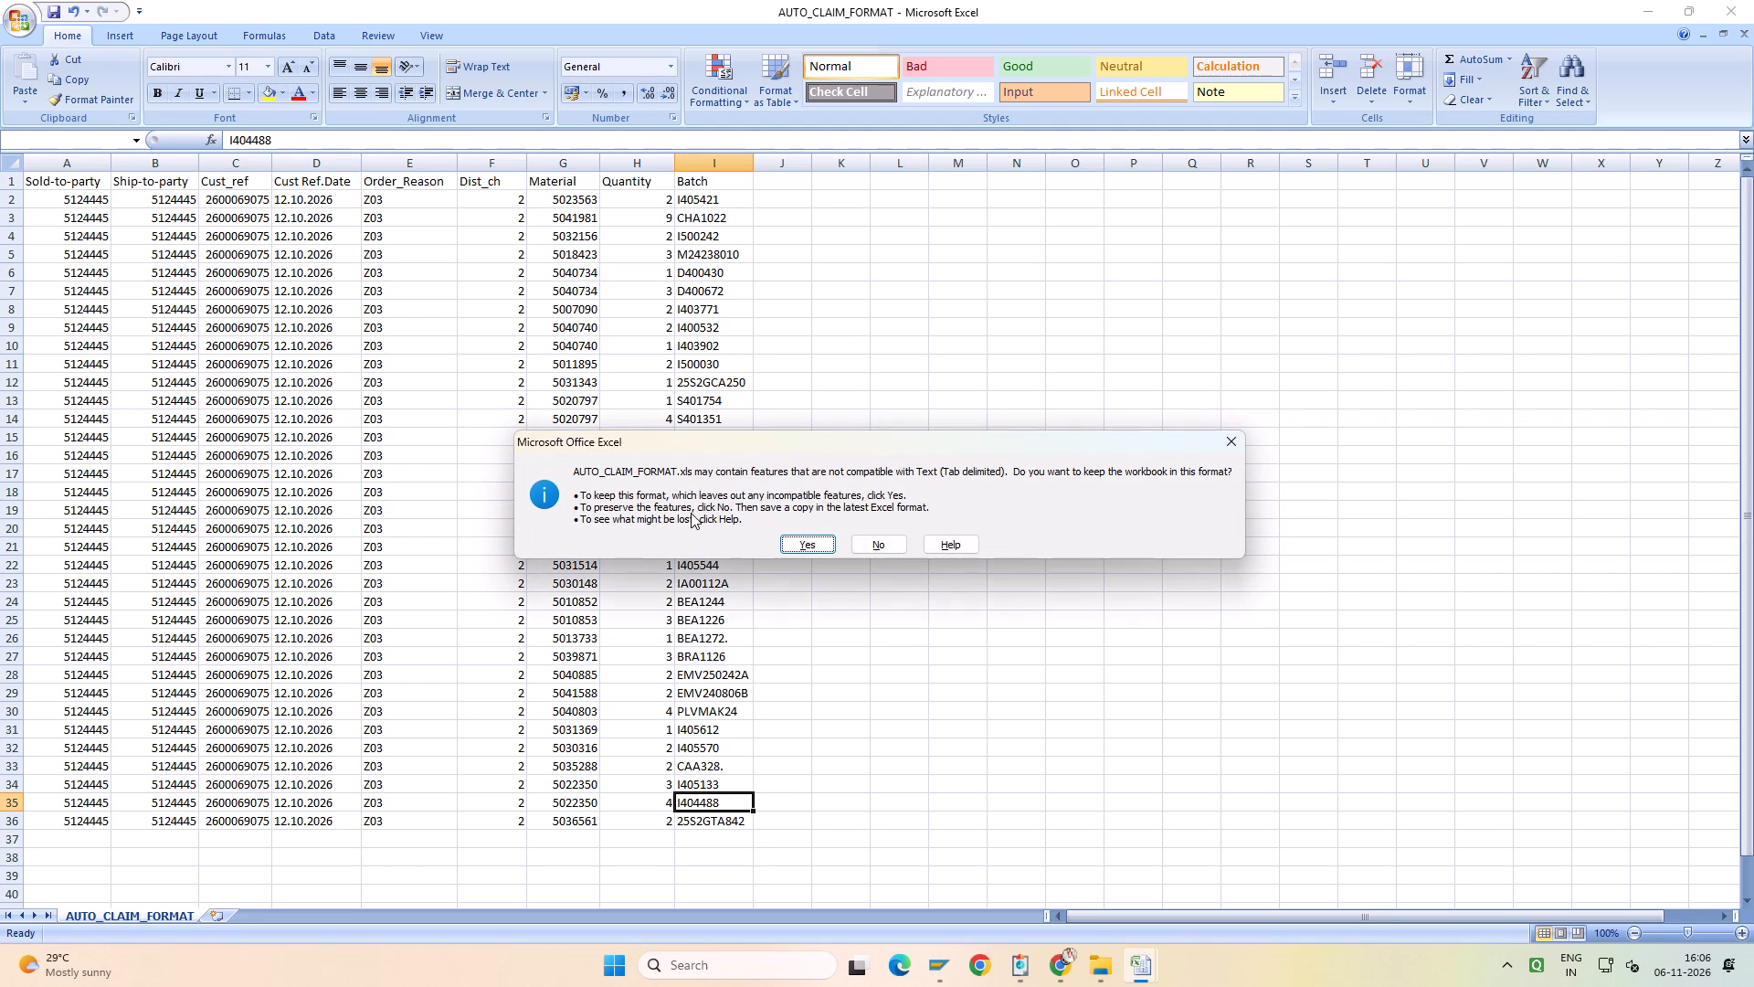
click(814, 547)
scroll(751, 675, up, 4)
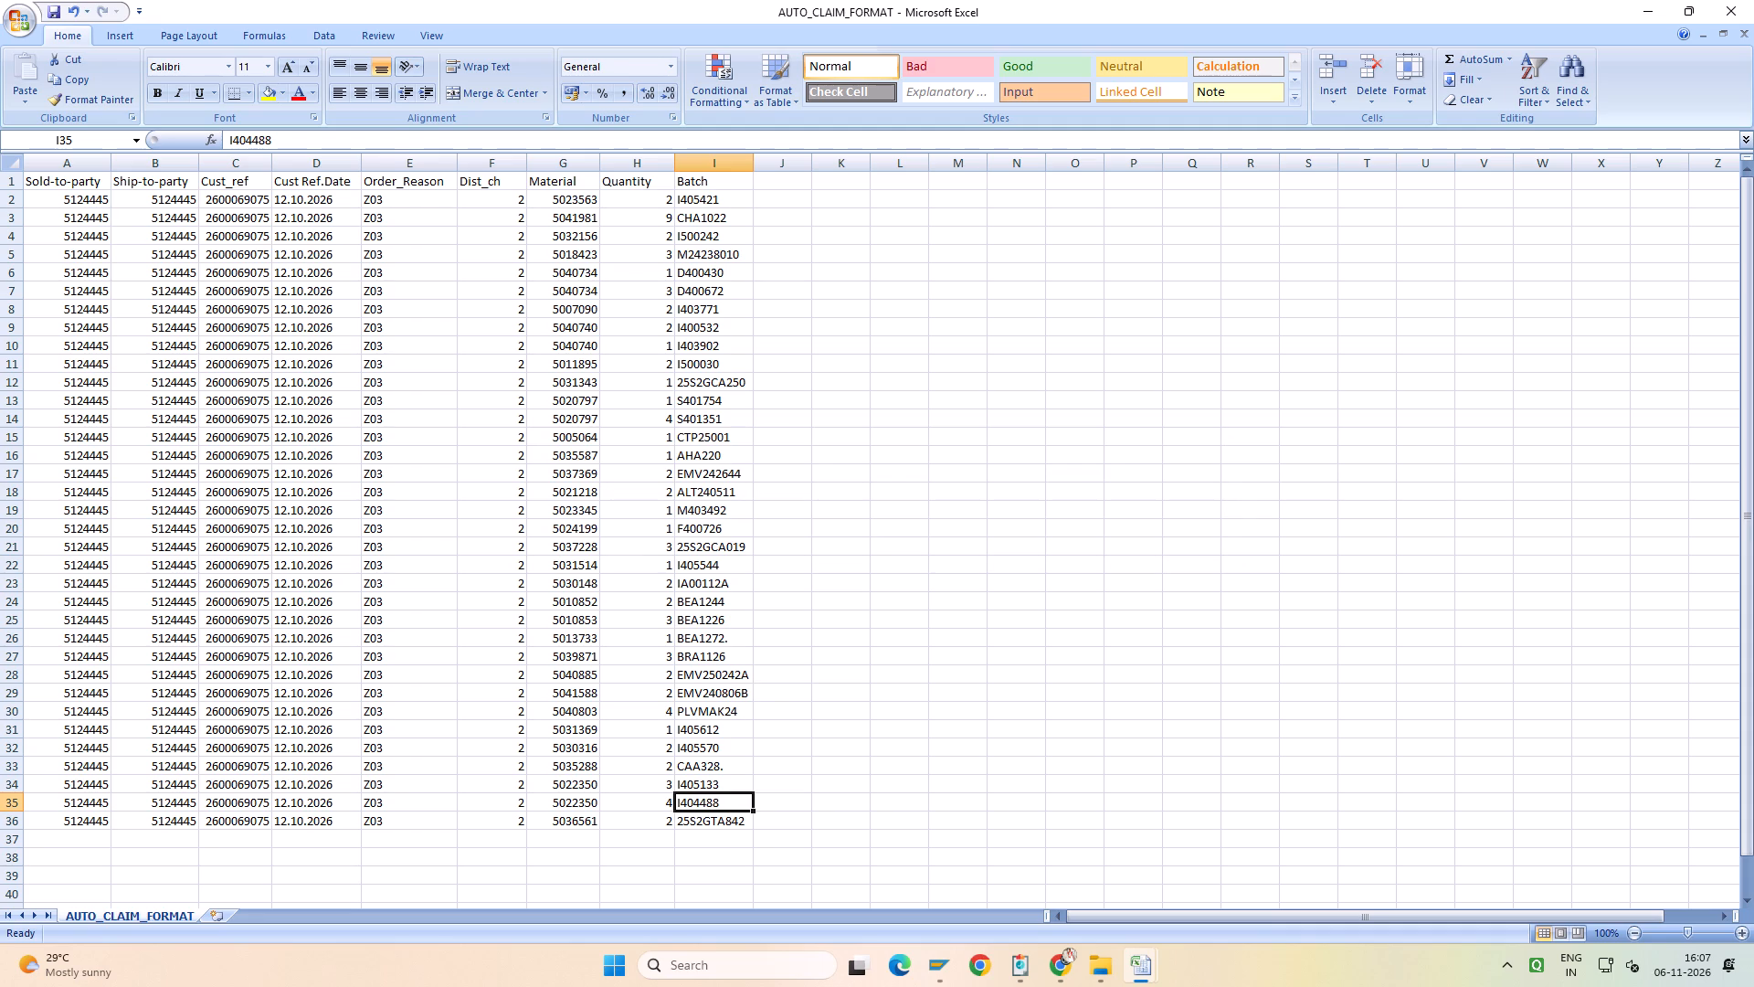
key(ctrl+s)
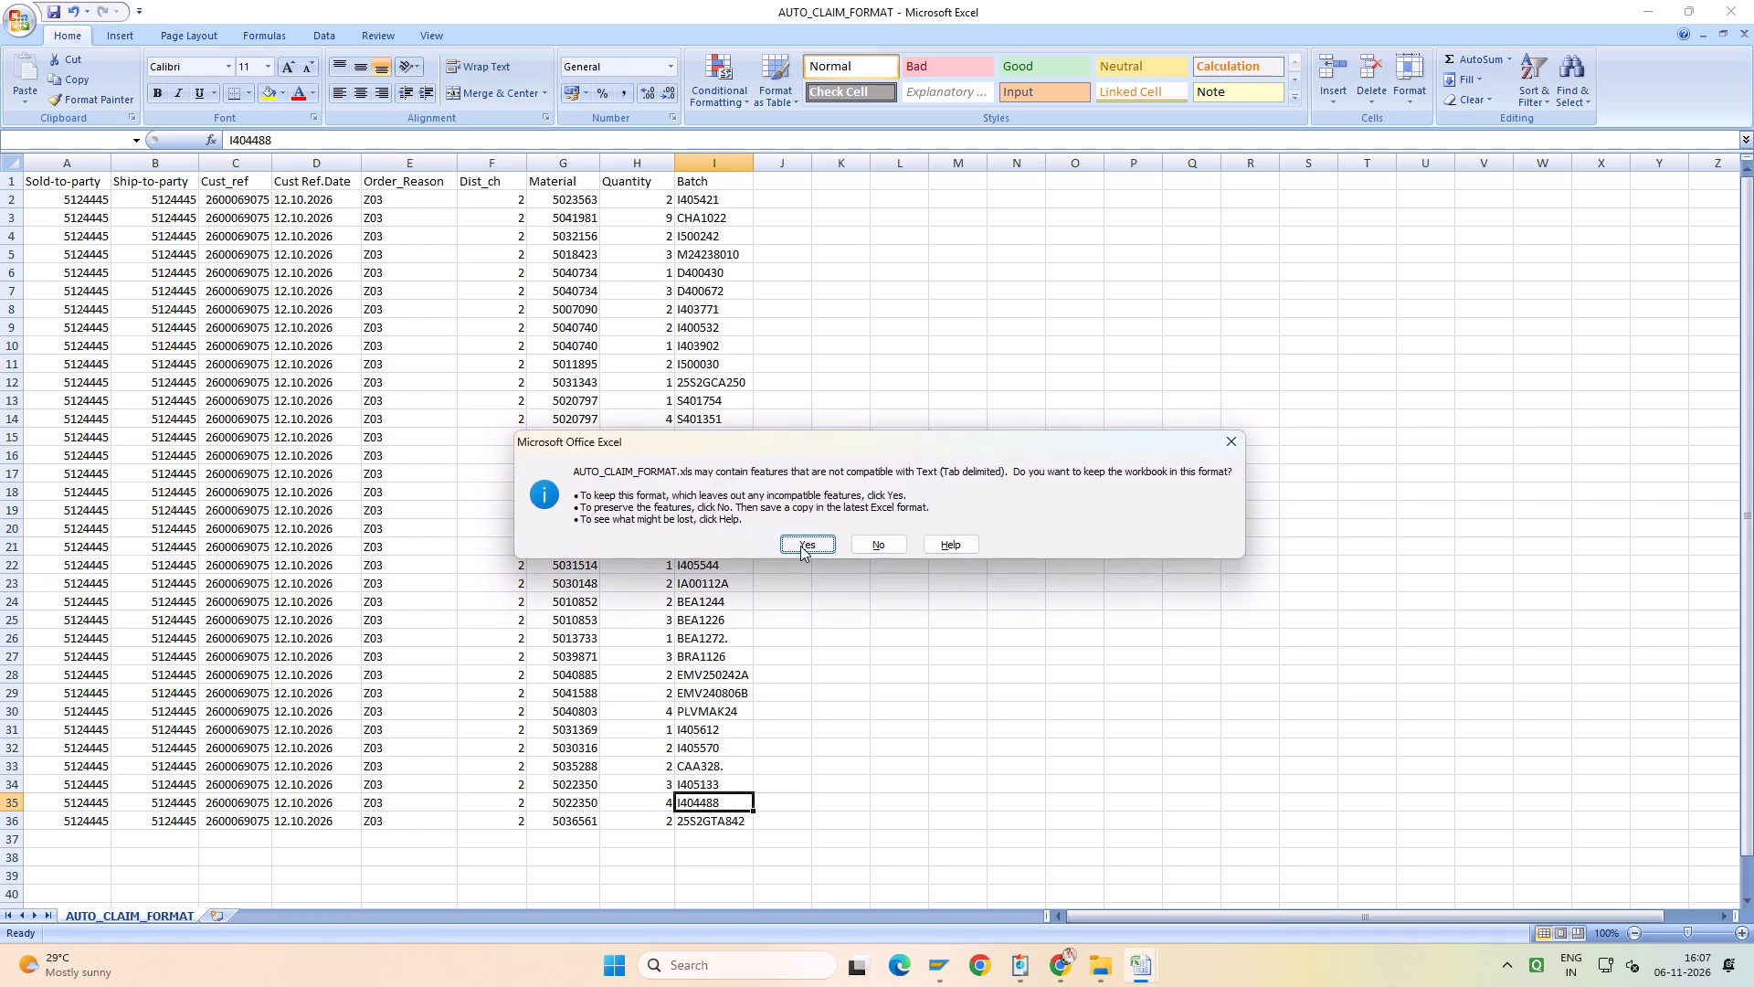
click(800, 546)
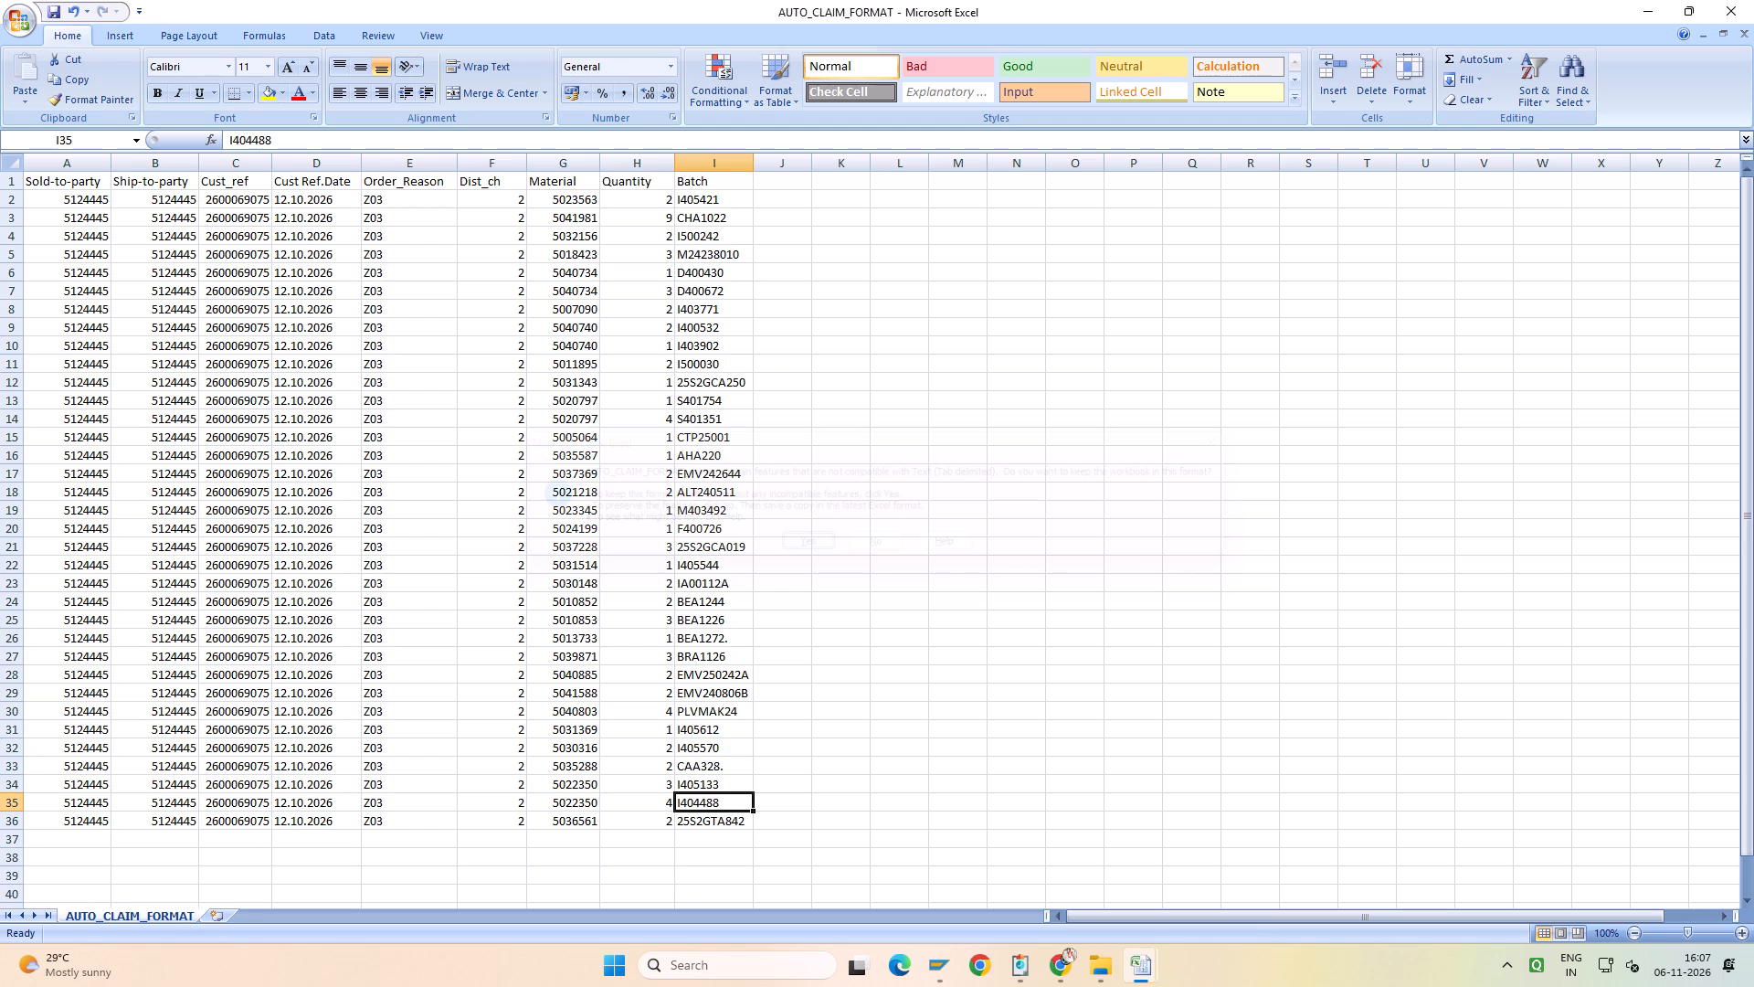
key(ctrl+s)
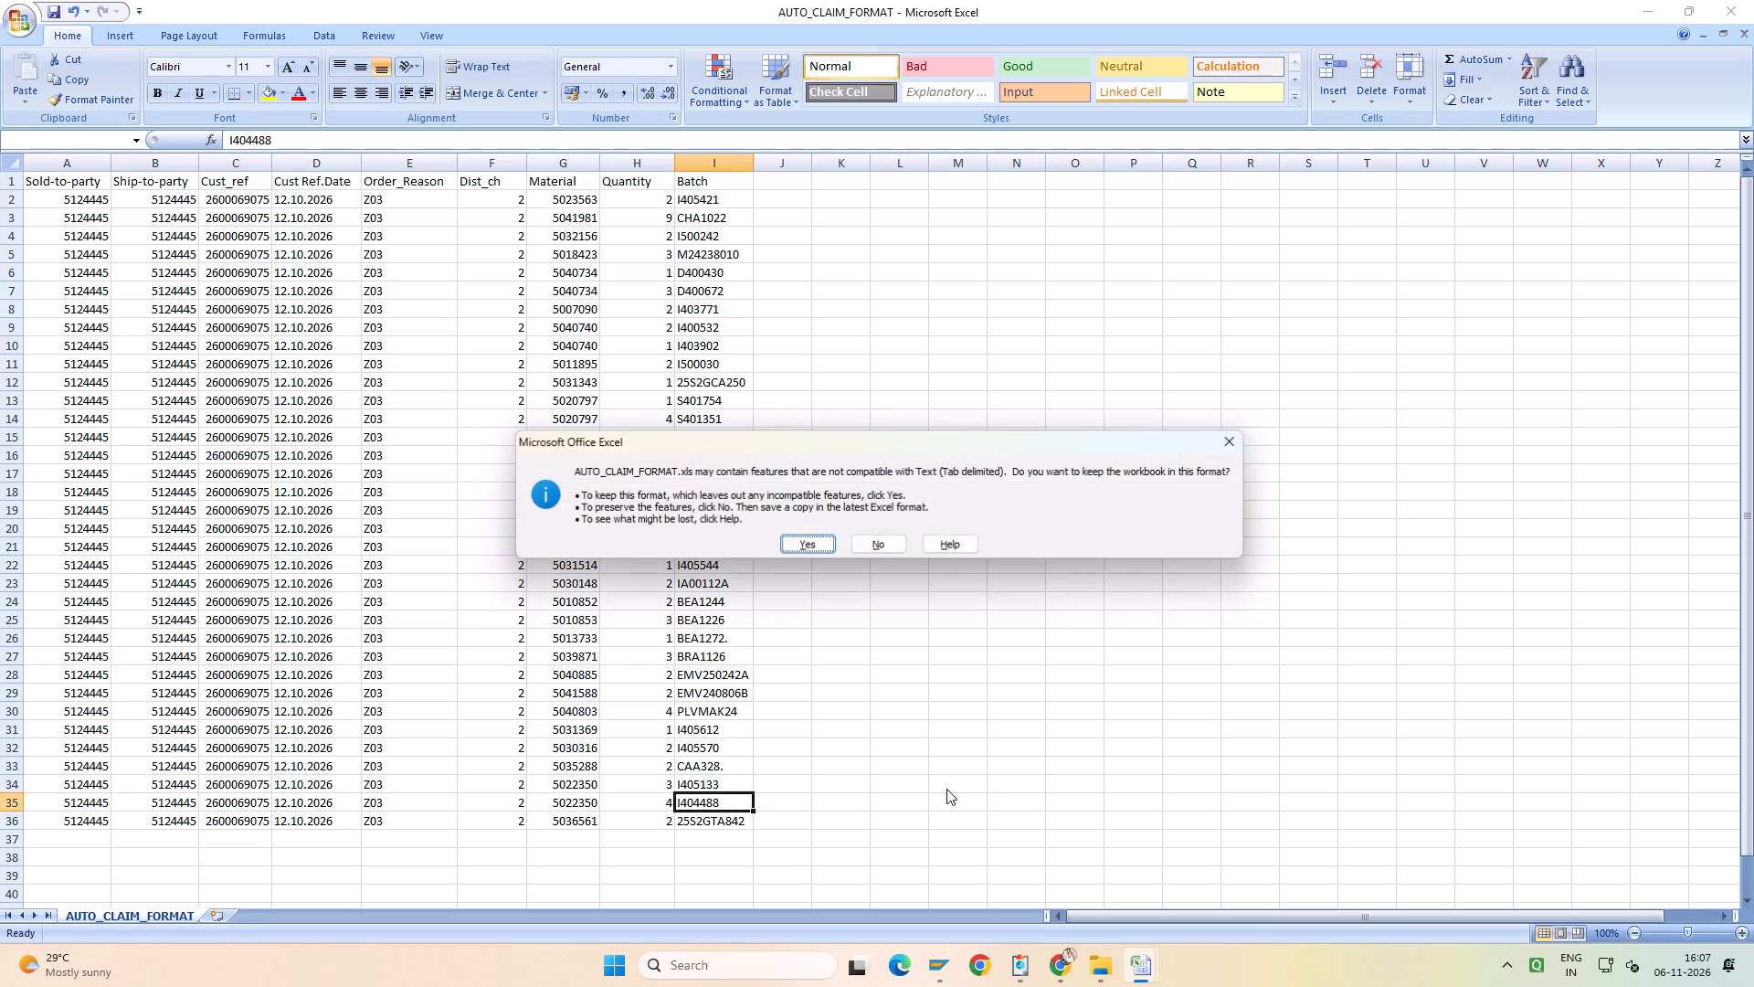
click(807, 536)
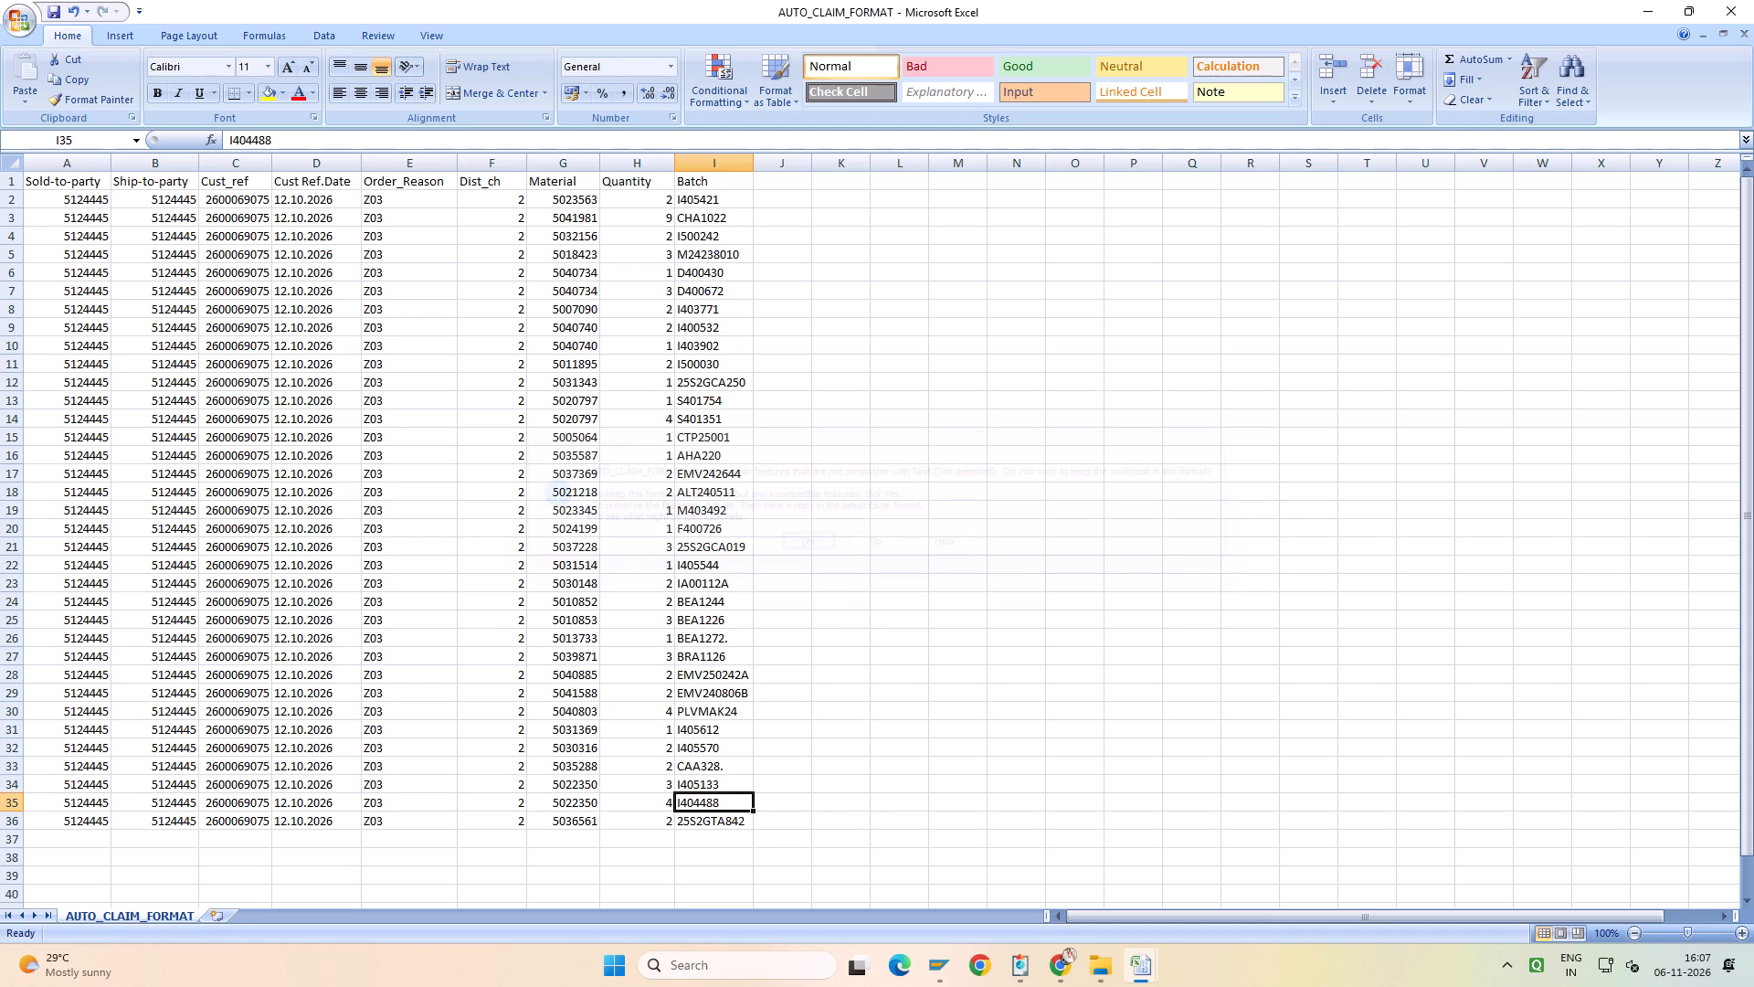
Remove the trailing period from the batch numbers in I26 and I33, leaving BEA1272 and CAA328, and save in the tab-delimited text format.
click(735, 640)
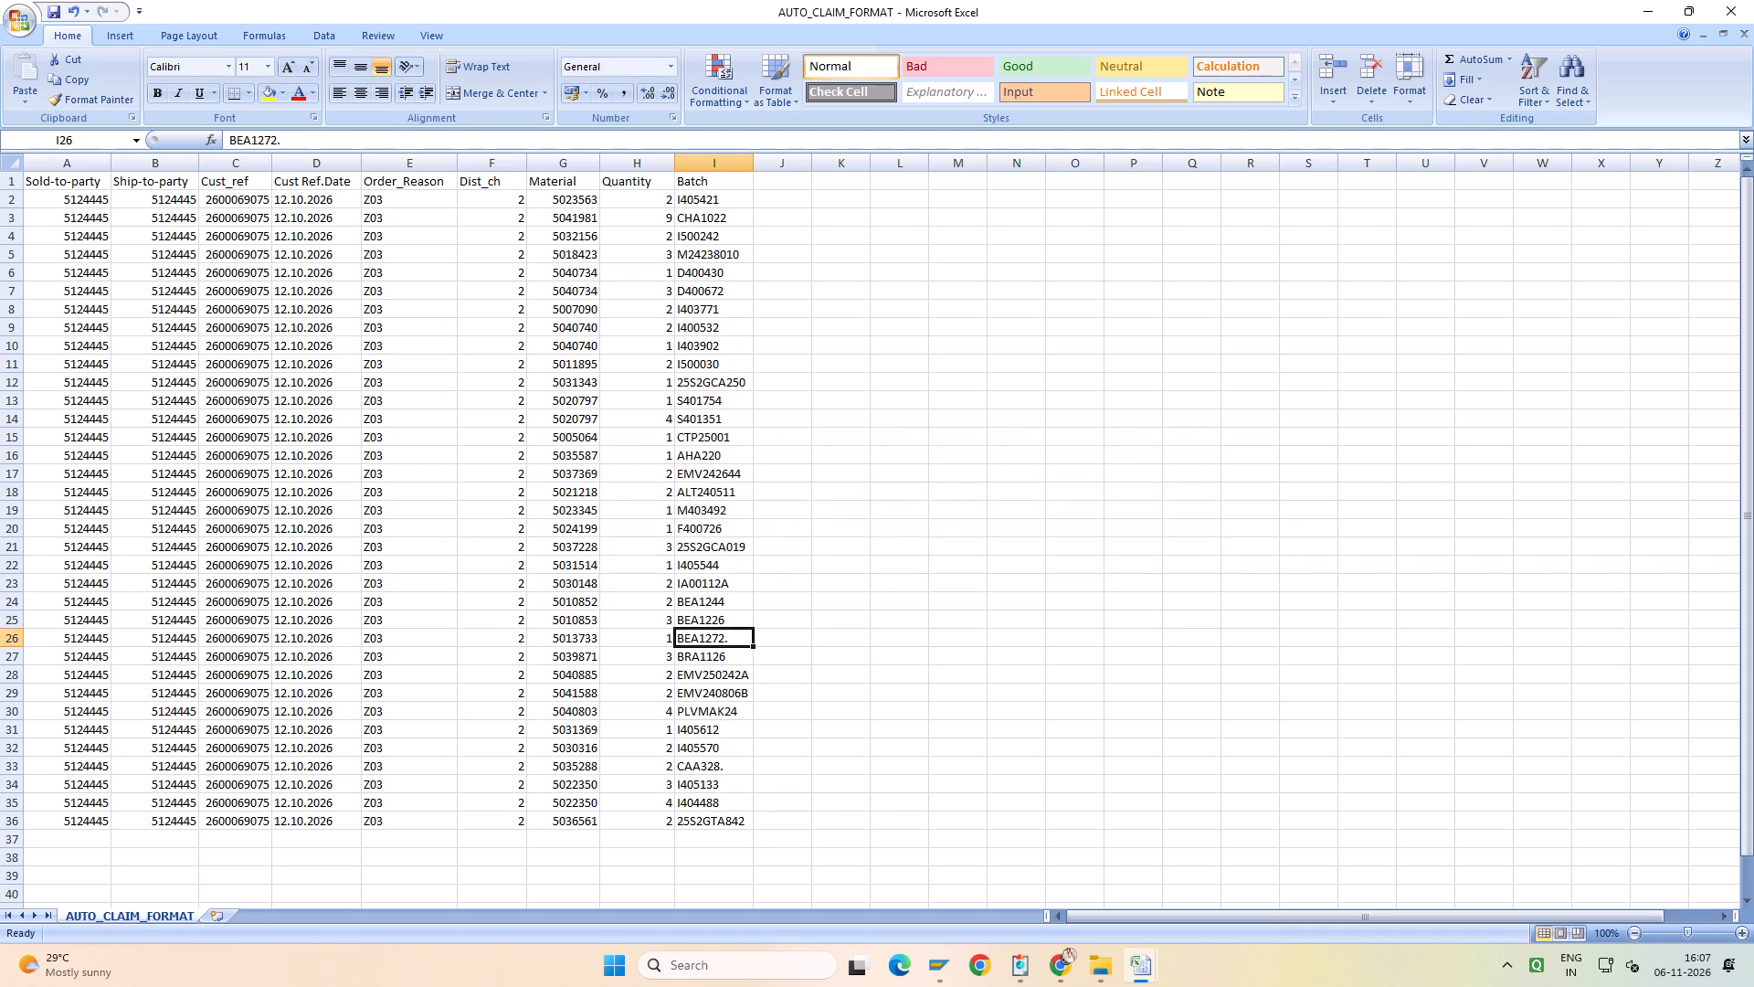
click(743, 641)
double_click(739, 641)
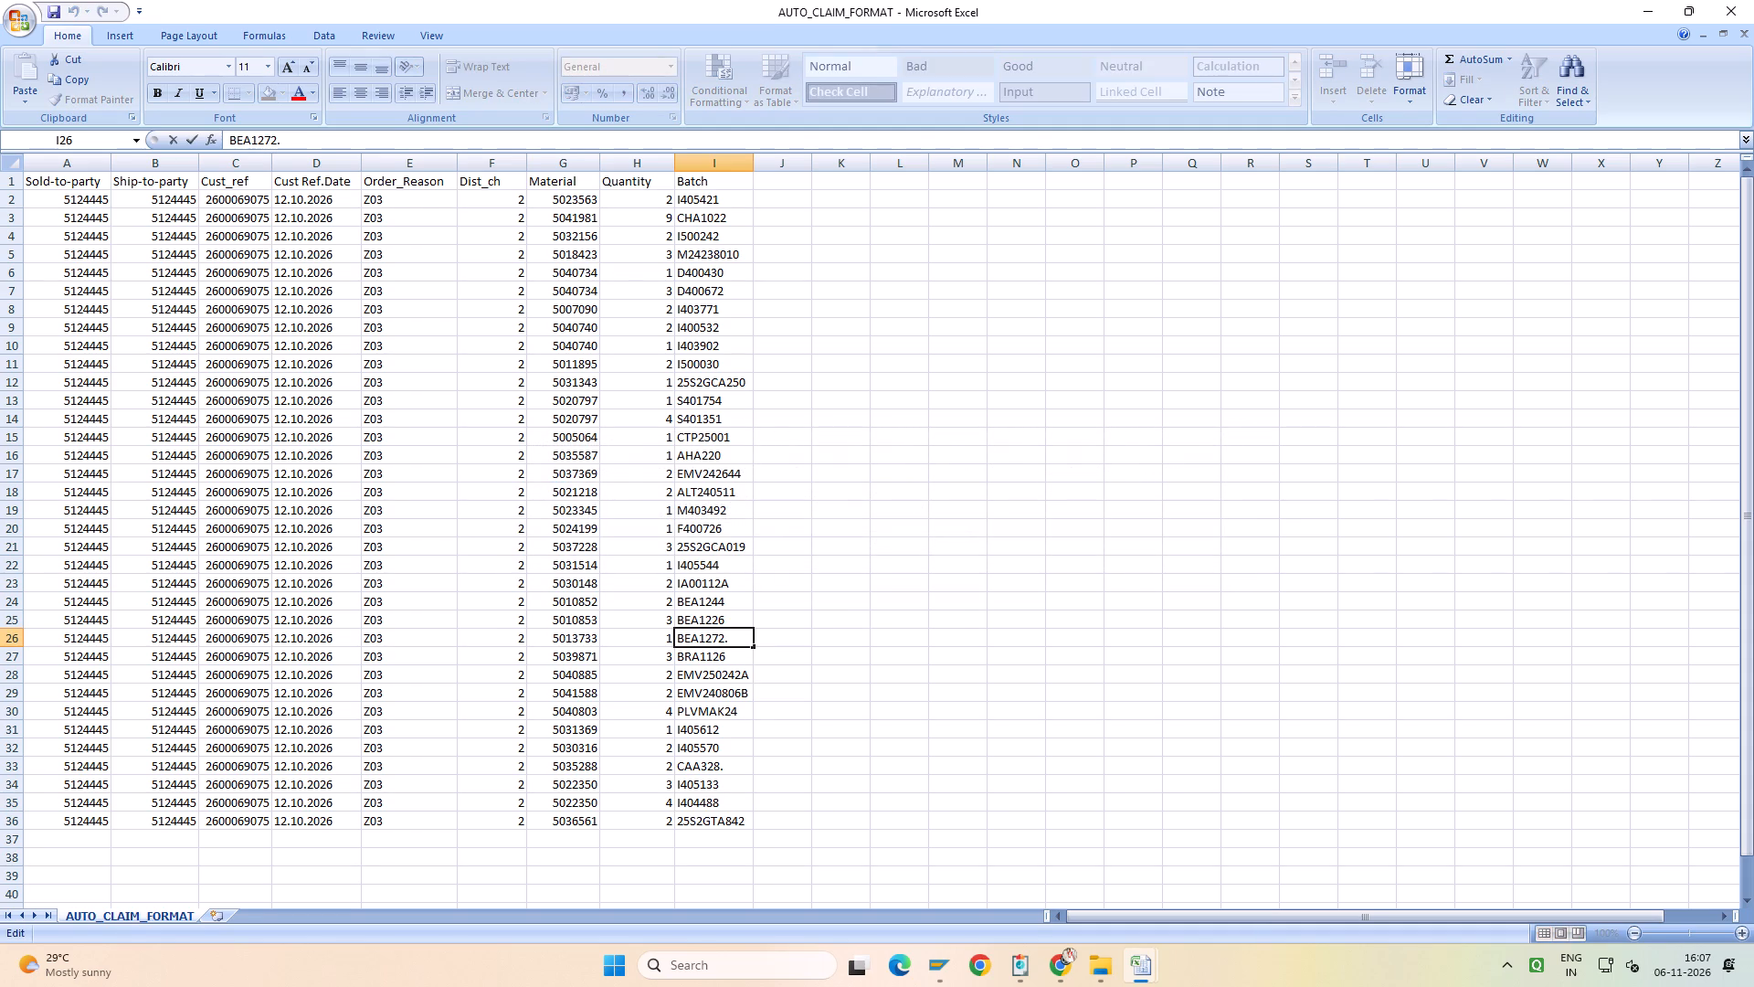
key(BackSpace)
key(Return)
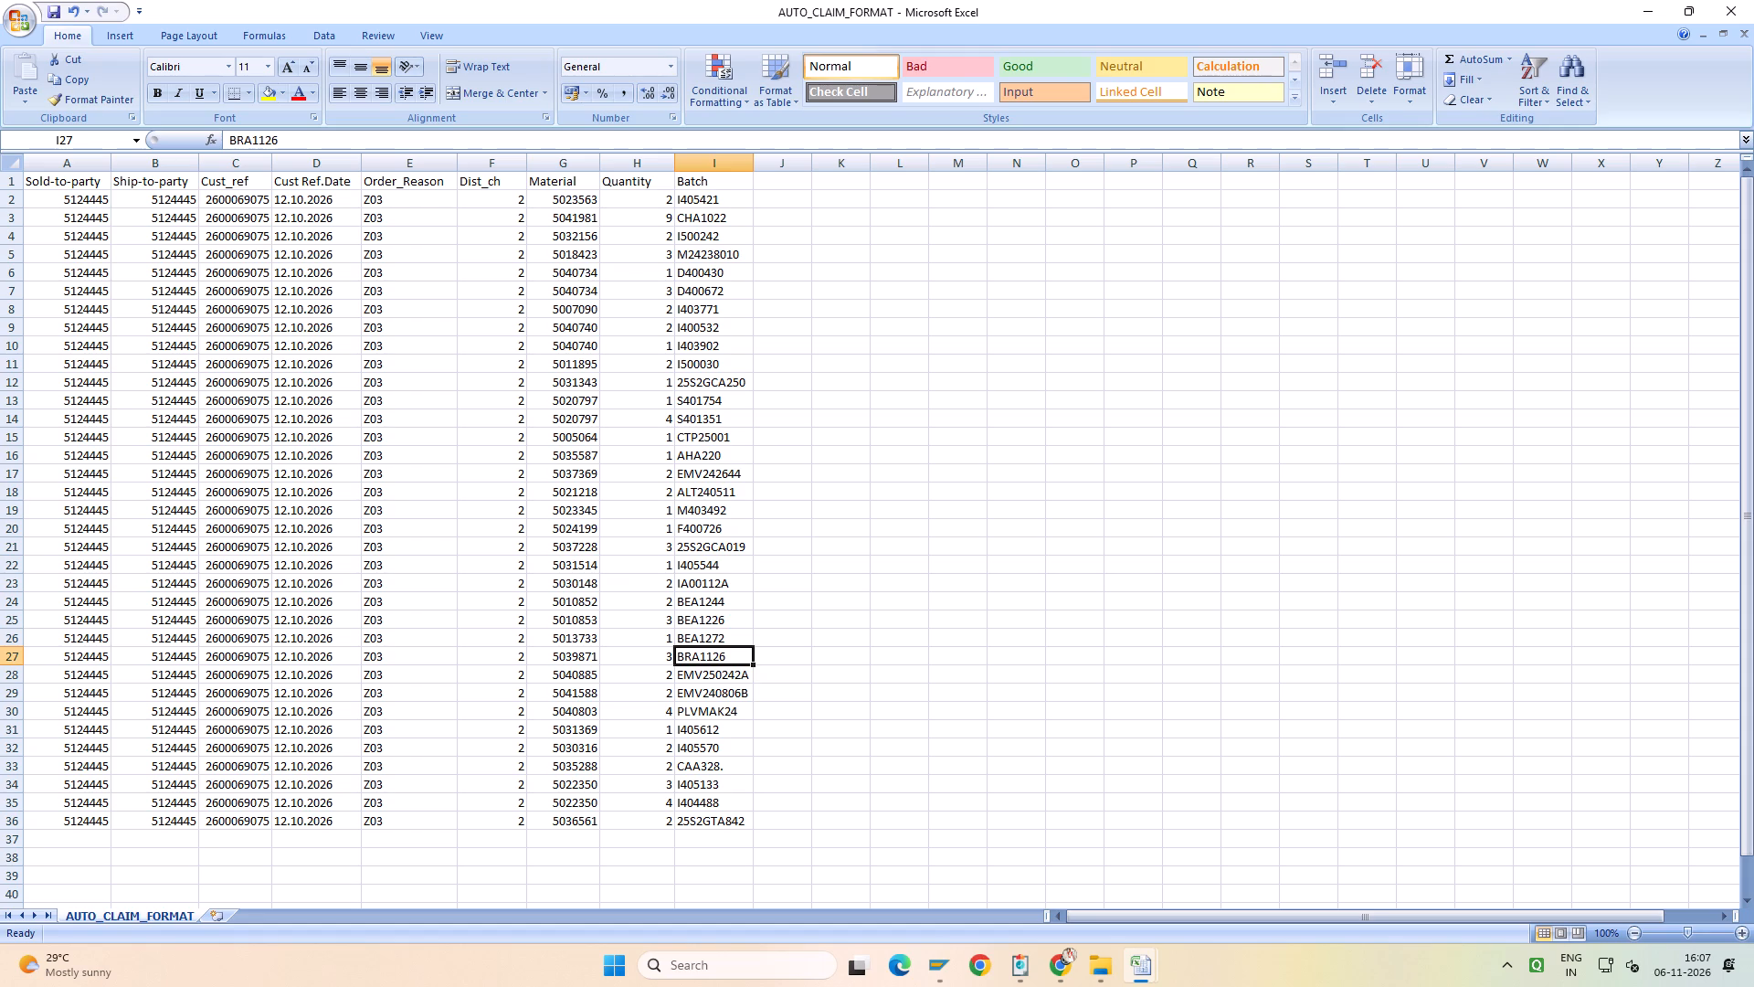
key(ctrl+s)
click(819, 536)
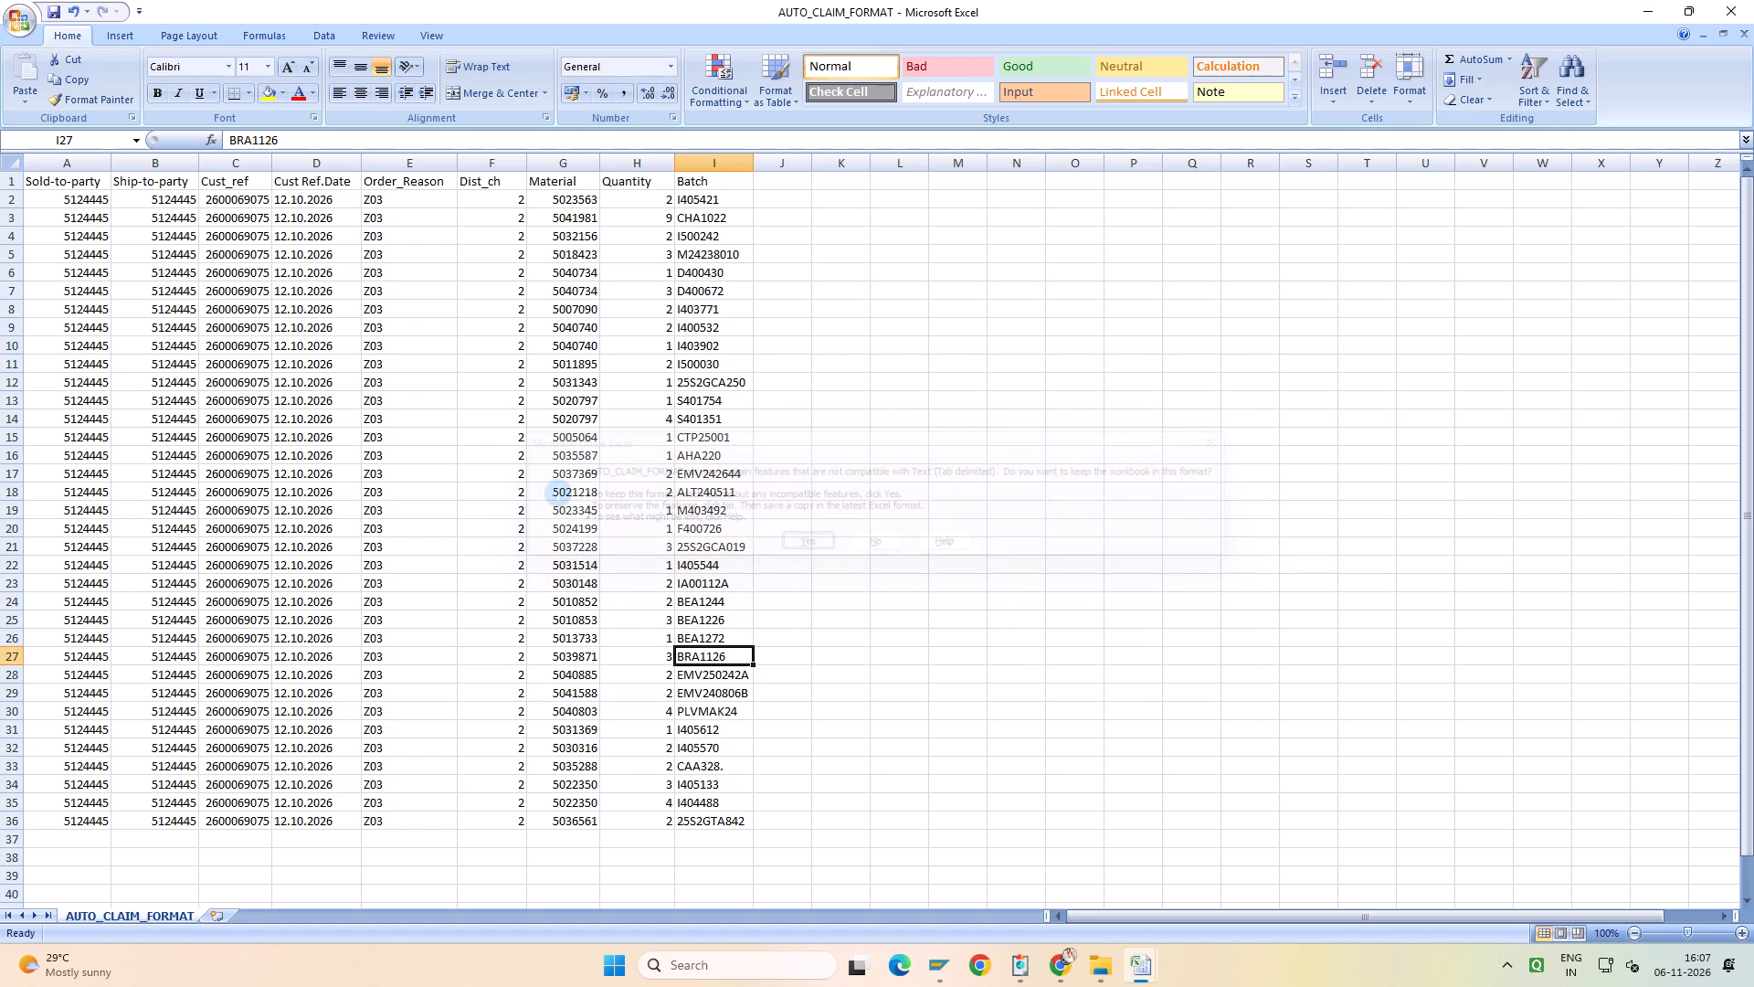
double_click(732, 764)
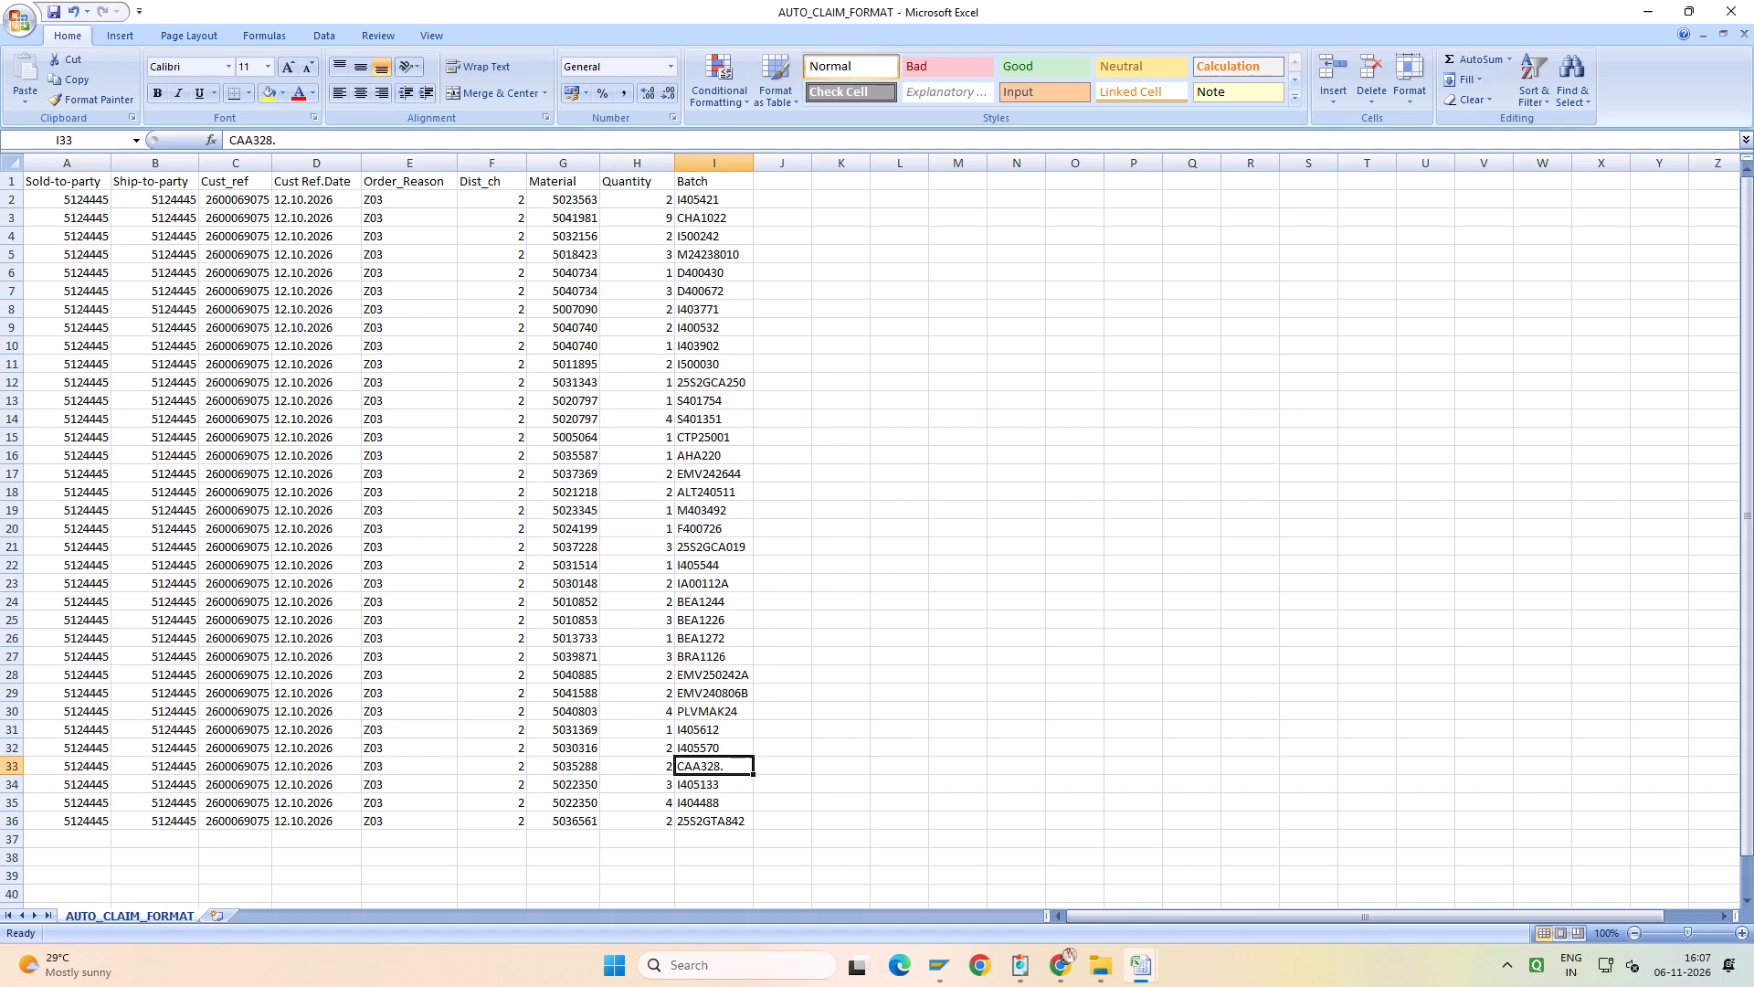
key(BackSpace)
key(Return)
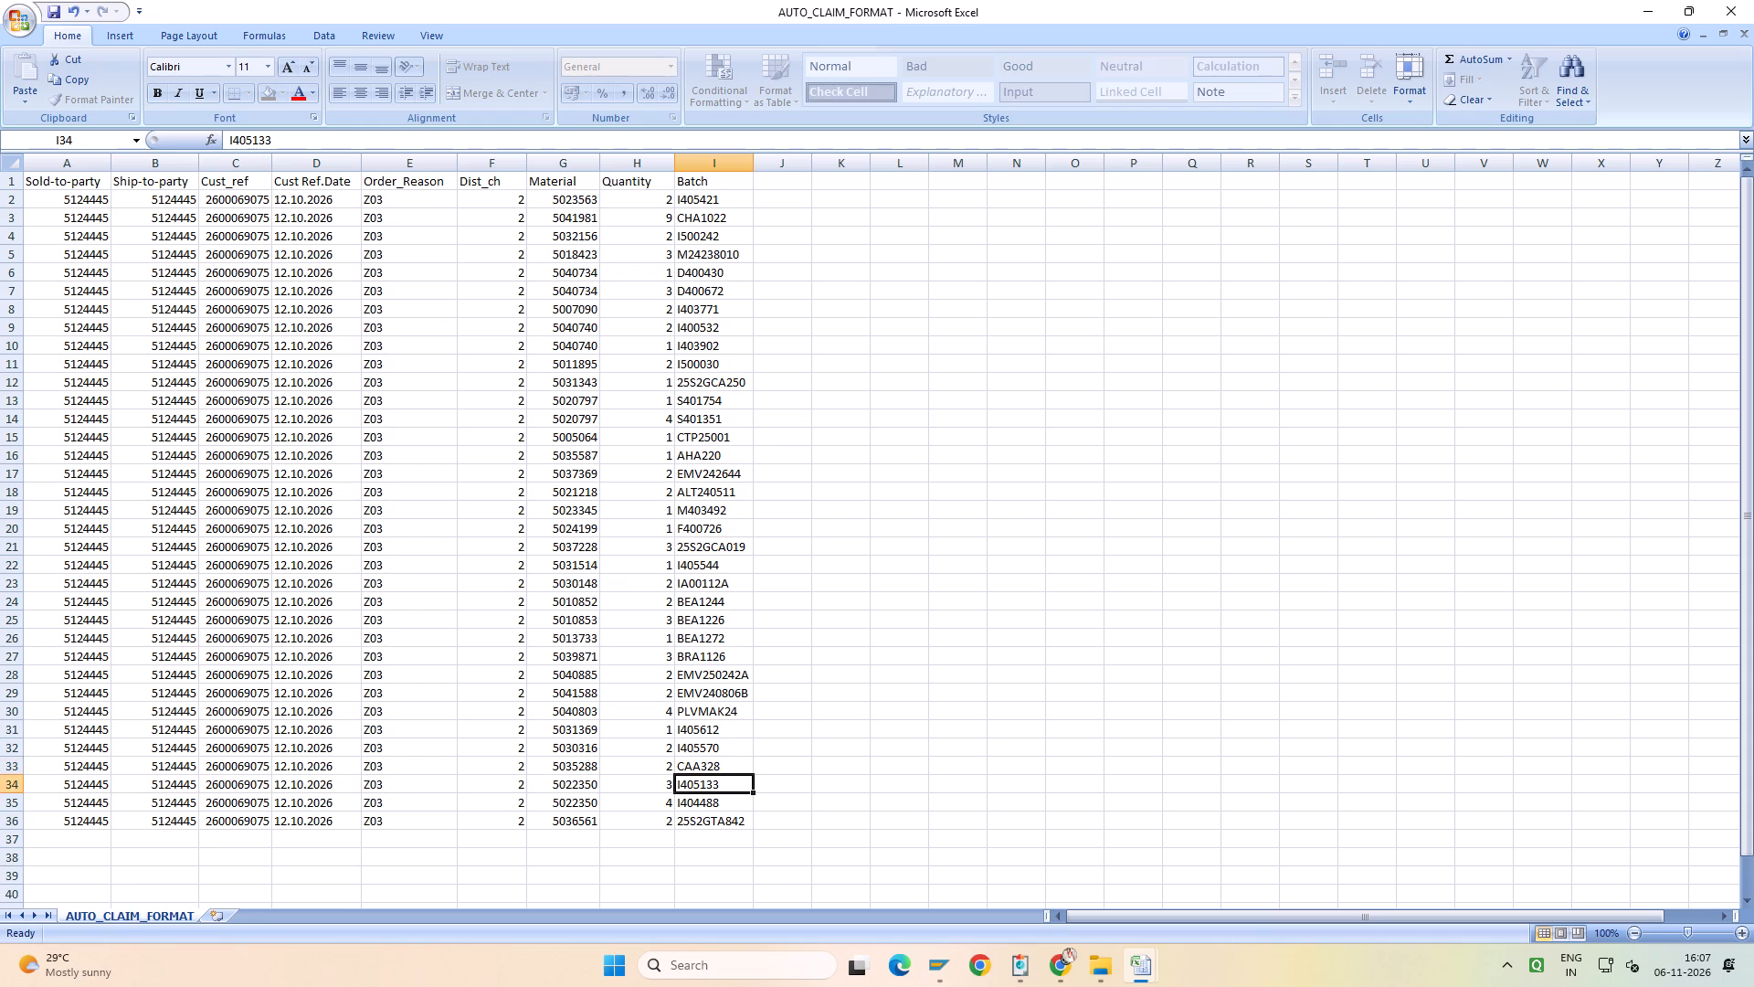
key(ctrl+s)
click(791, 539)
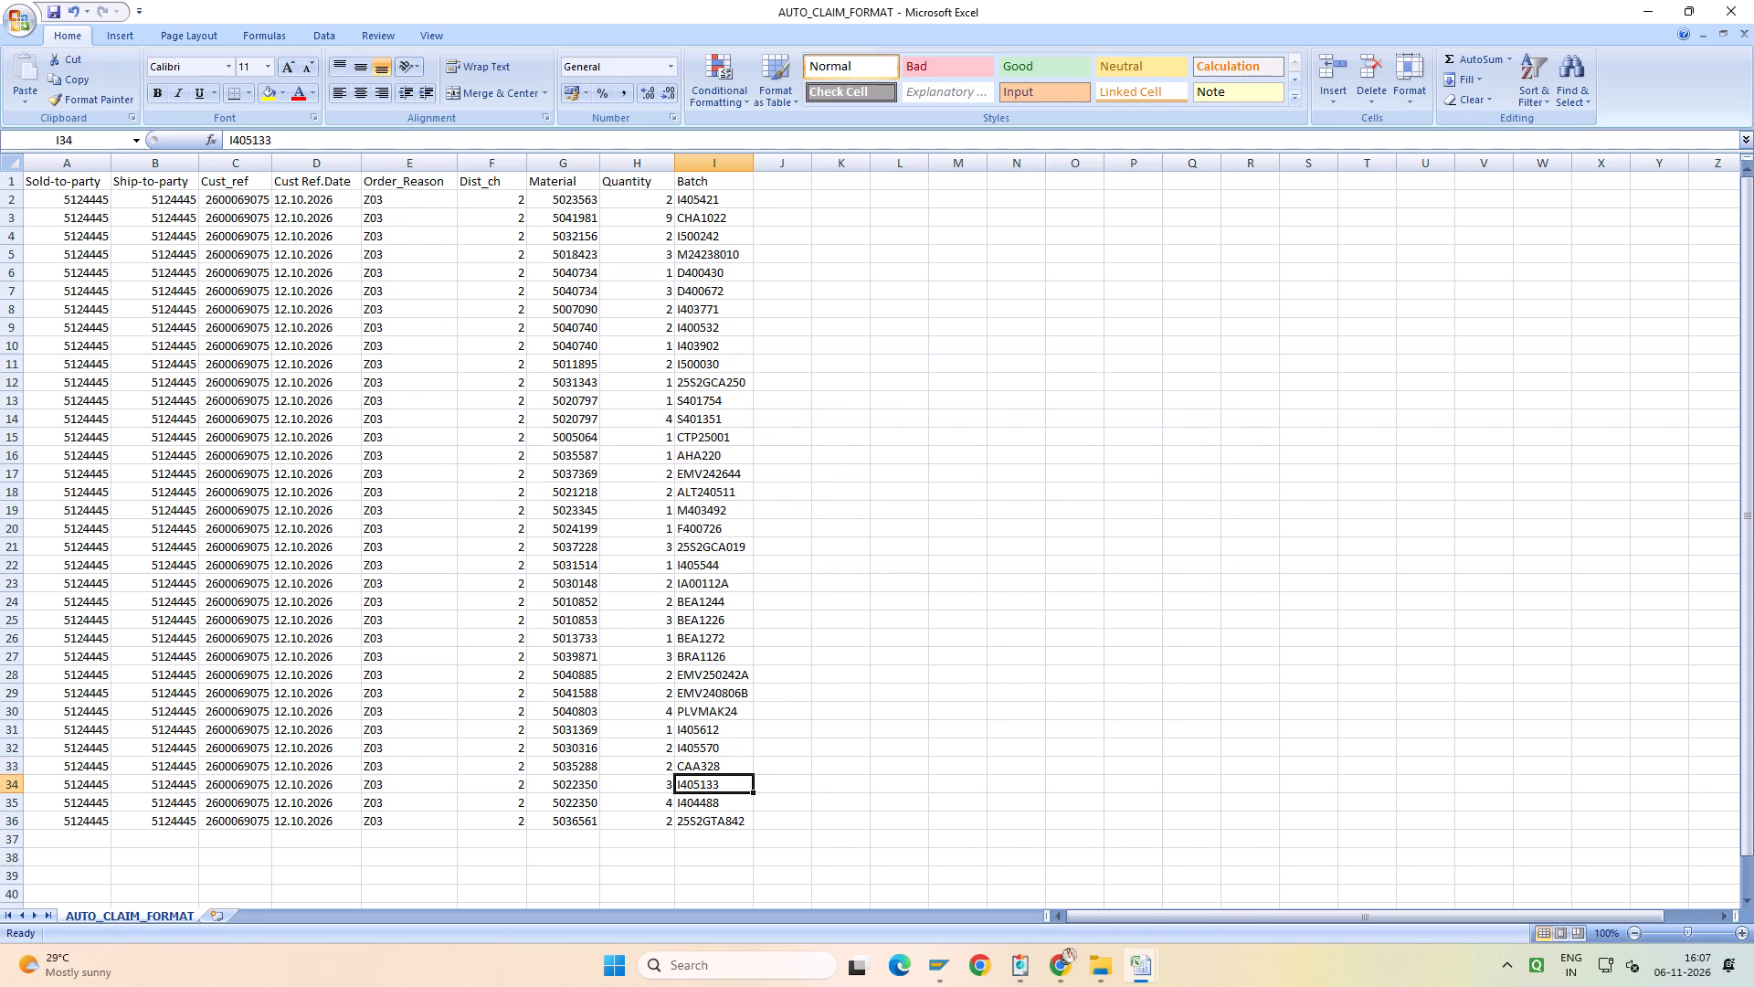
key(ctrl+s)
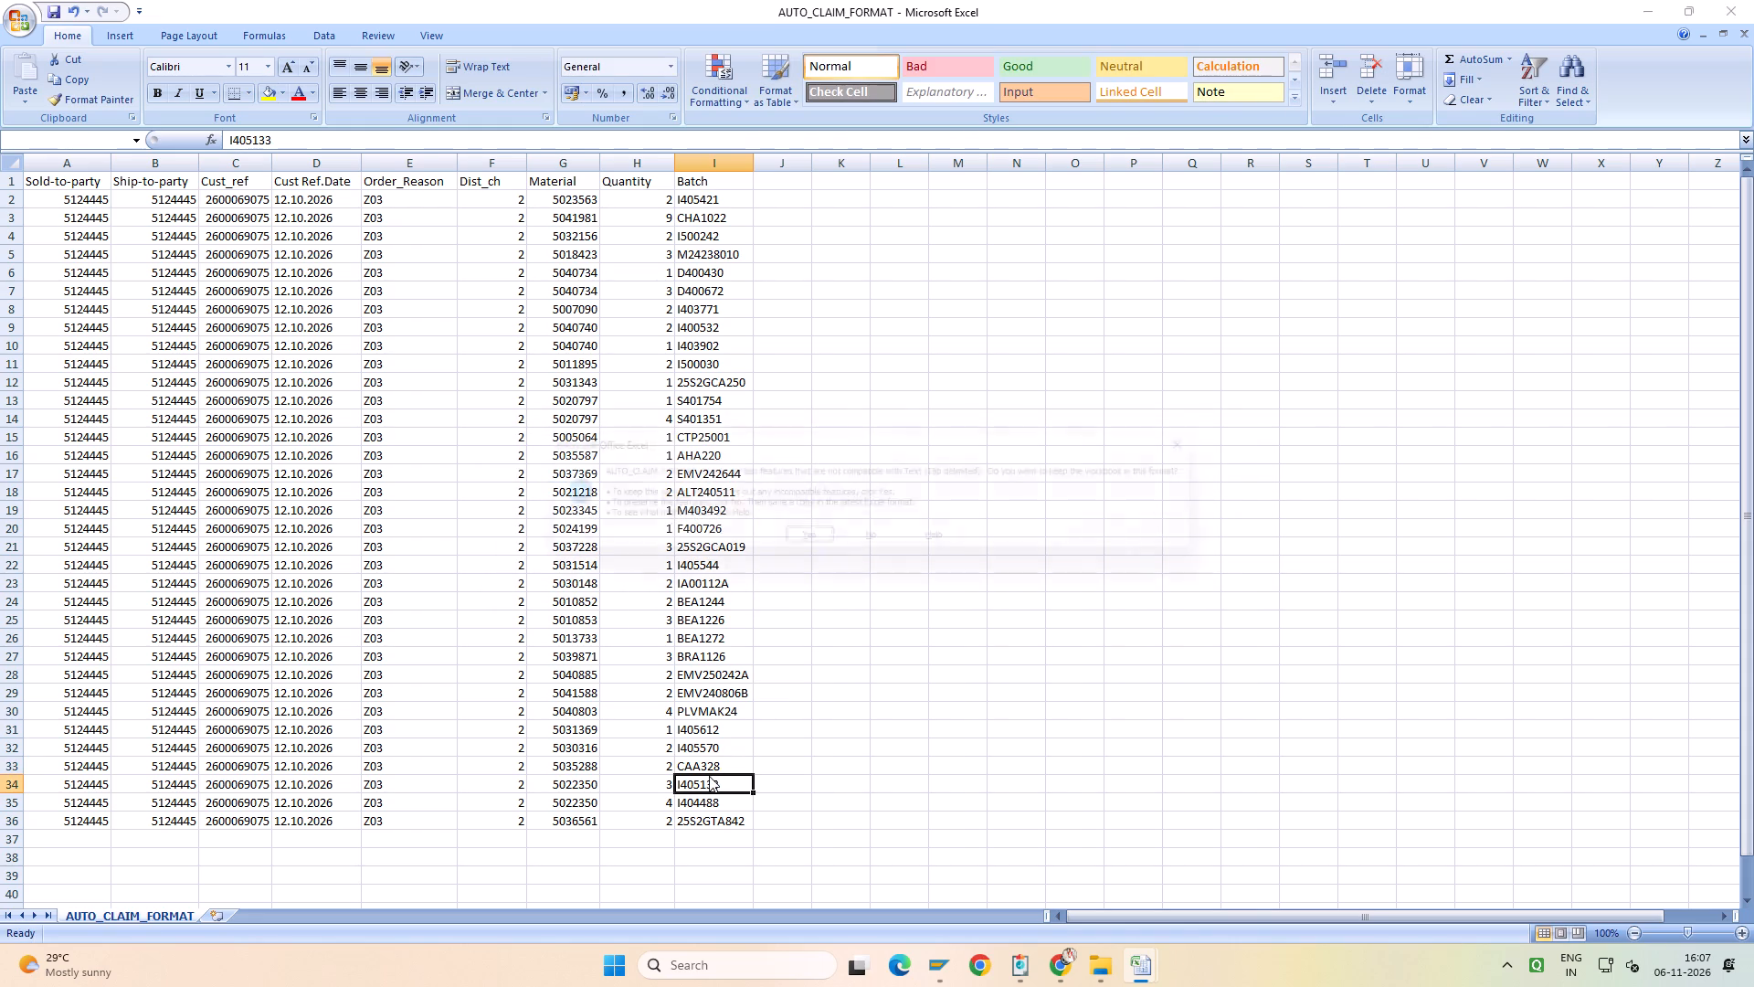
click(813, 539)
Switch to SAP, restart Auto Claim Creation with a blank form and upload the AUTO_CLAIM_FORMAT file from the Desktop.
click(941, 967)
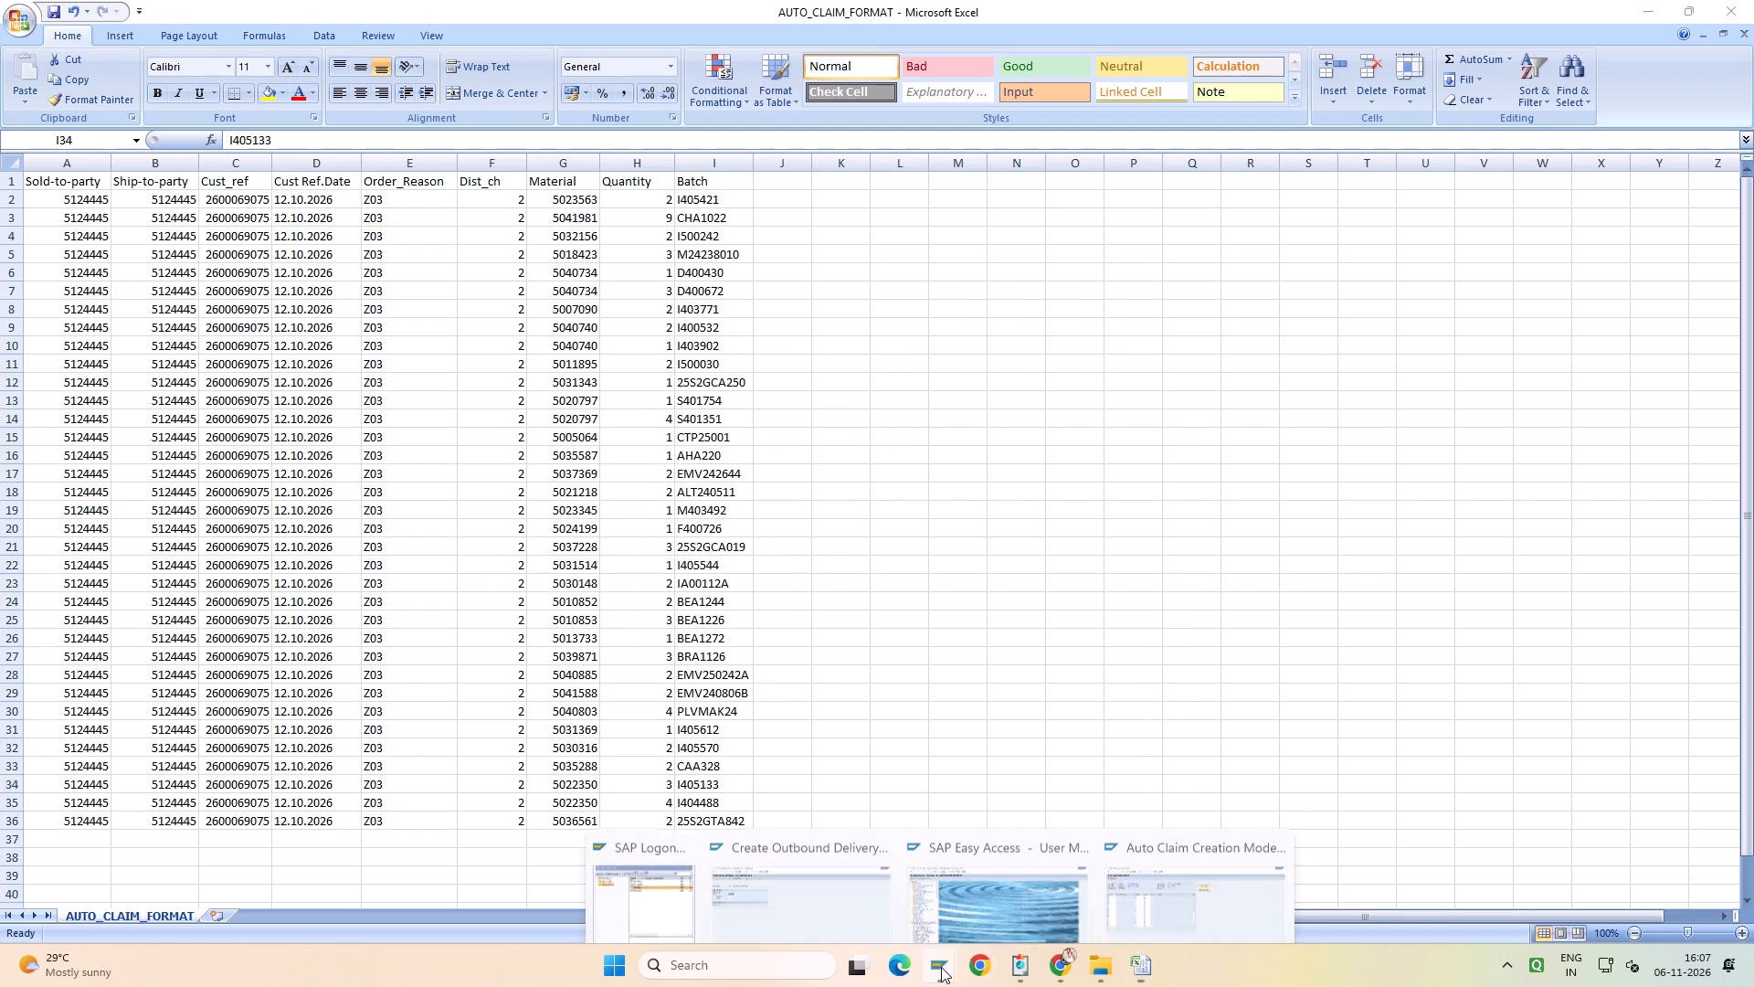
click(1138, 865)
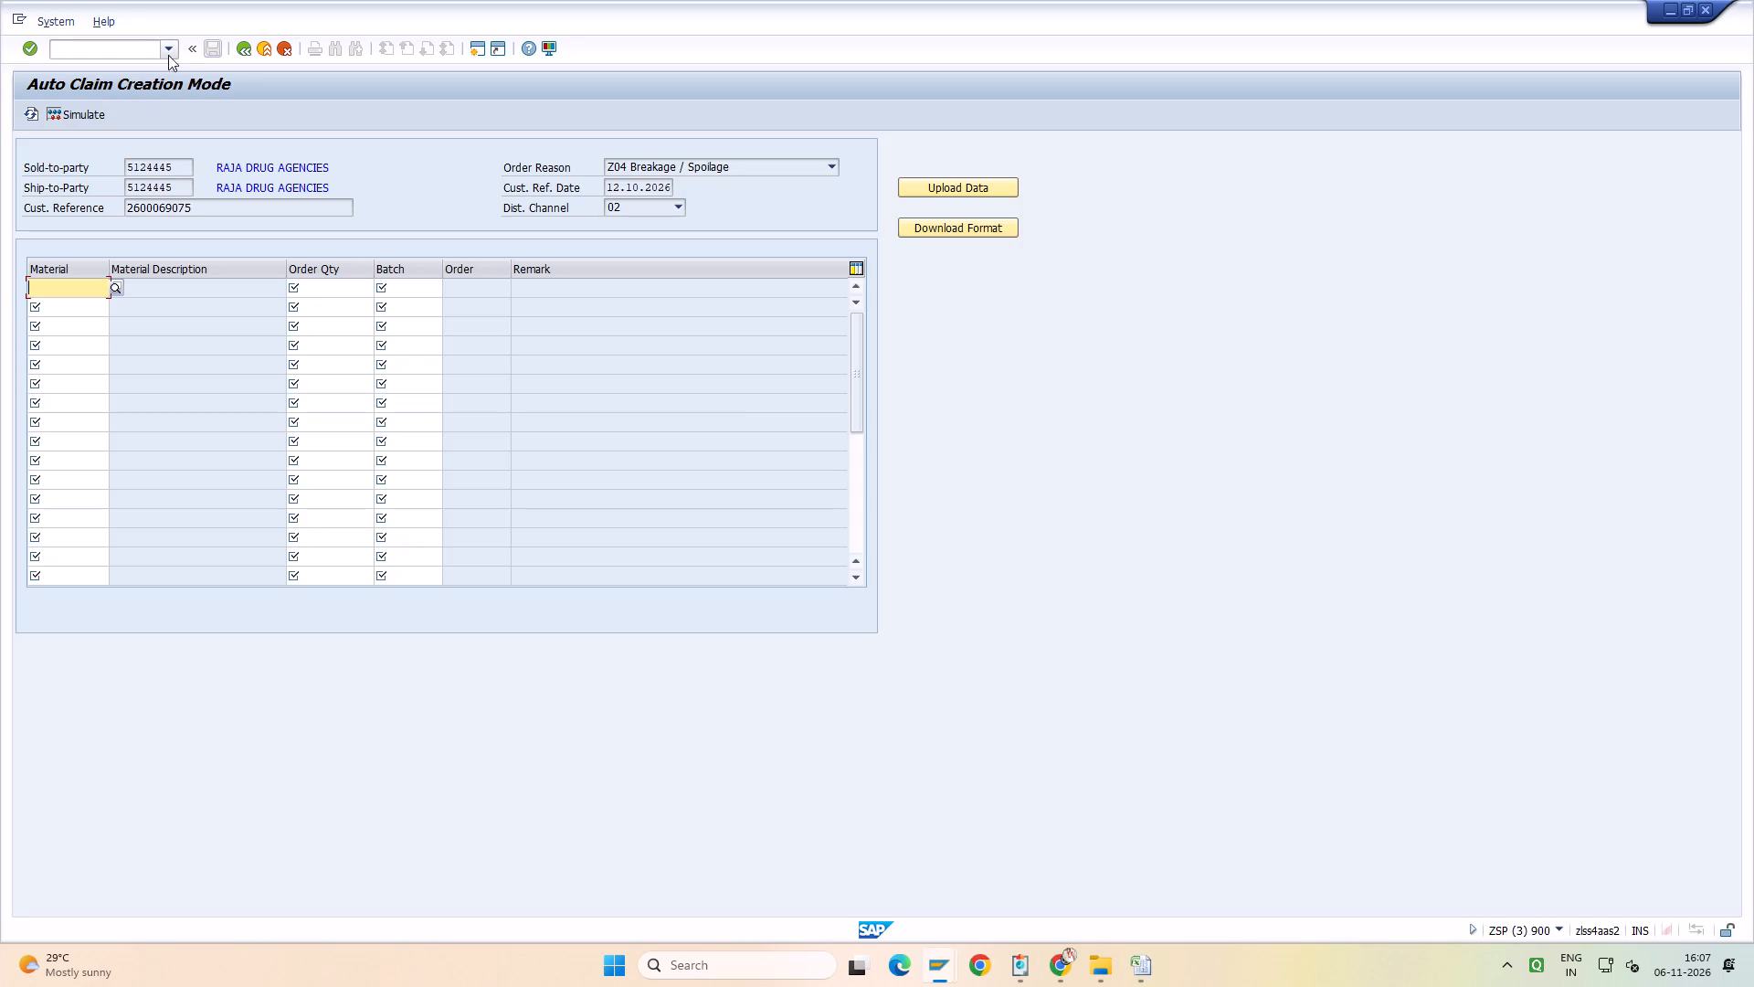
click(171, 51)
click(149, 101)
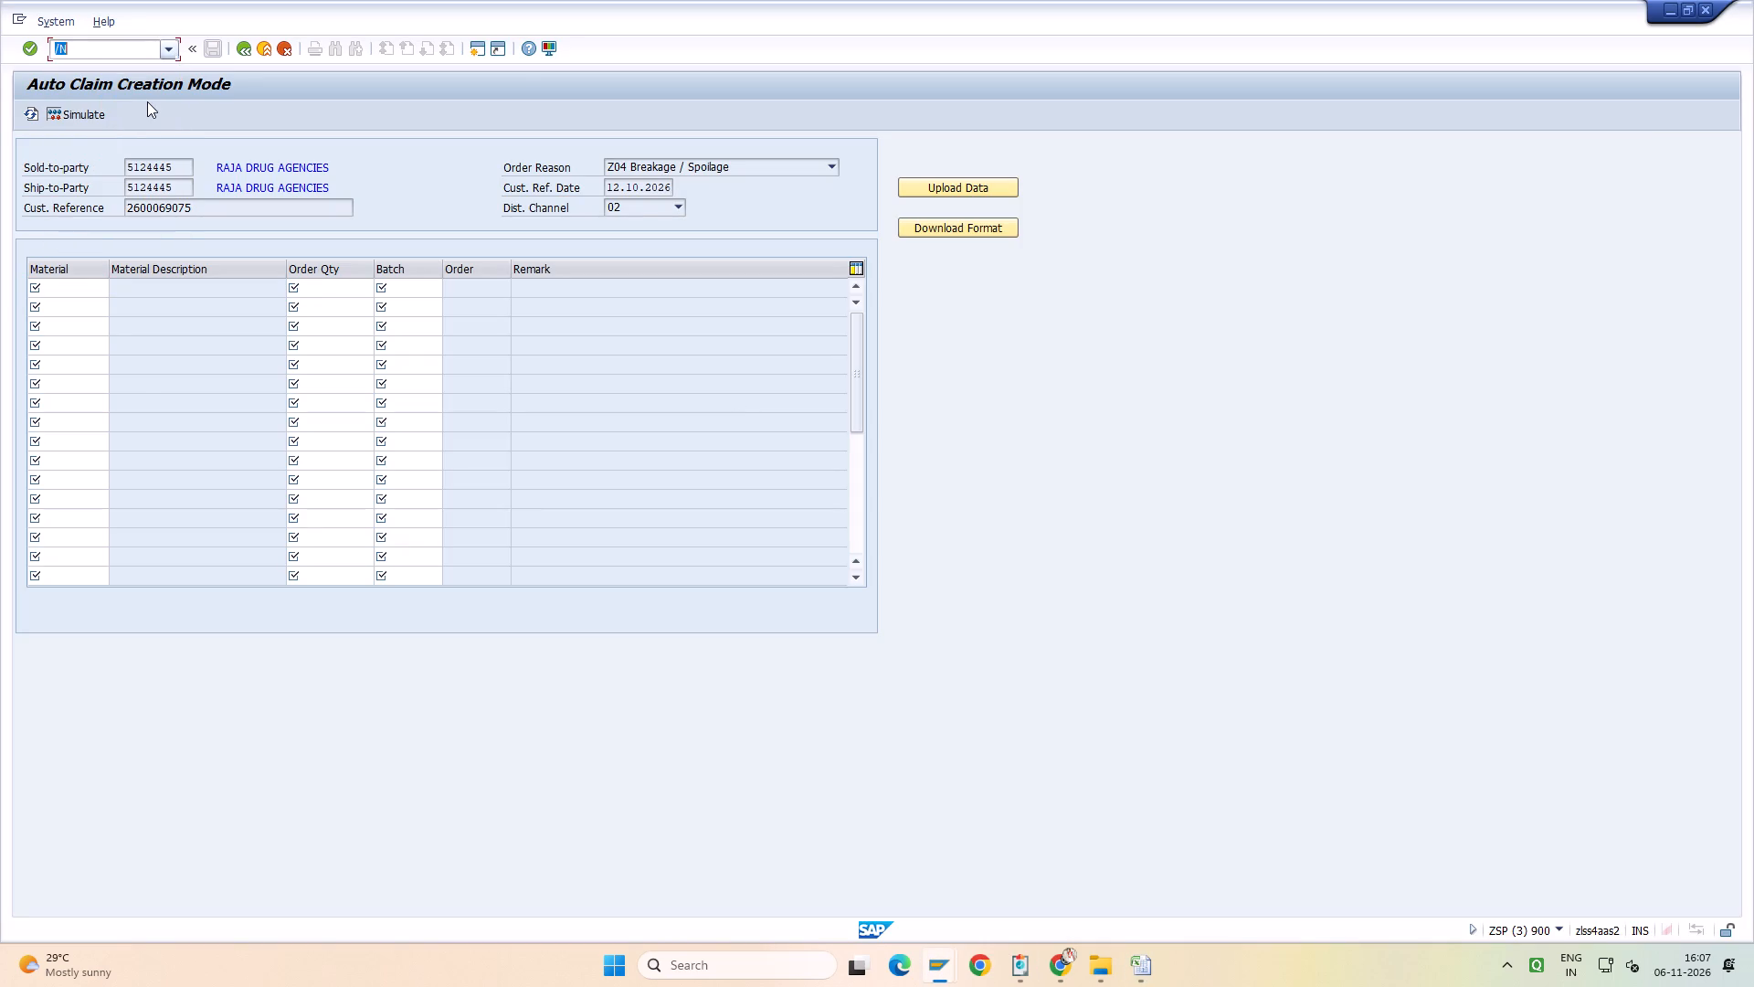
key(Return)
key(Return)
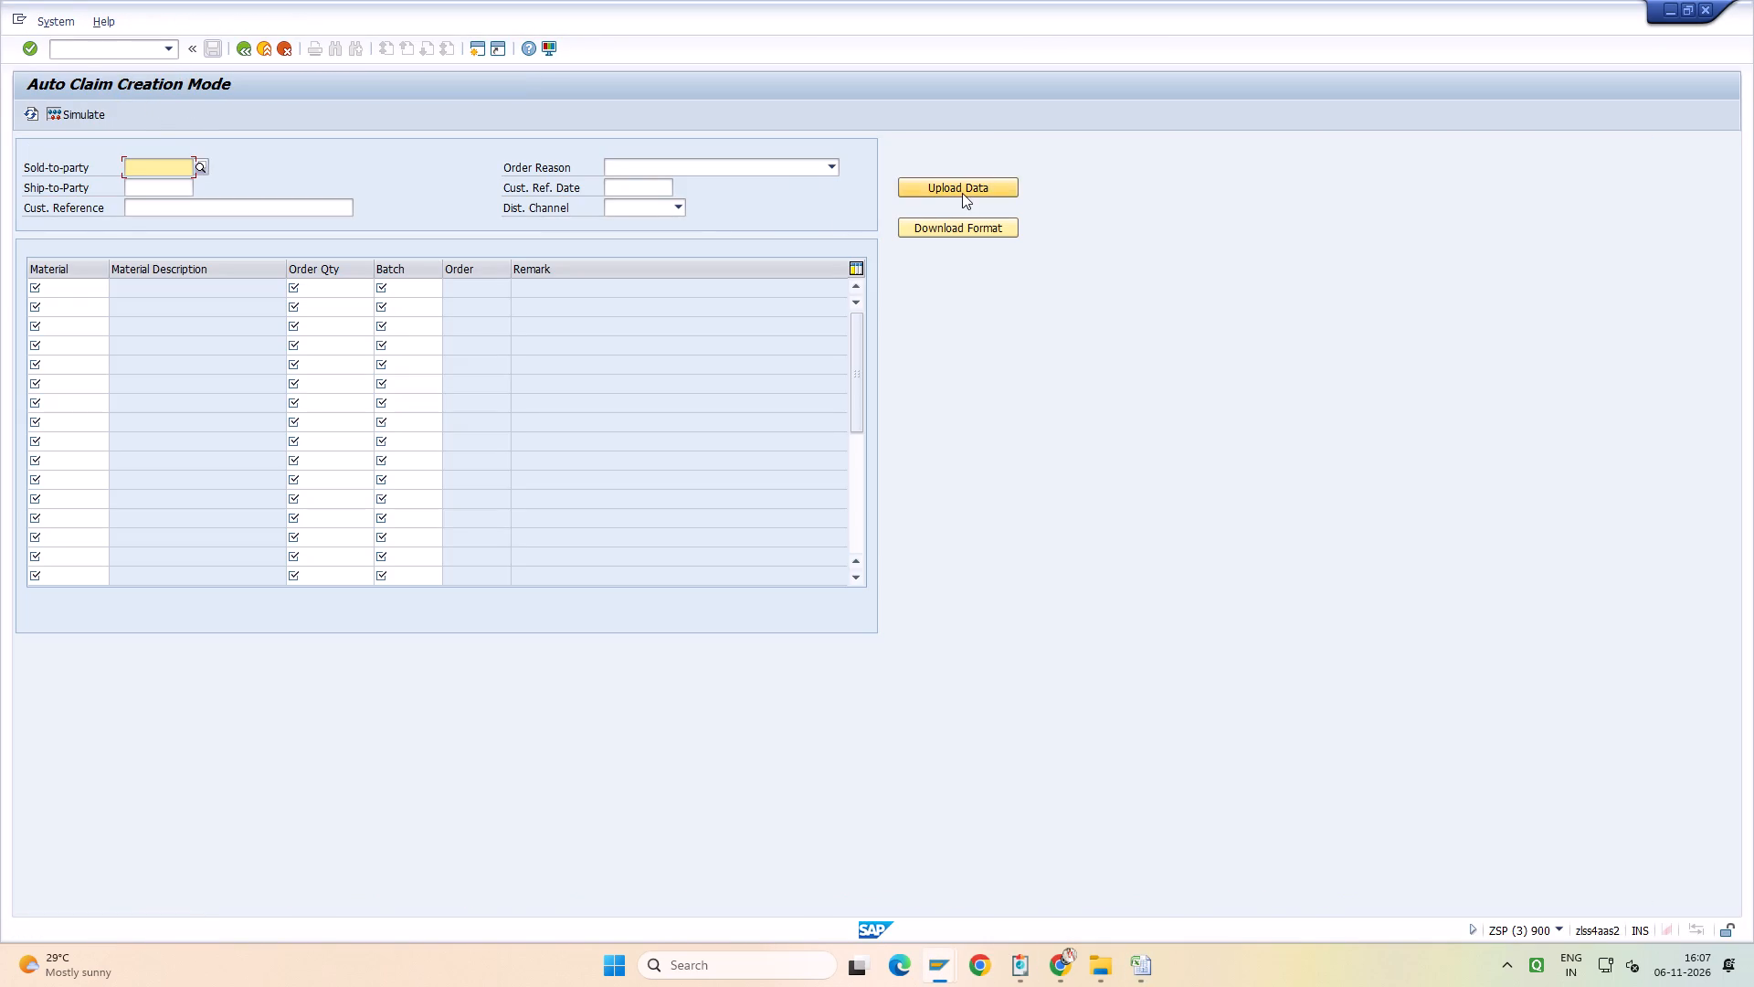
click(962, 193)
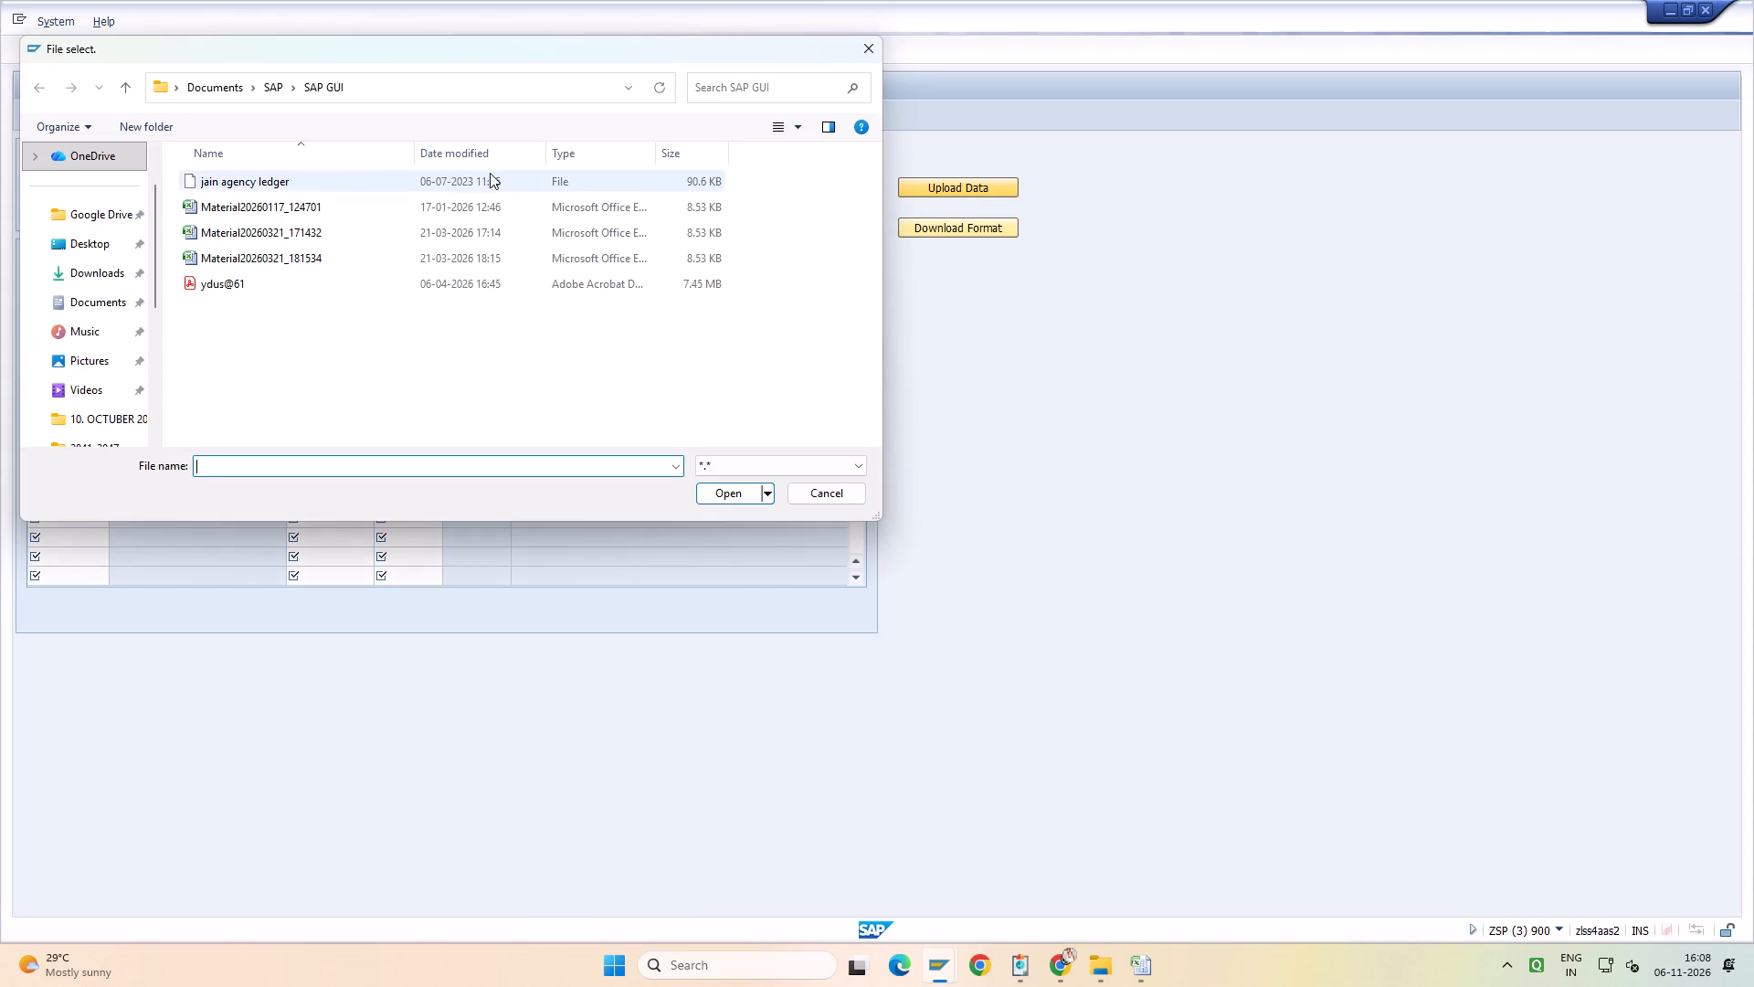
click(101, 243)
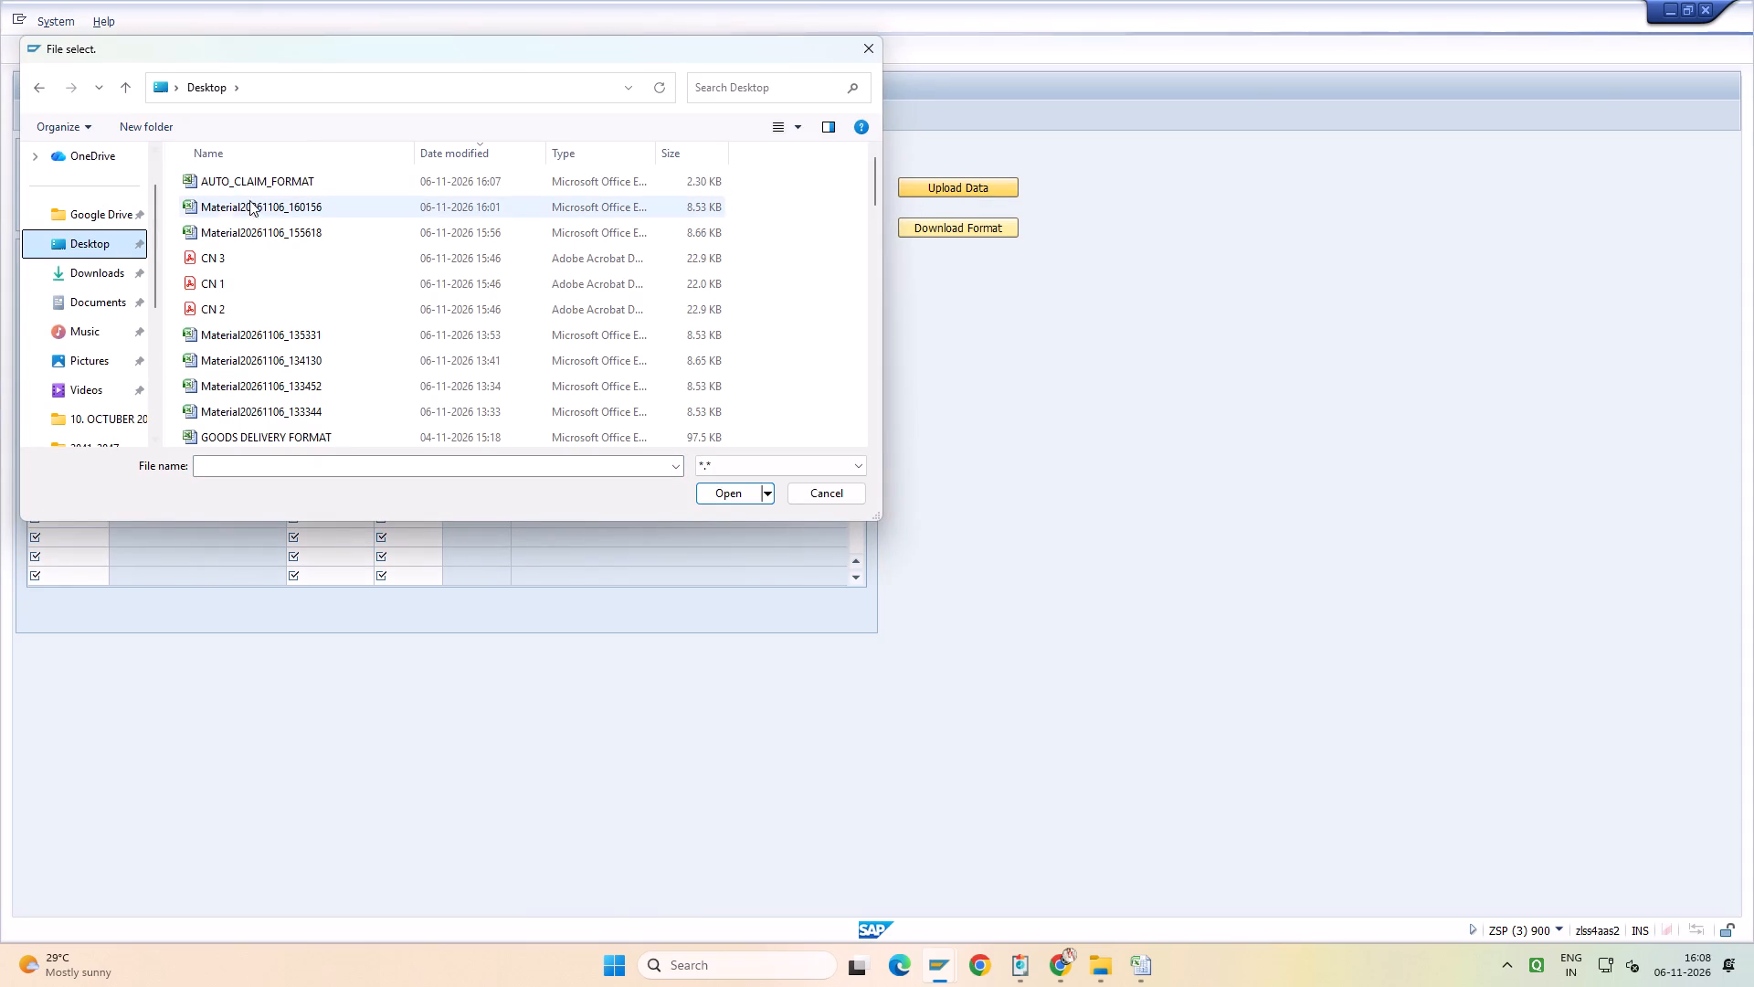
double_click(298, 183)
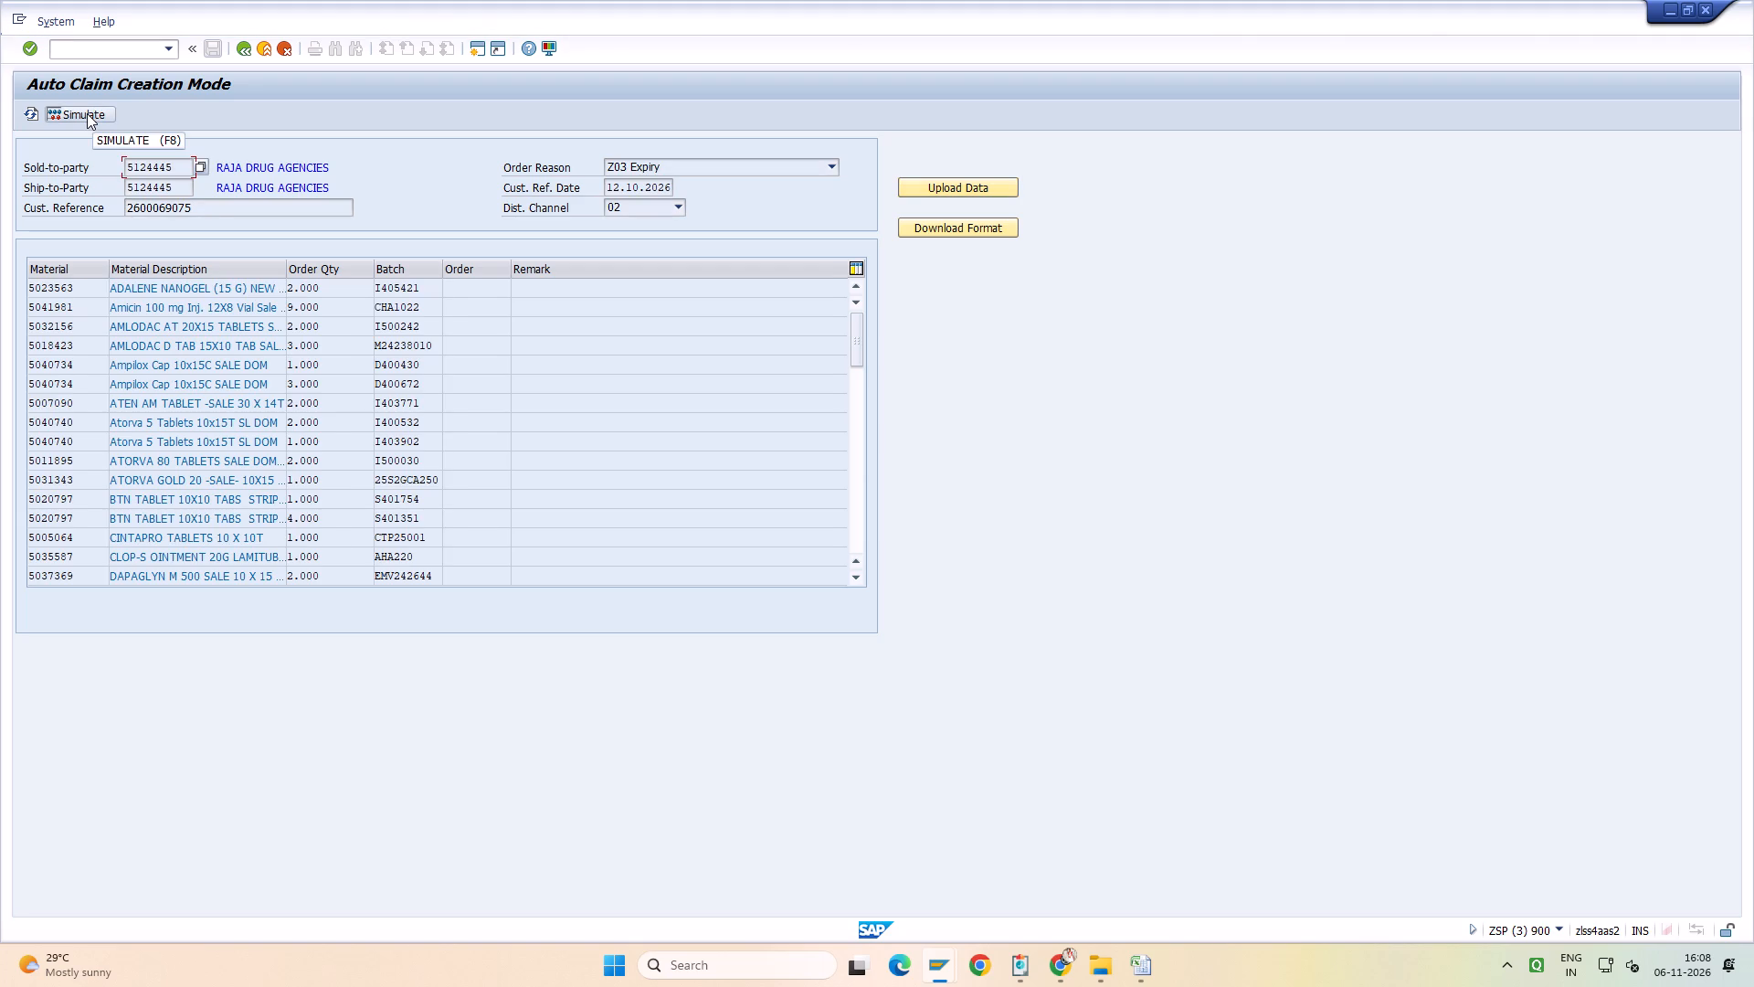
Simulate the uploaded Z03 Expiry claim for RAJA DRUG AGENCIES.
click(87, 113)
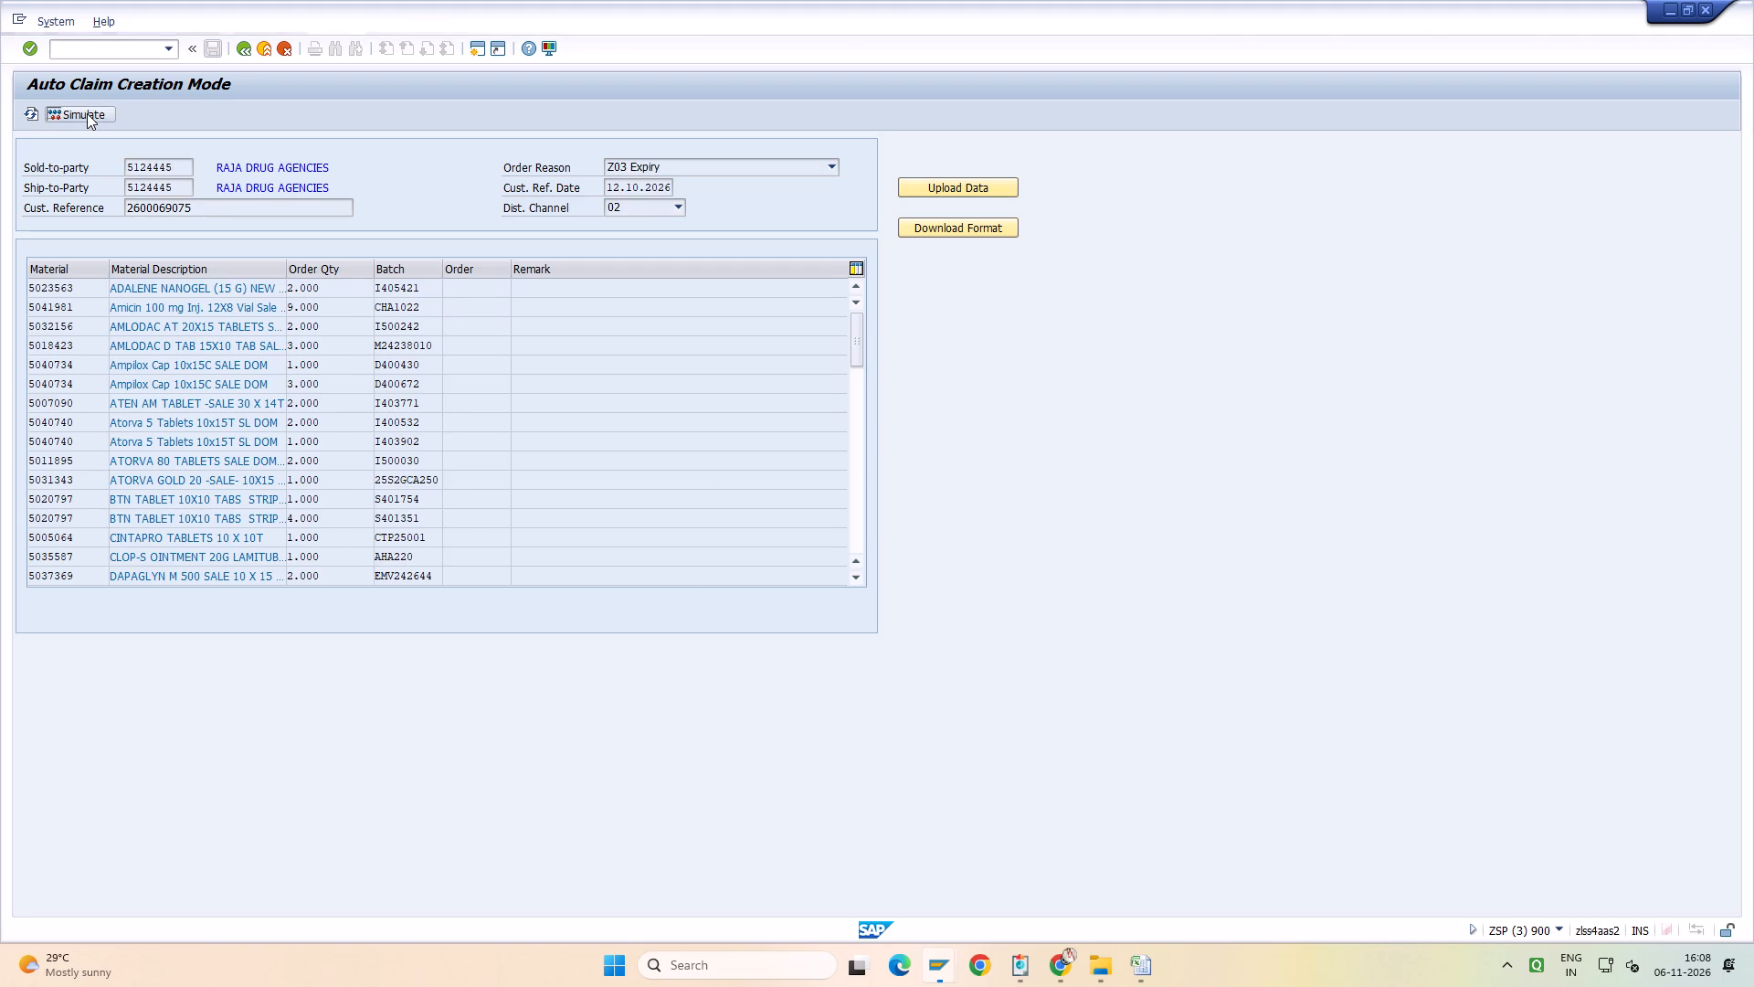
click(790, 416)
click(895, 645)
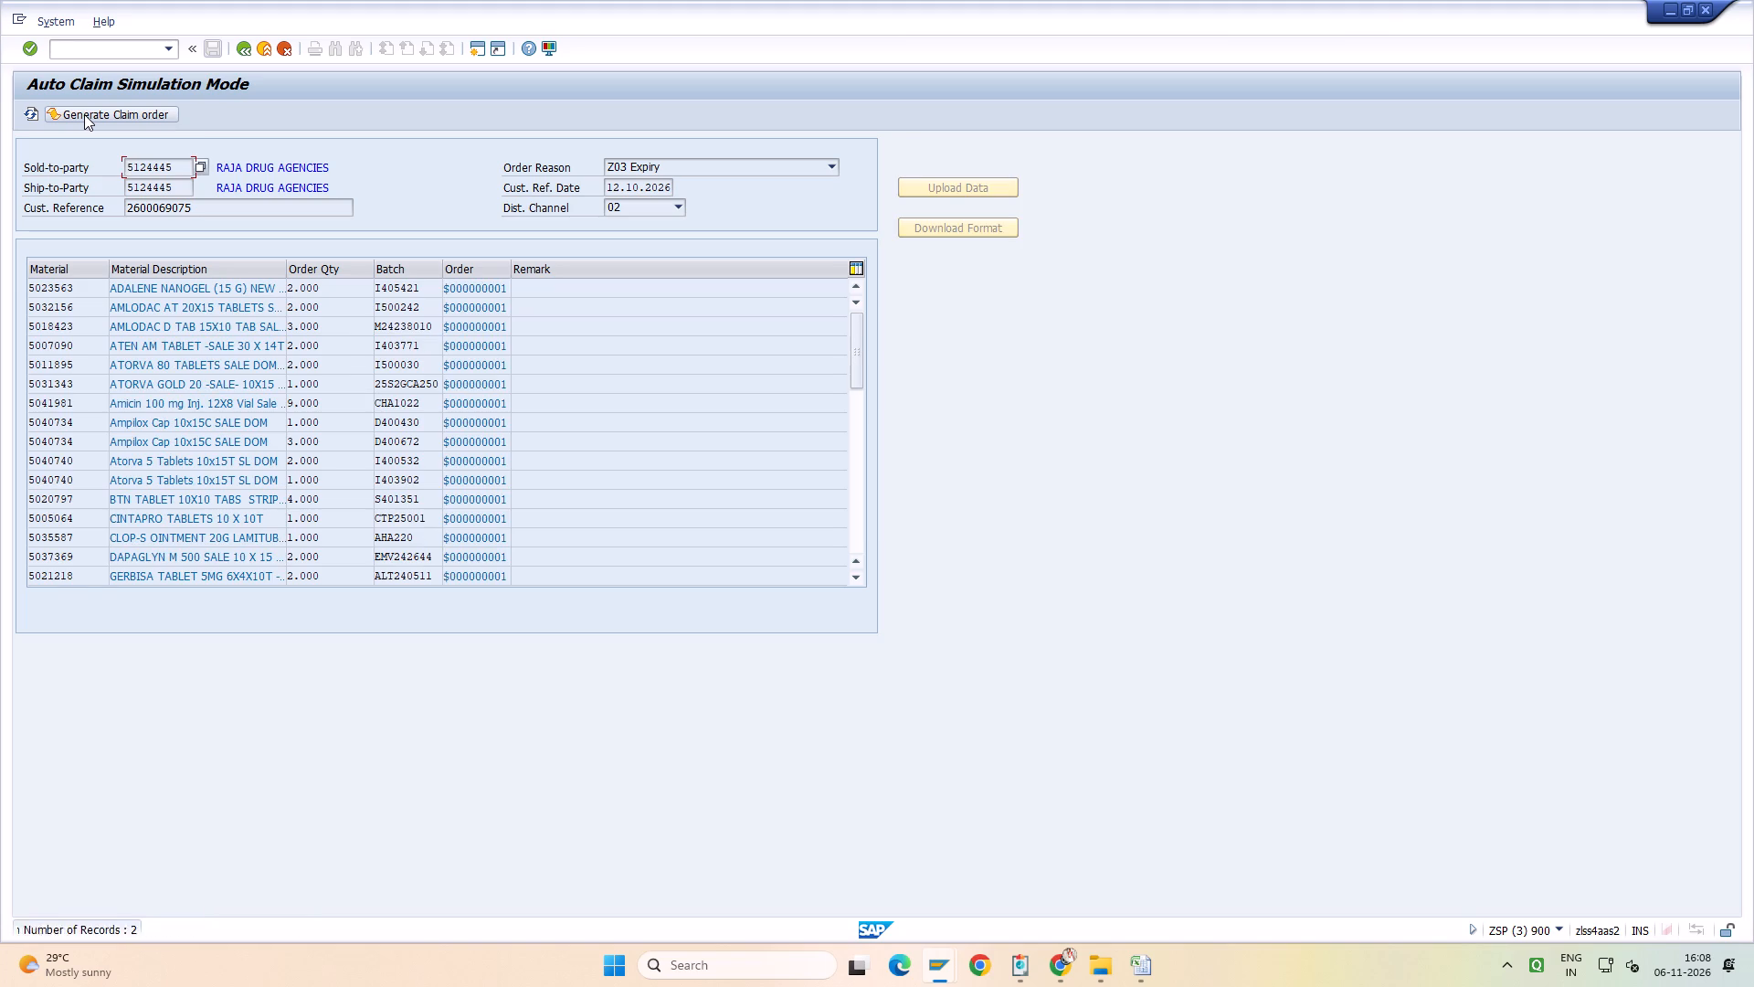
Generate the claim order from the simulated RAJA DRUG AGENCIES expiry claim.
click(84, 114)
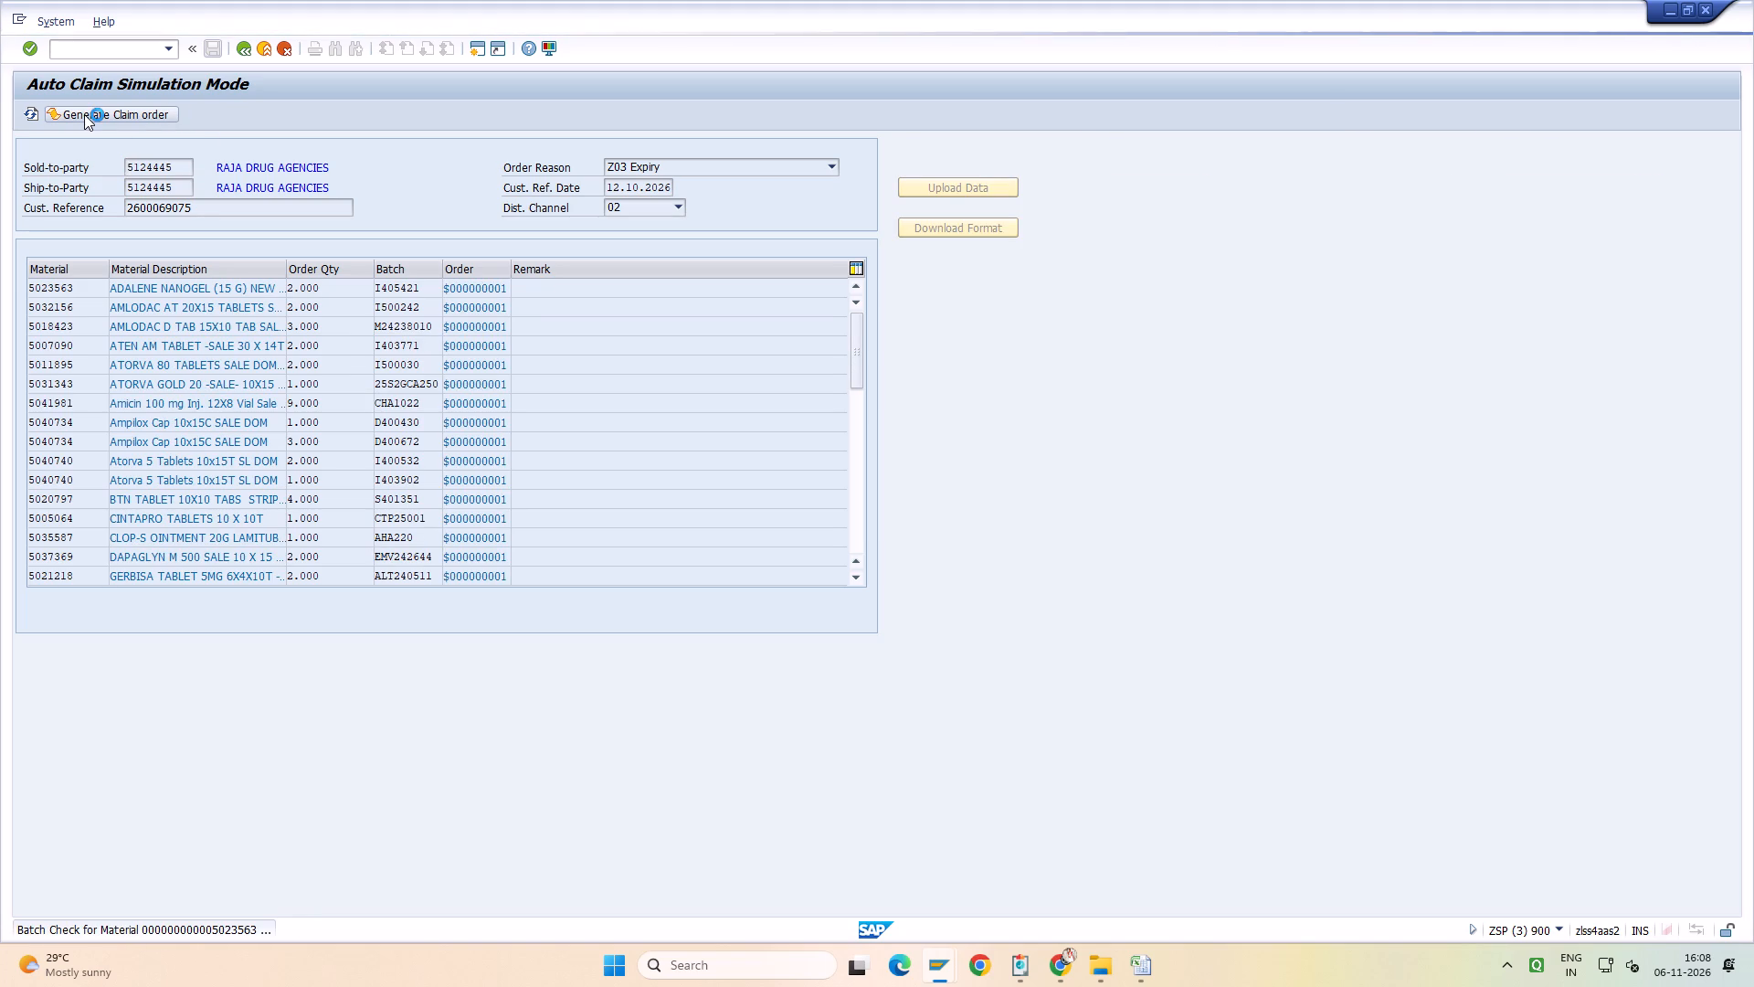